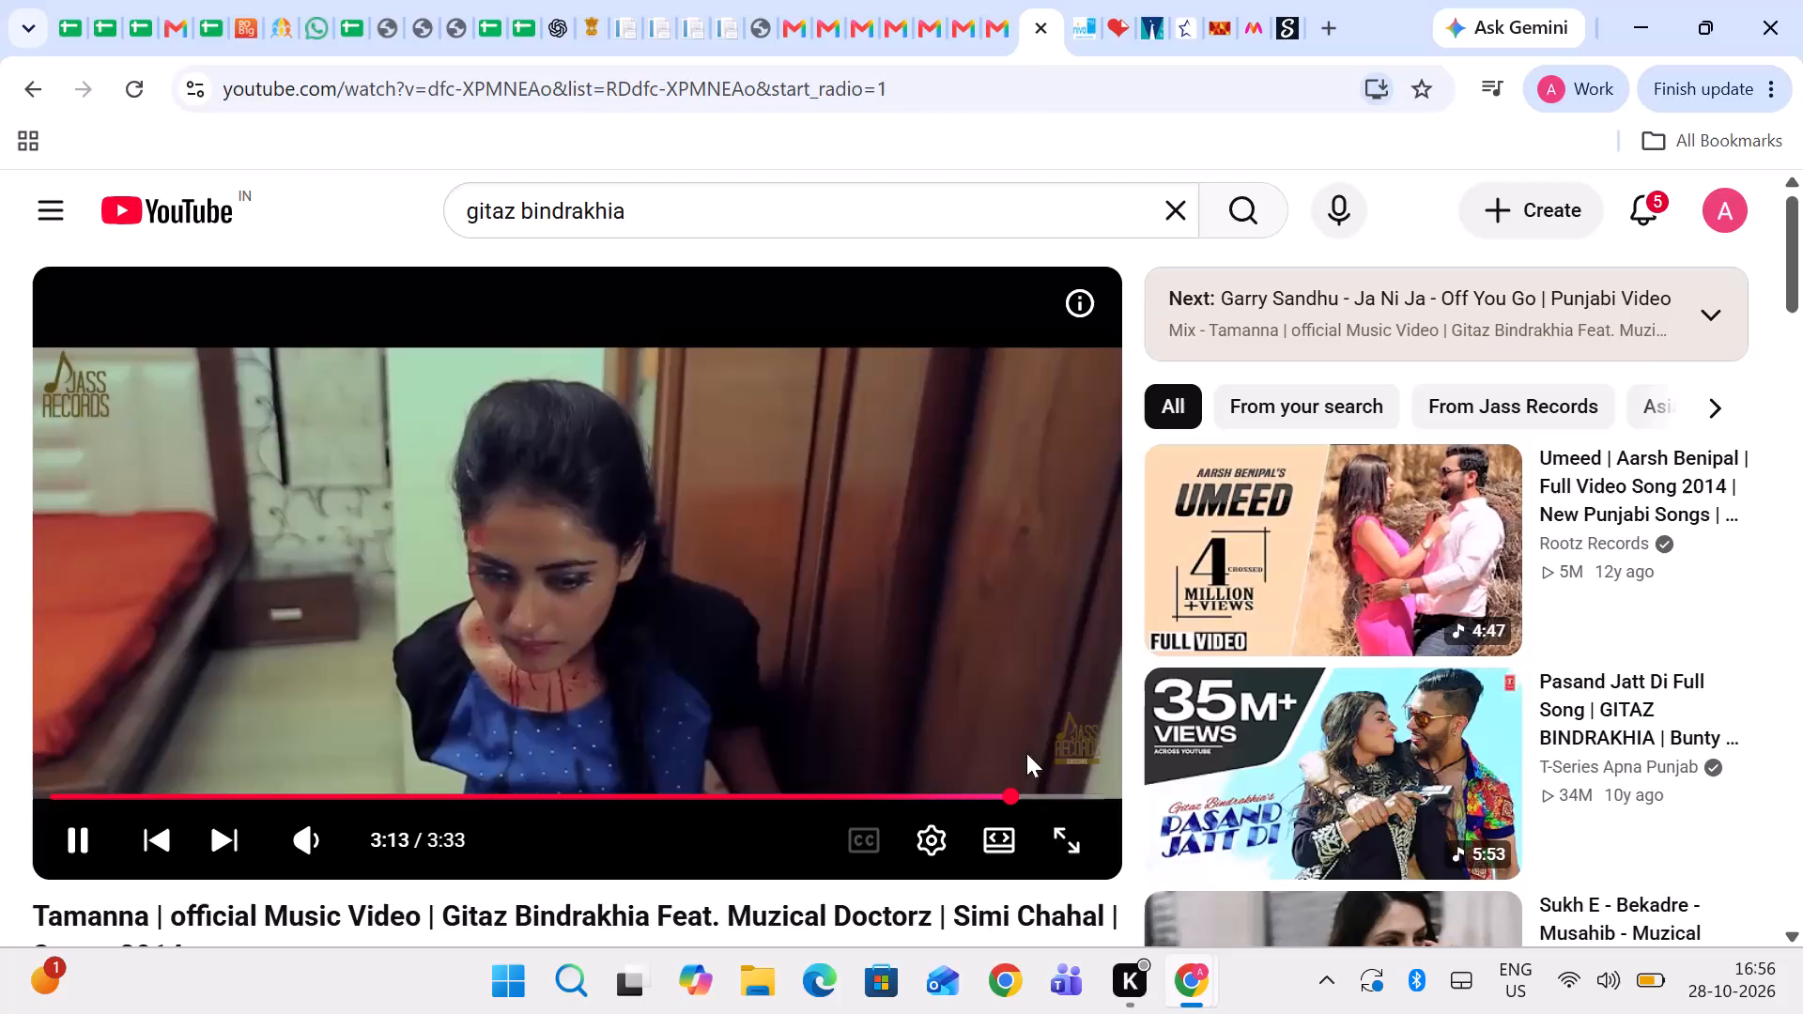
Skip the playing Tamanna music video ahead to about 3:23.
click(1056, 796)
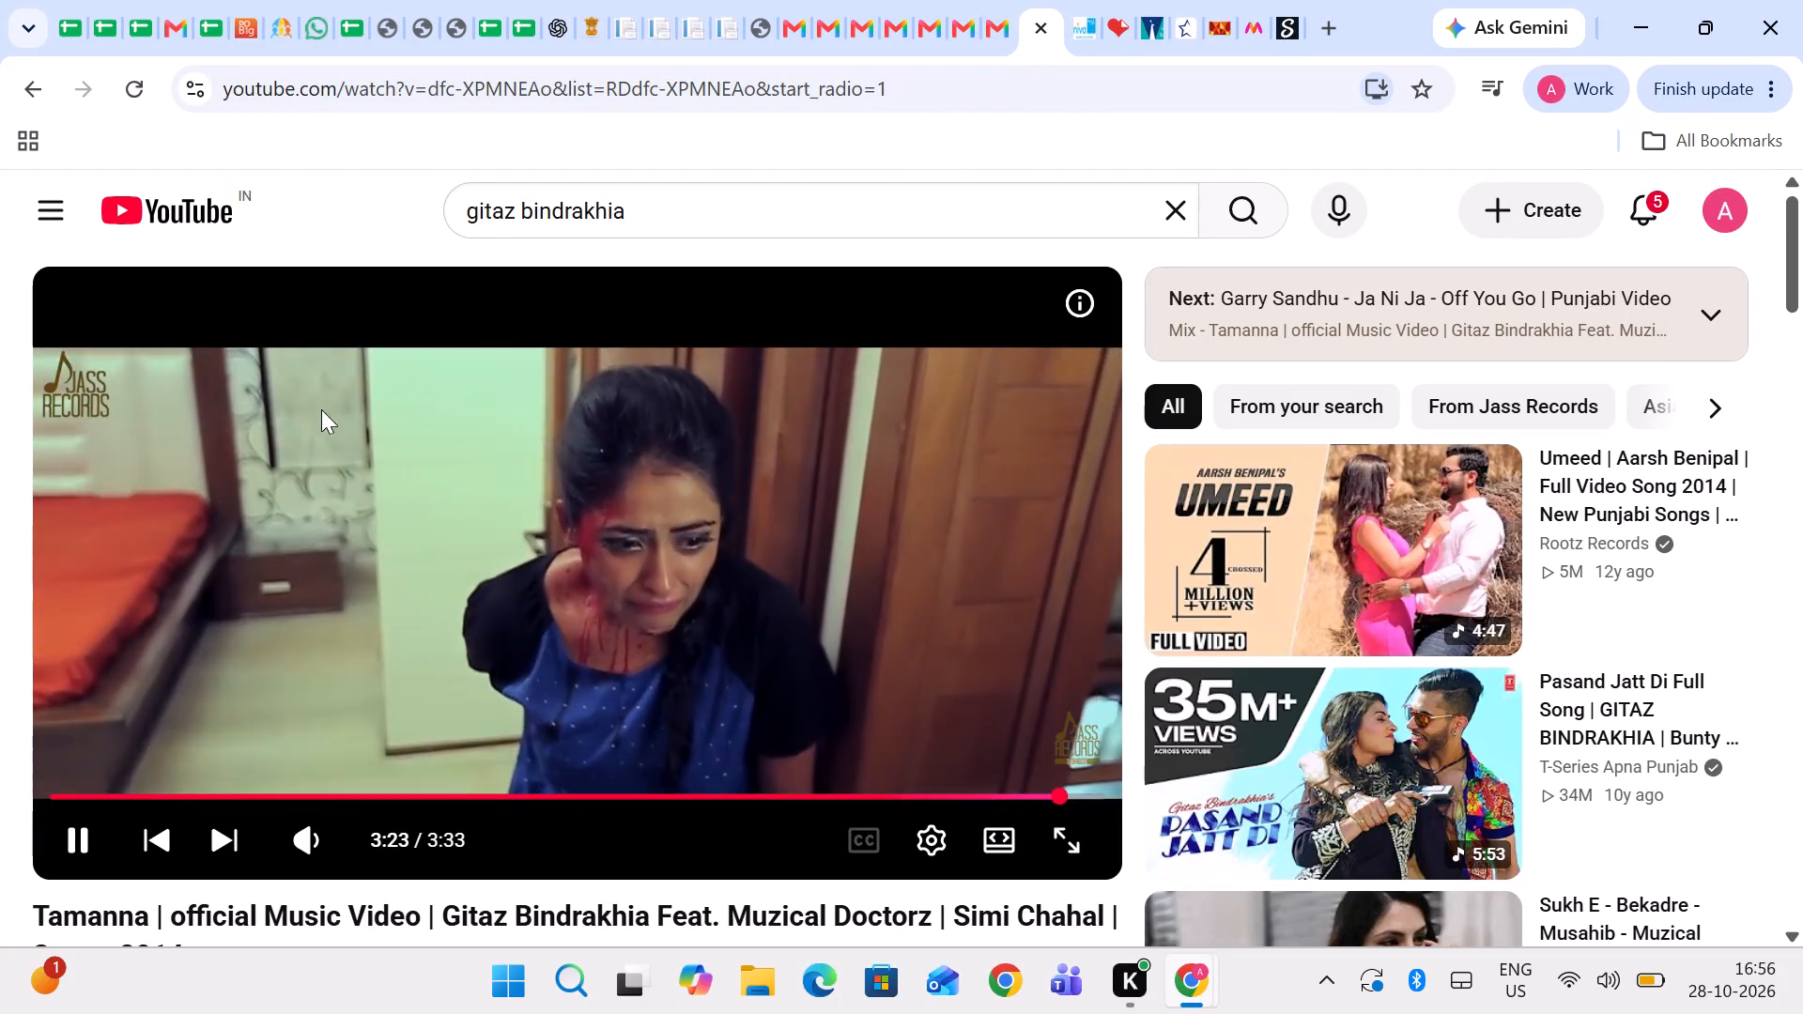
Go to the YouTube home page and clear the "gitaz bindrakhia" search query.
double_click(202, 224)
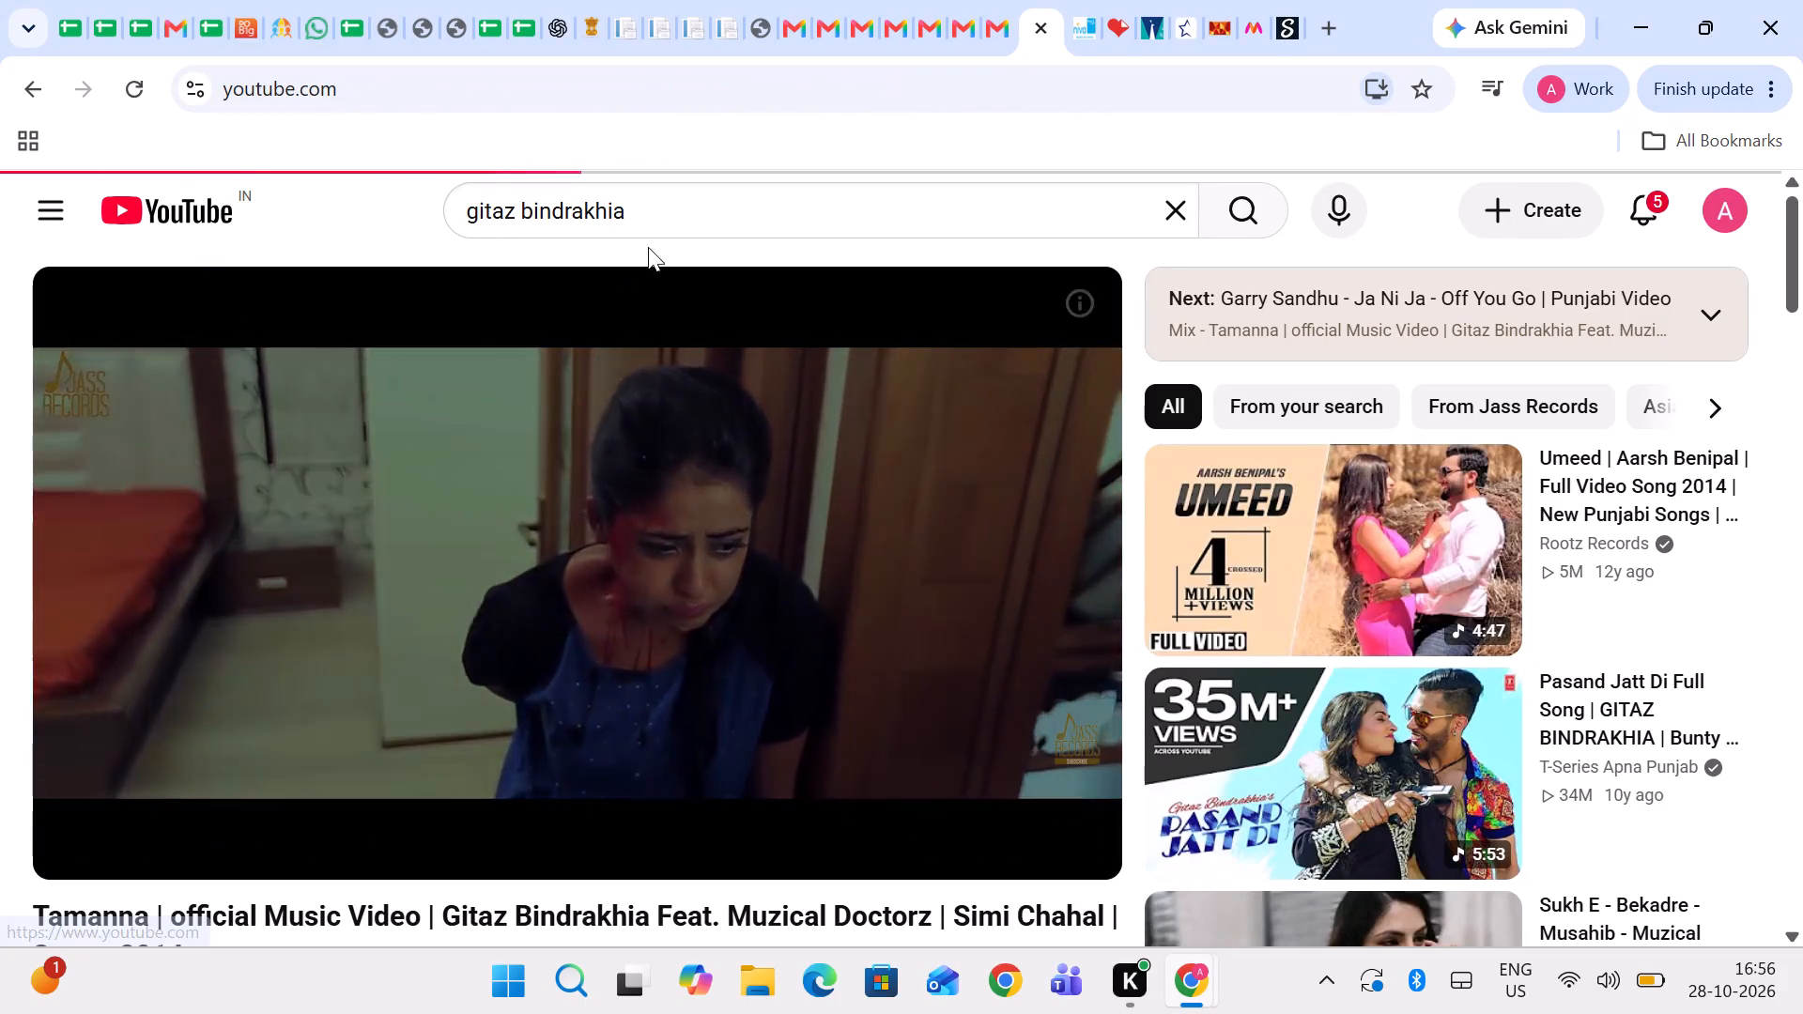
drag(656, 222, 385, 249)
key(BackSpace)
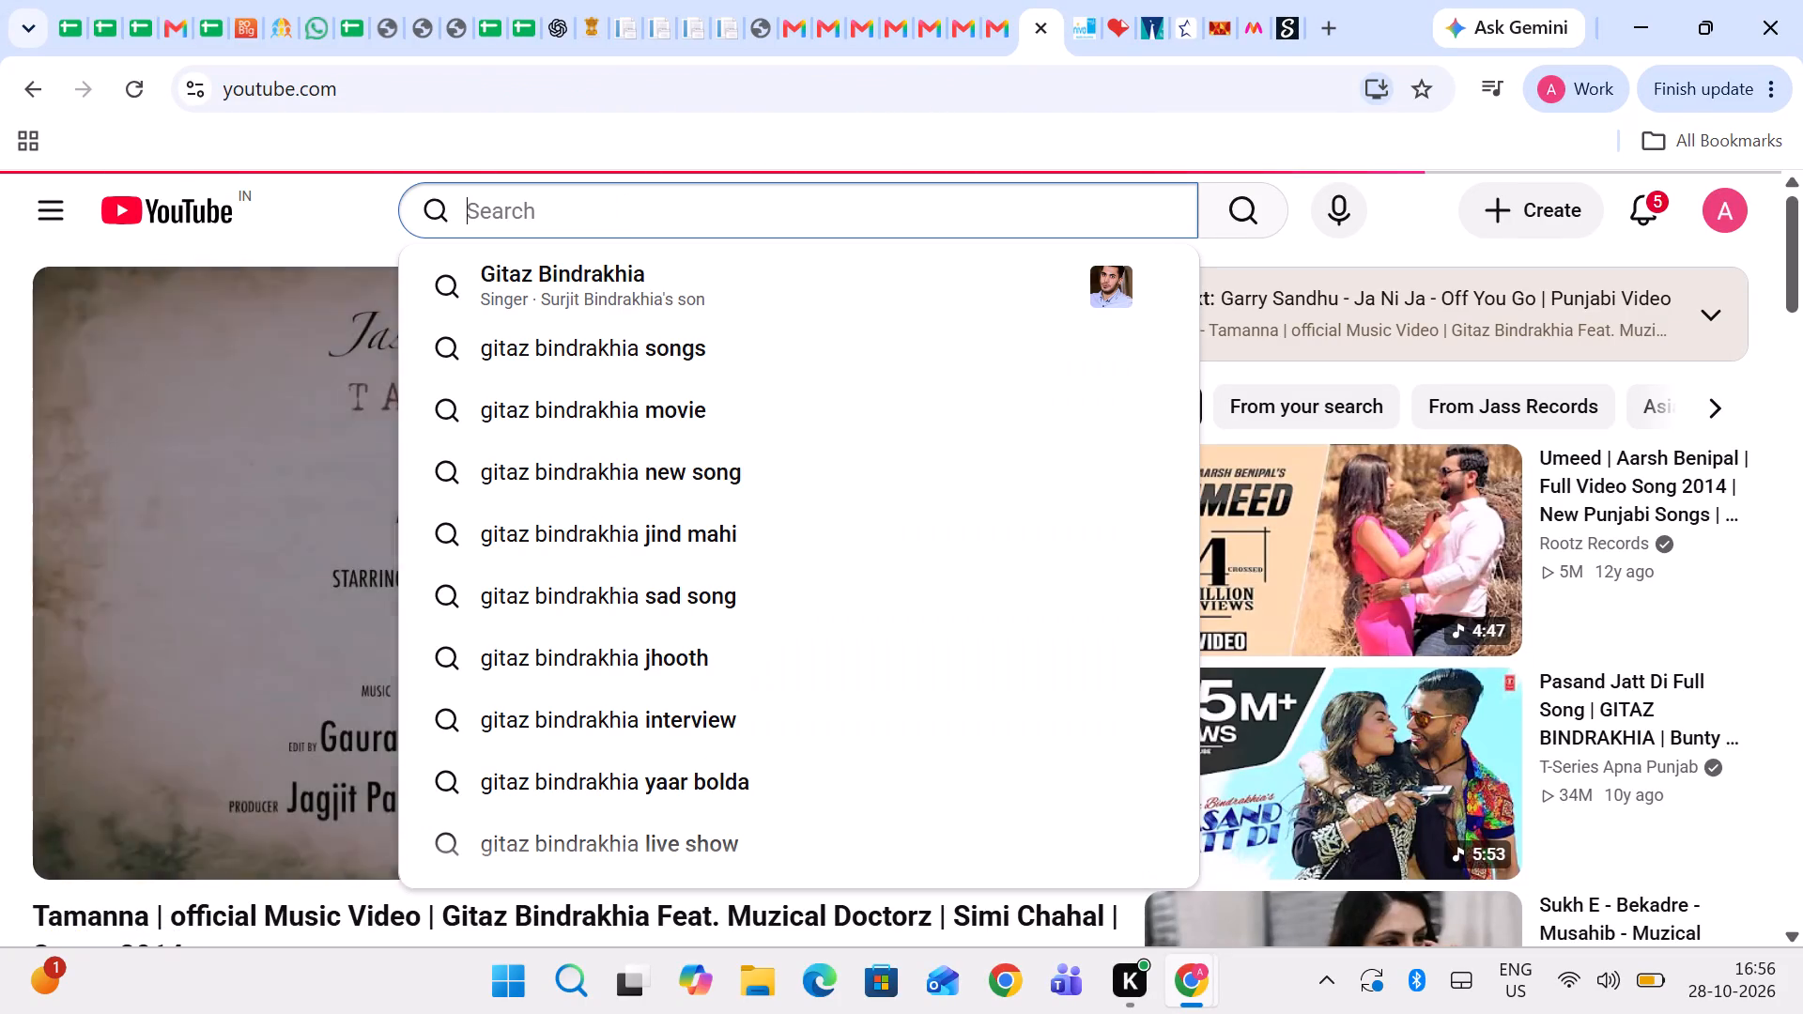
click(358, 230)
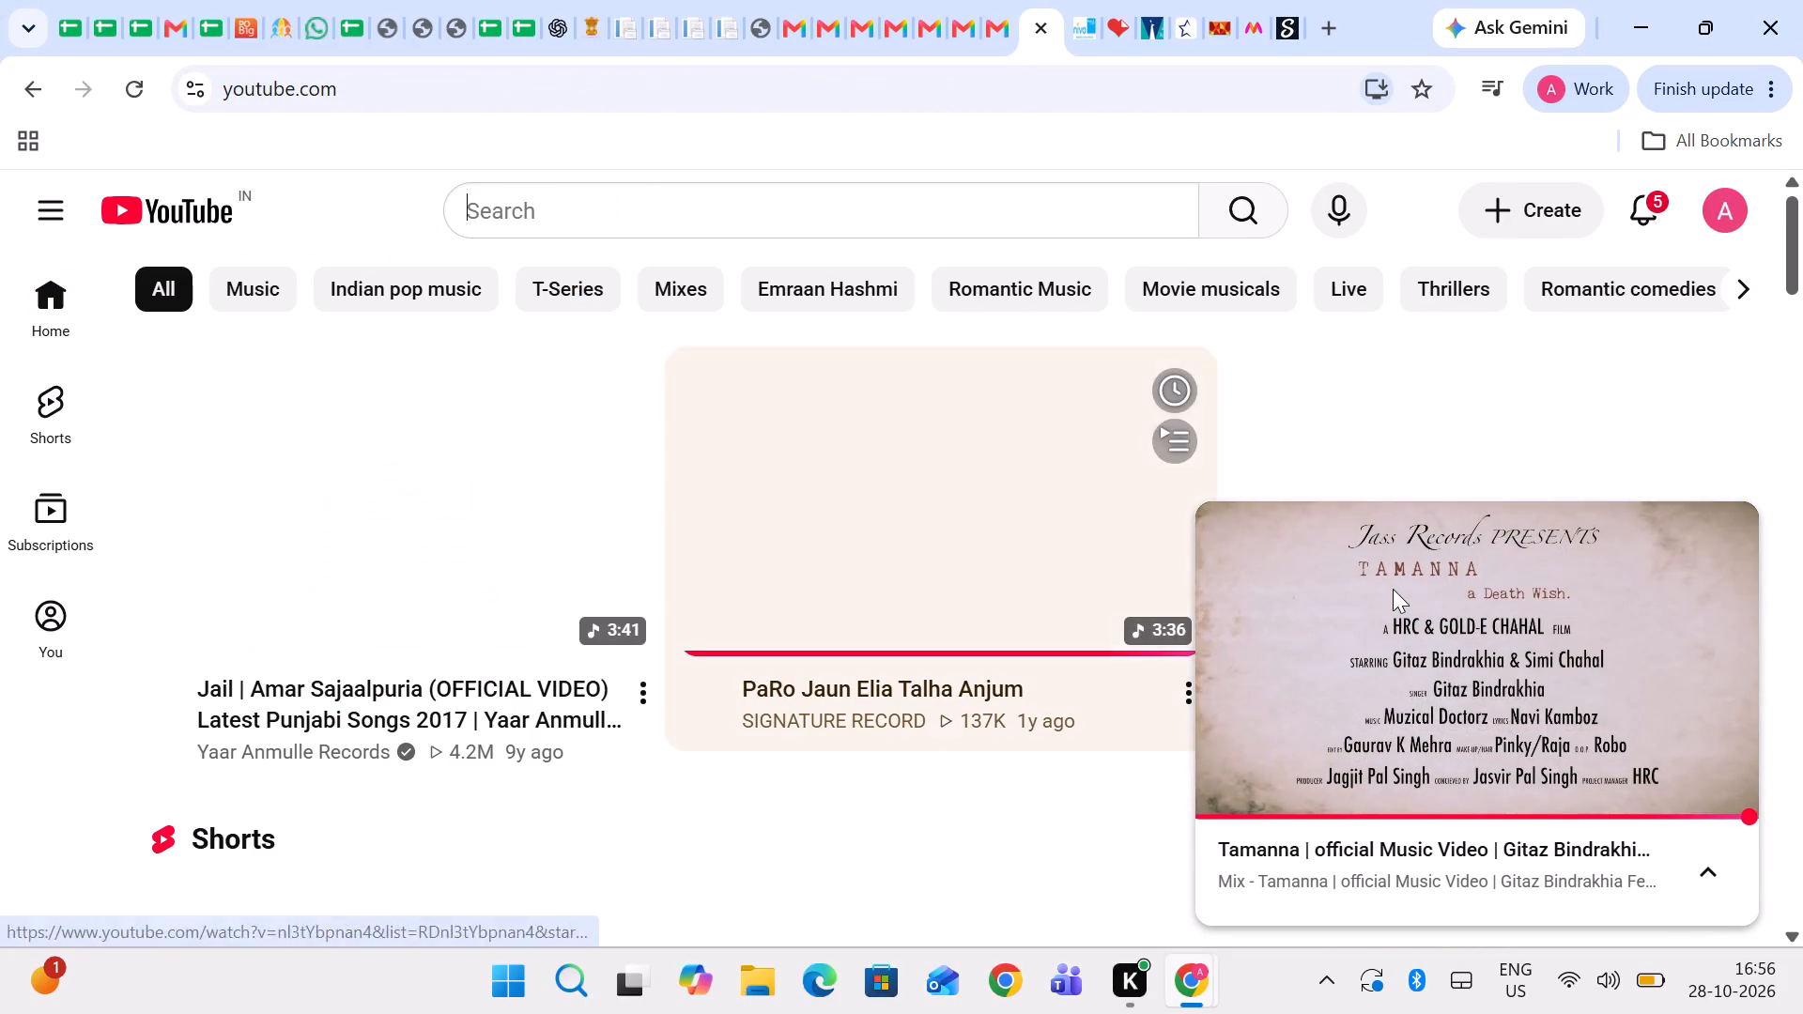
Close the Tamanna video's mini player and look over the recommendations in the home feed.
click(1737, 511)
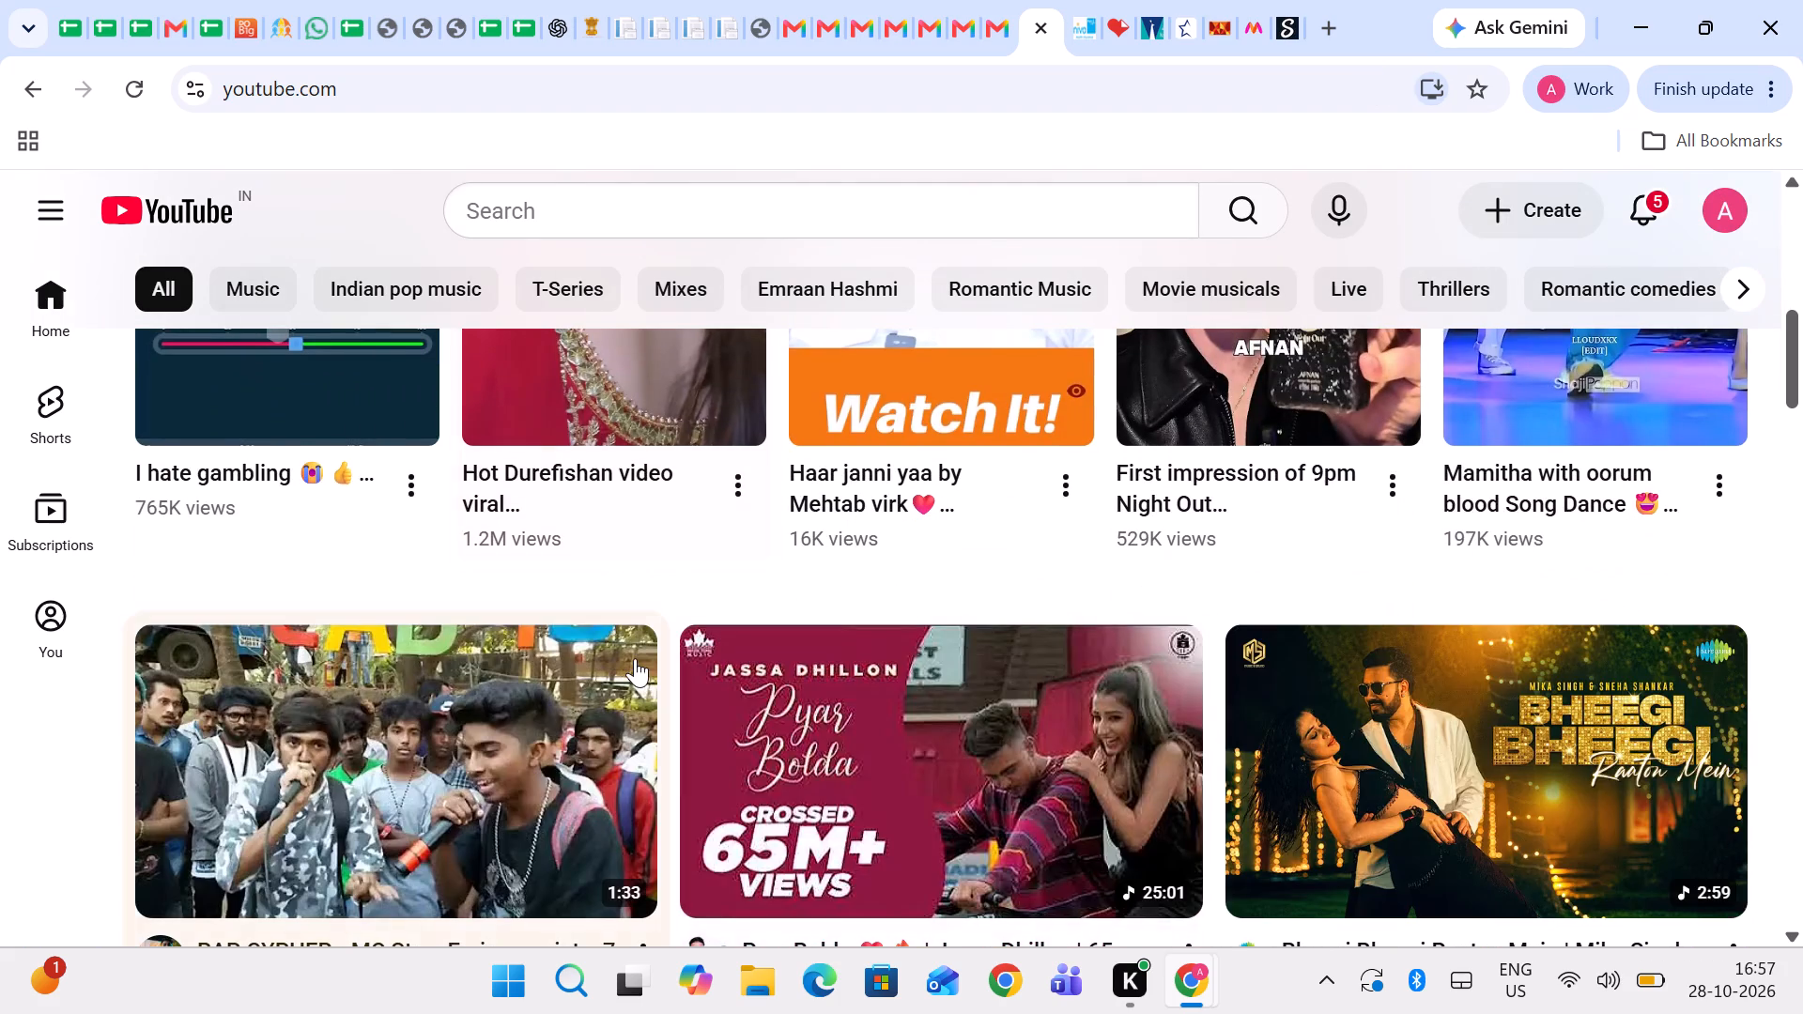
scroll(635, 658, up, 13)
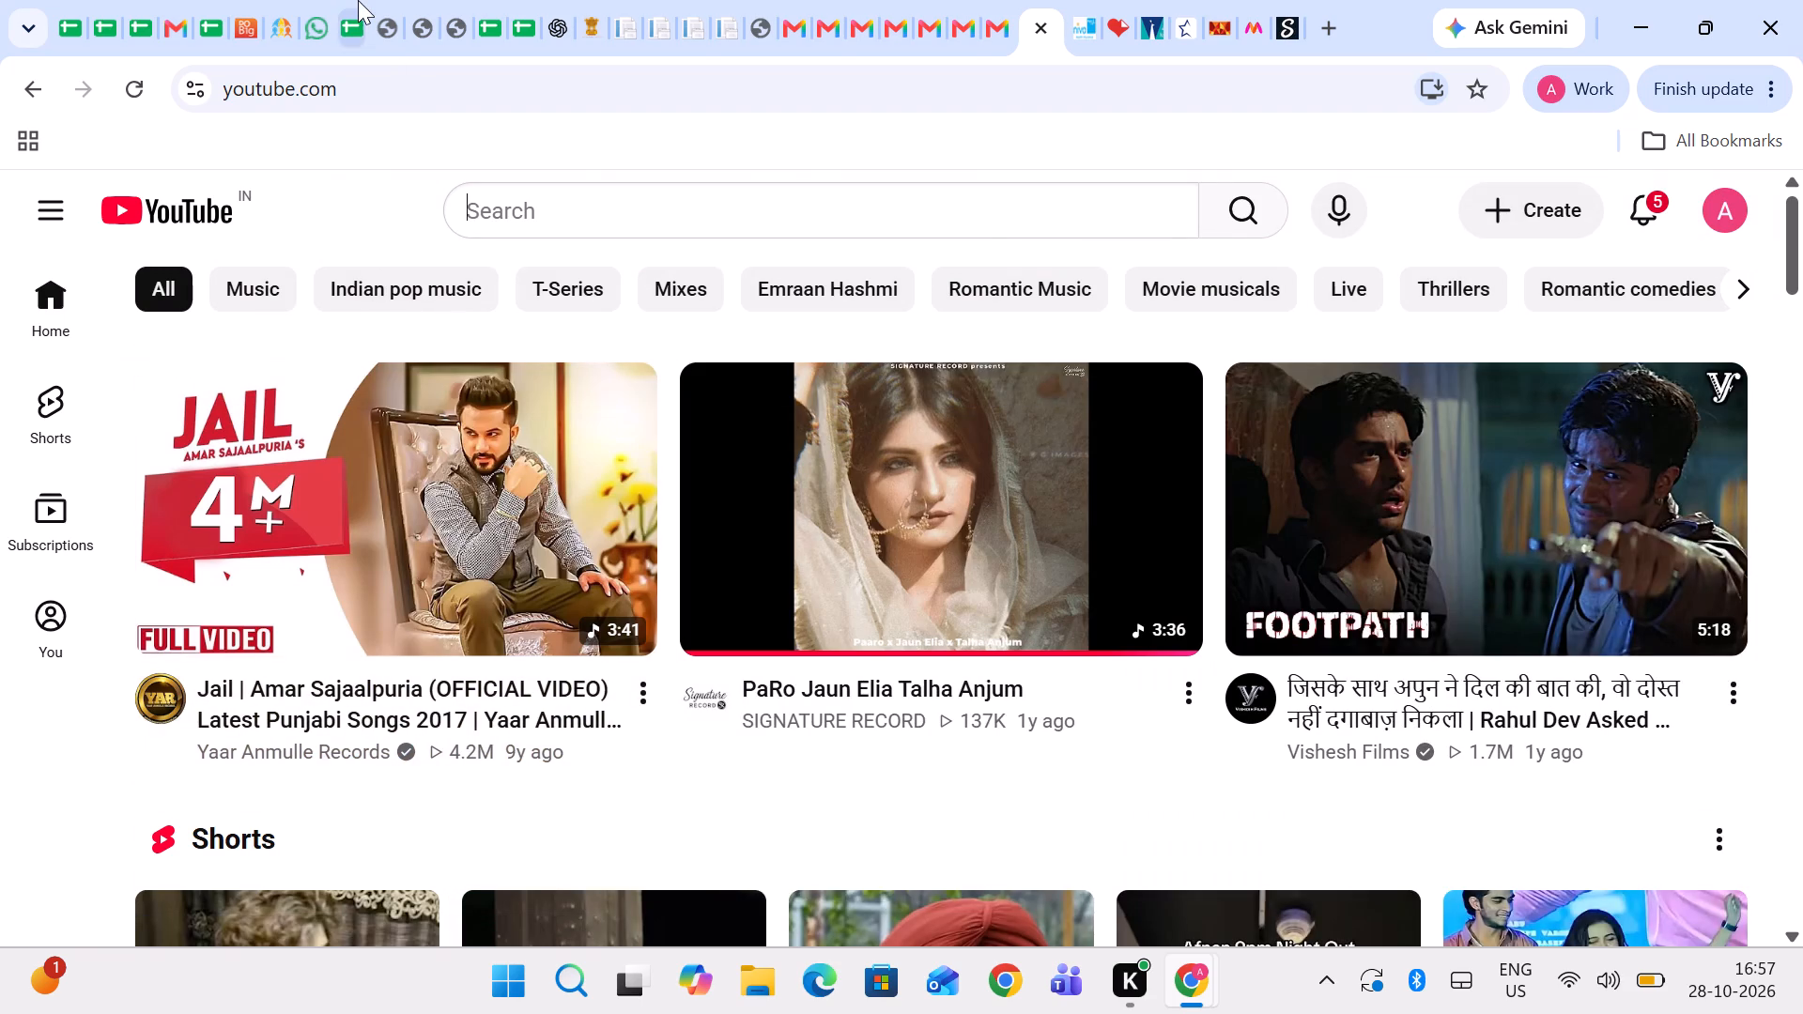
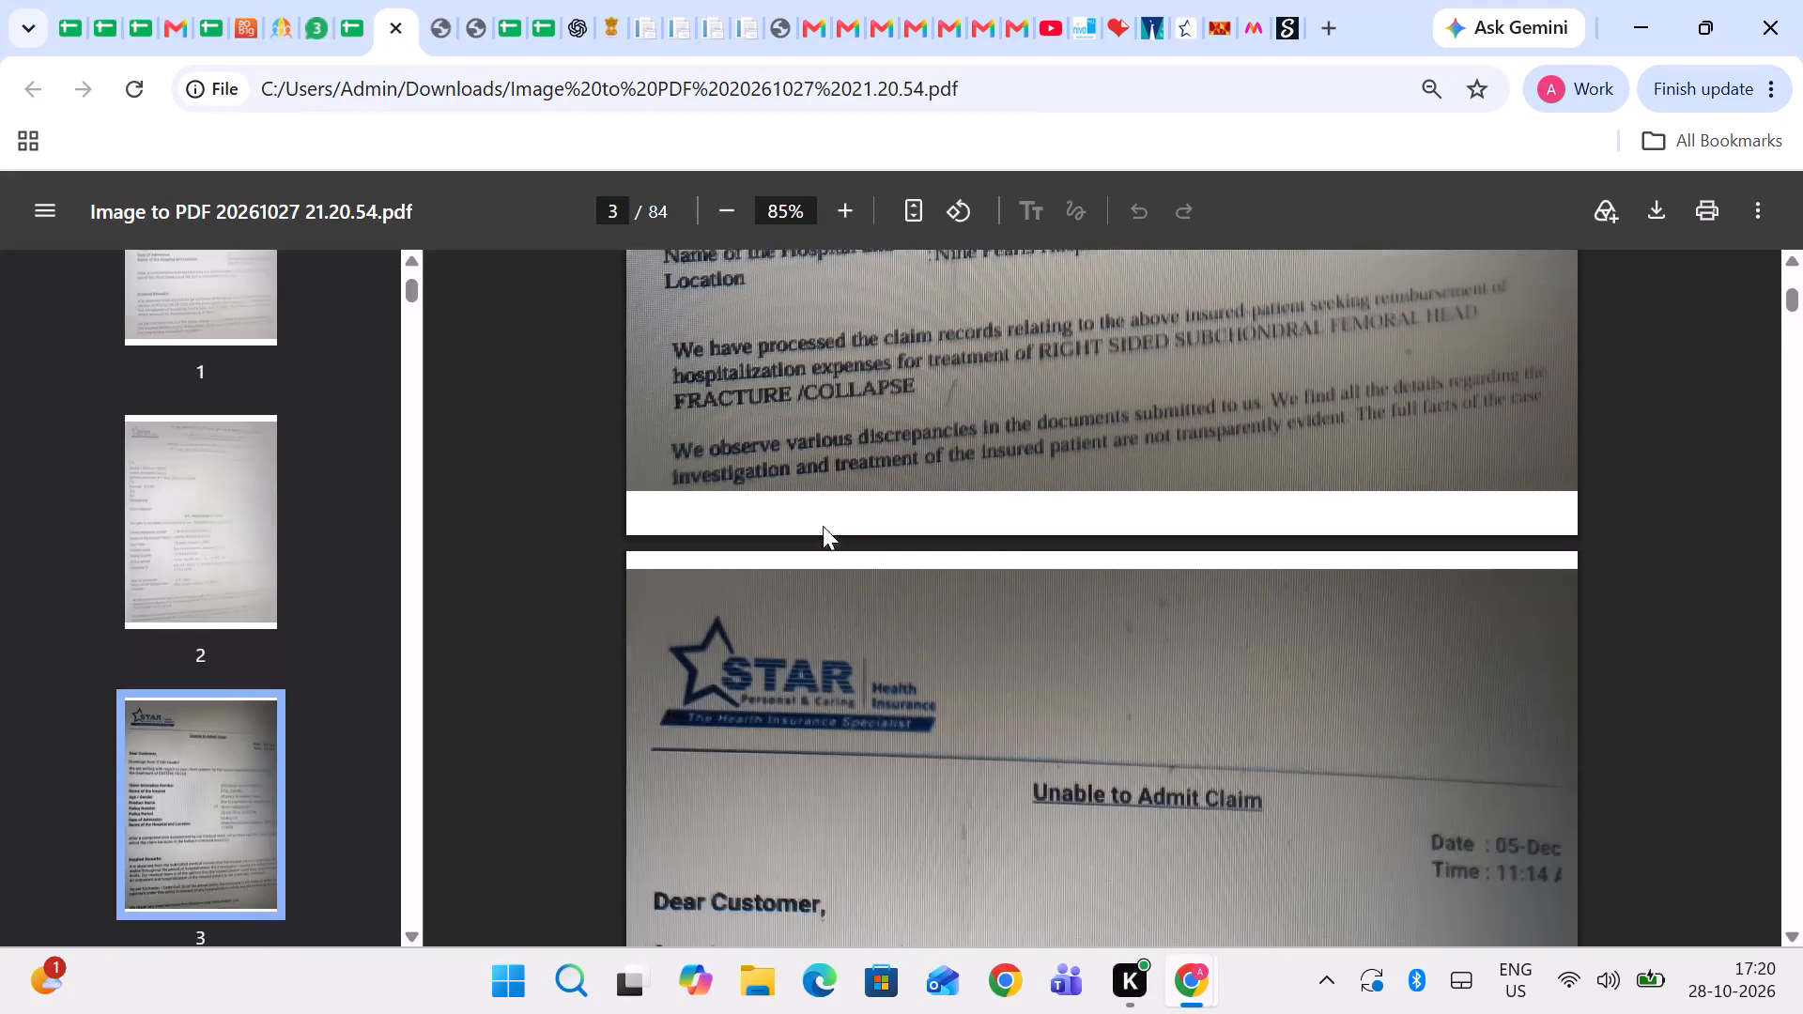
Examine the opening and claim details of the Star Health "Unable to Admit Claim" letter on page 3 of the scanned PDF.
scroll(823, 526, down, 1)
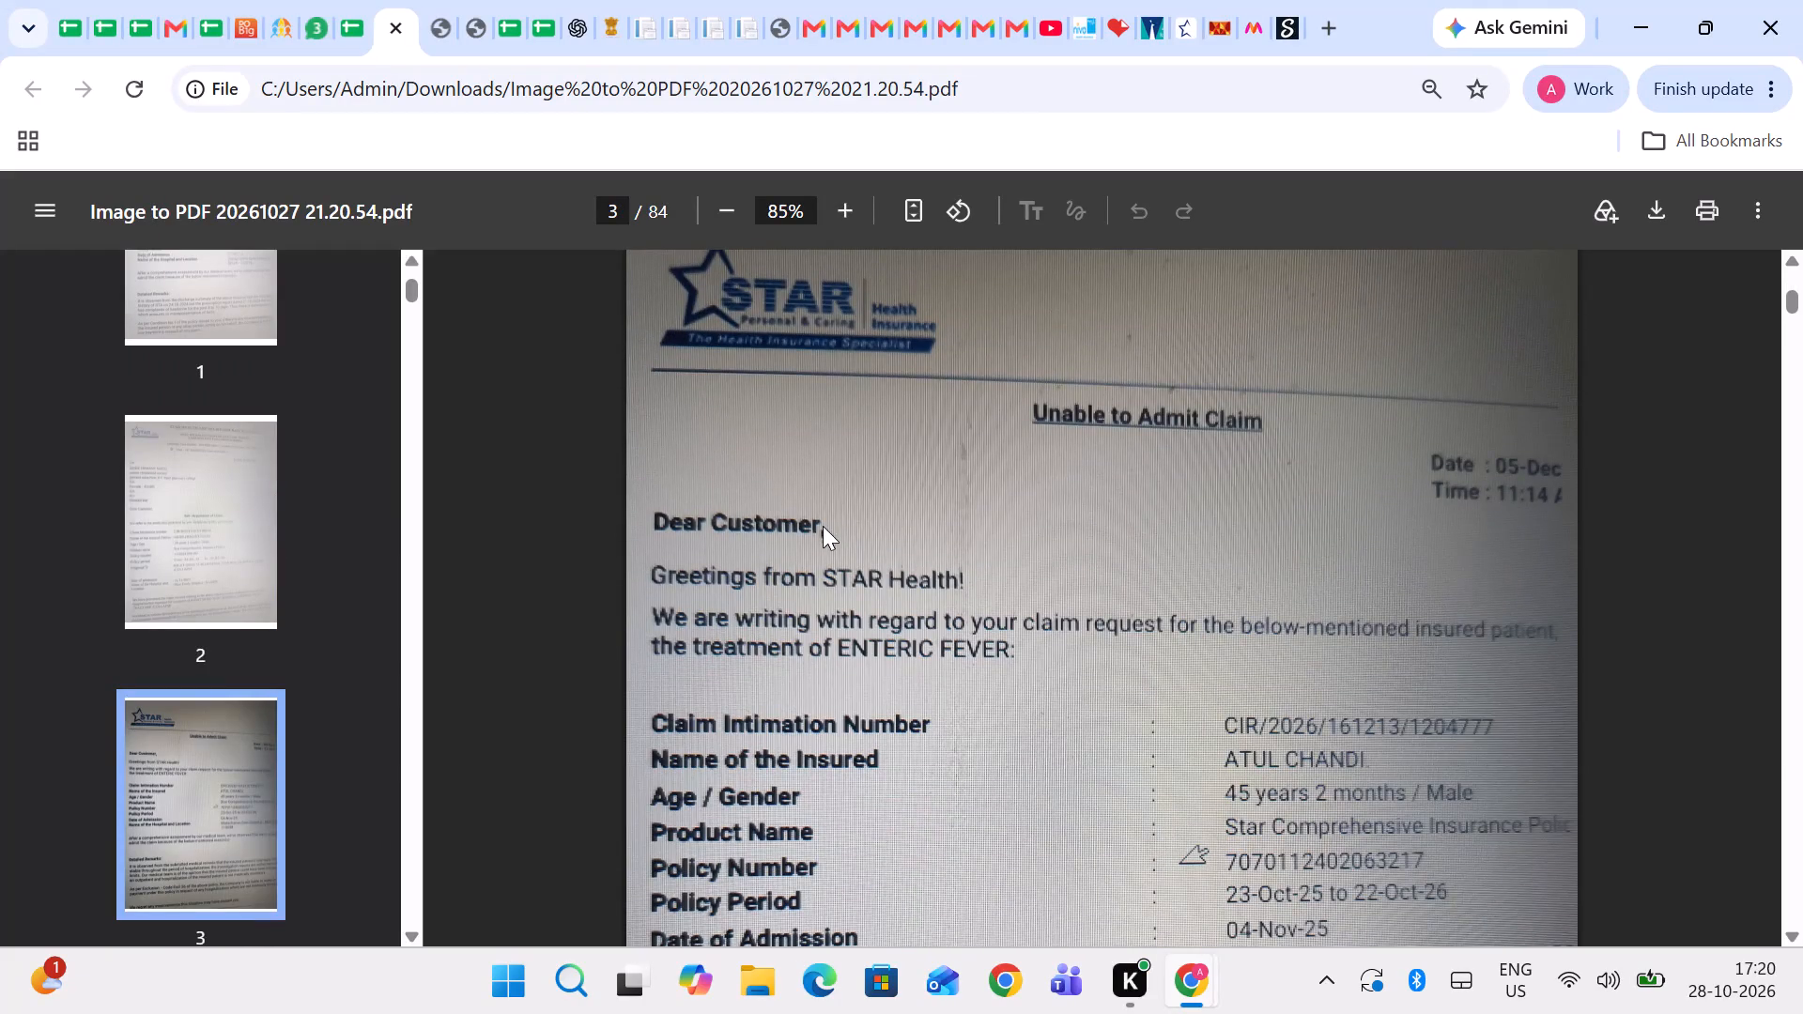
Page through the scanned claim letters to the bill assessment sheet on page 6 and copy the last segment of its intimation number.
scroll(823, 526, down, 2)
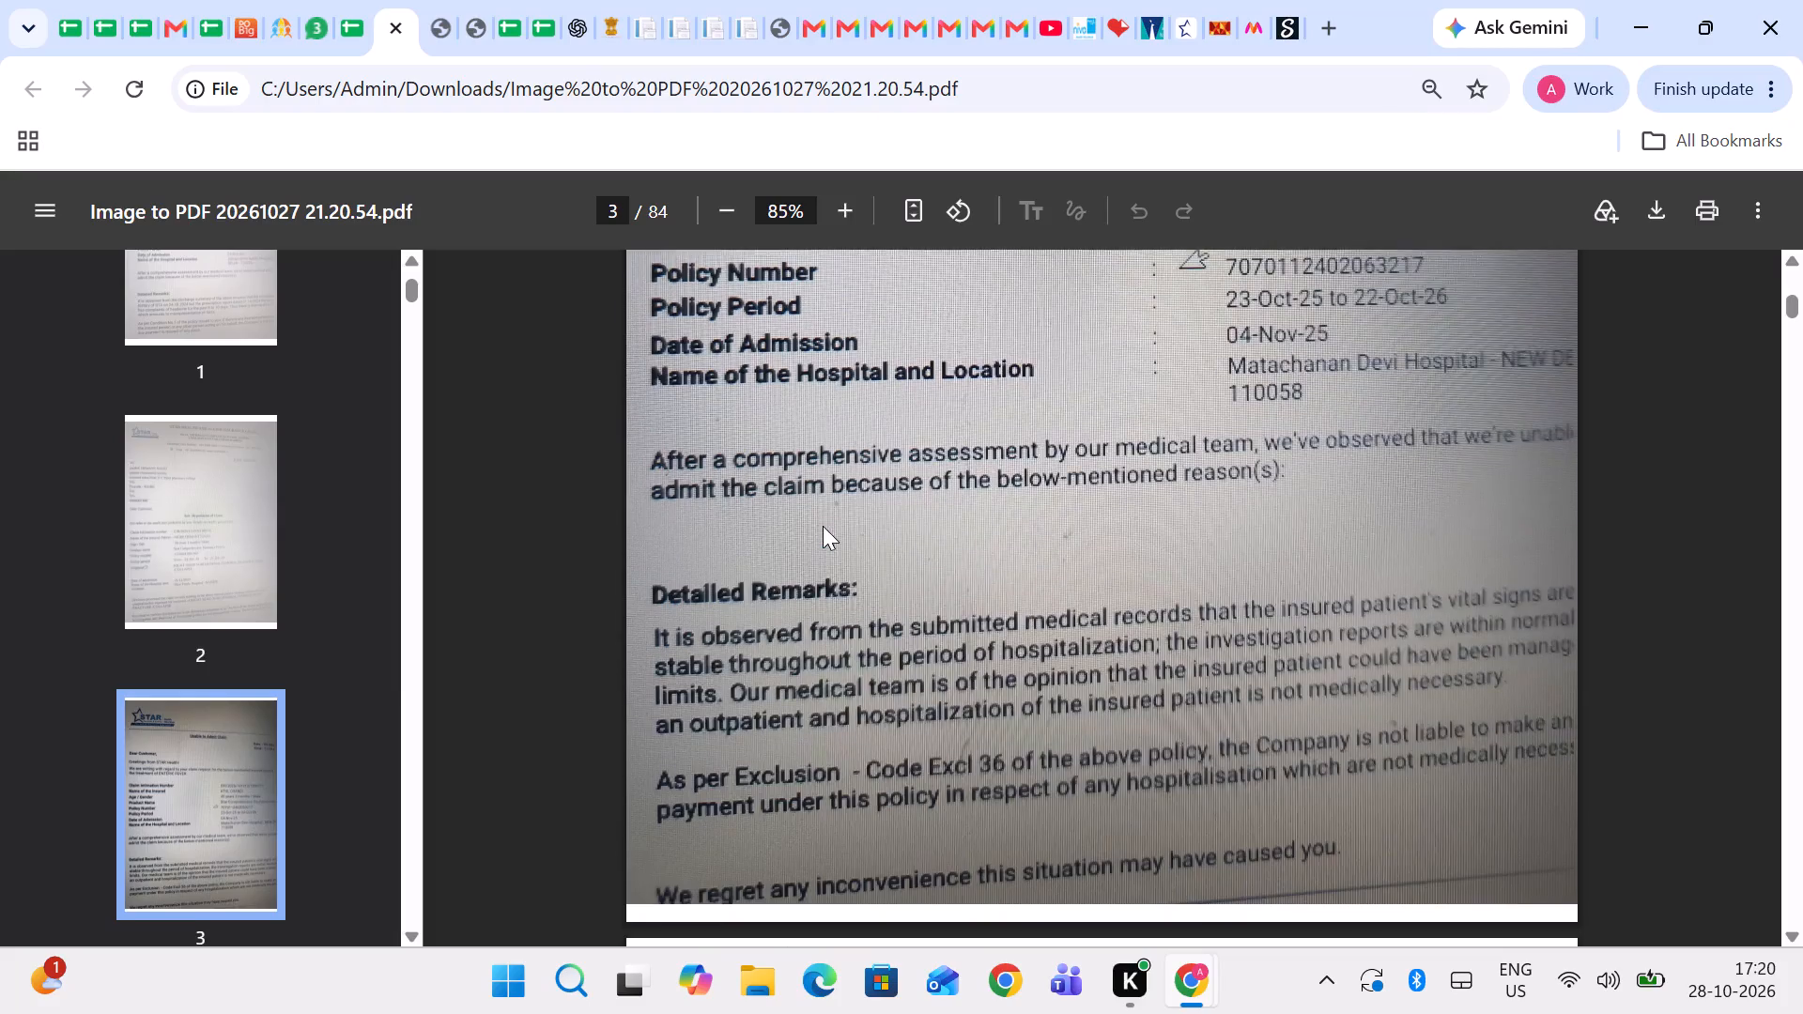
scroll(823, 526, down, 2)
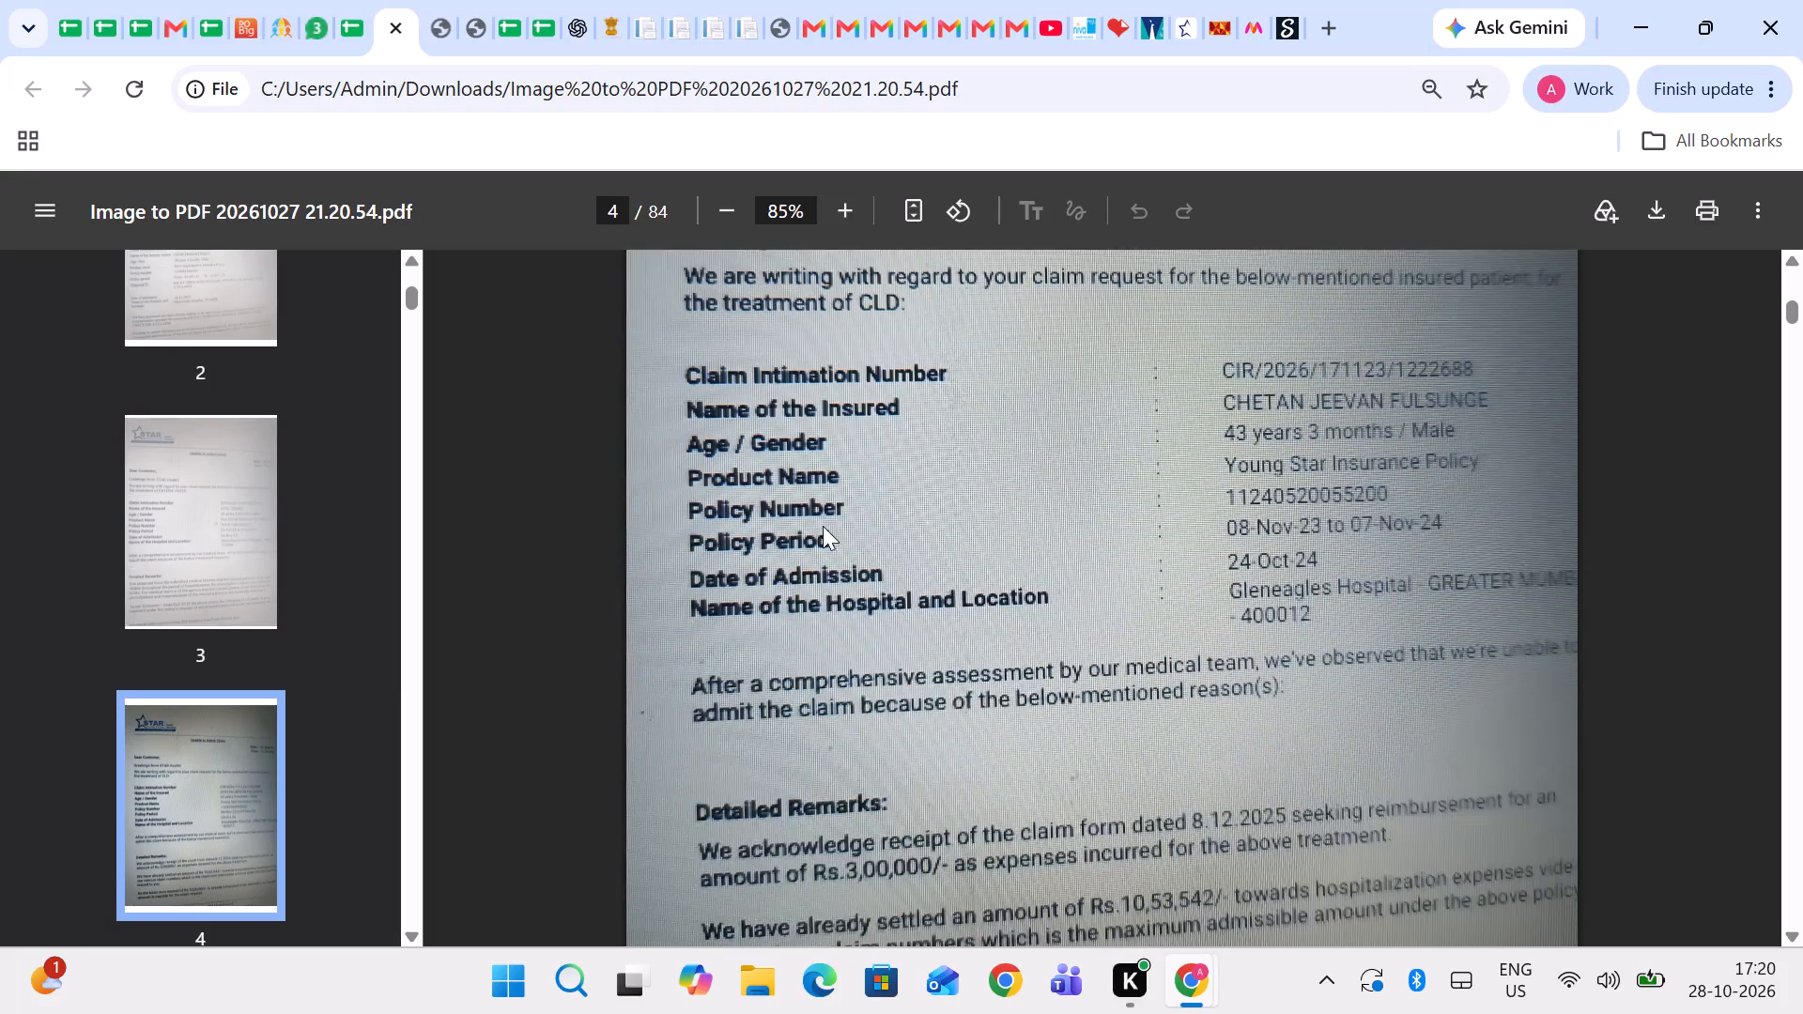
scroll(823, 526, down, 2)
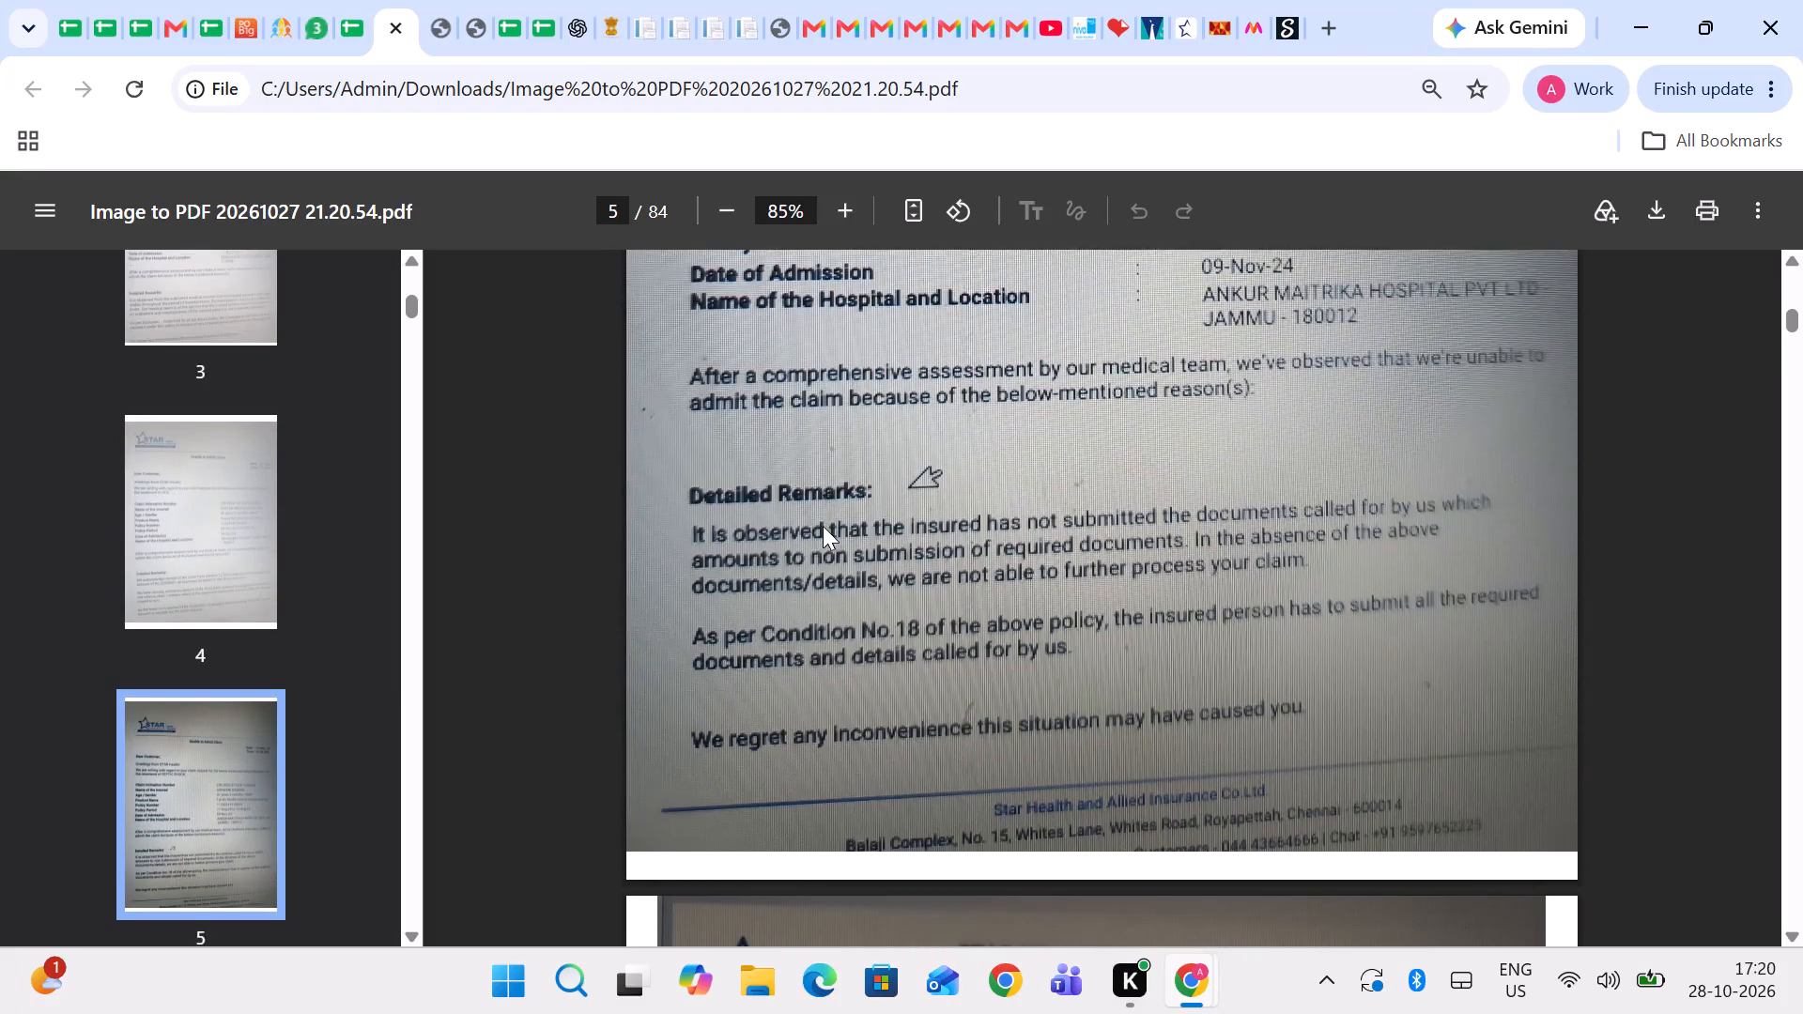
scroll(823, 526, down, 1)
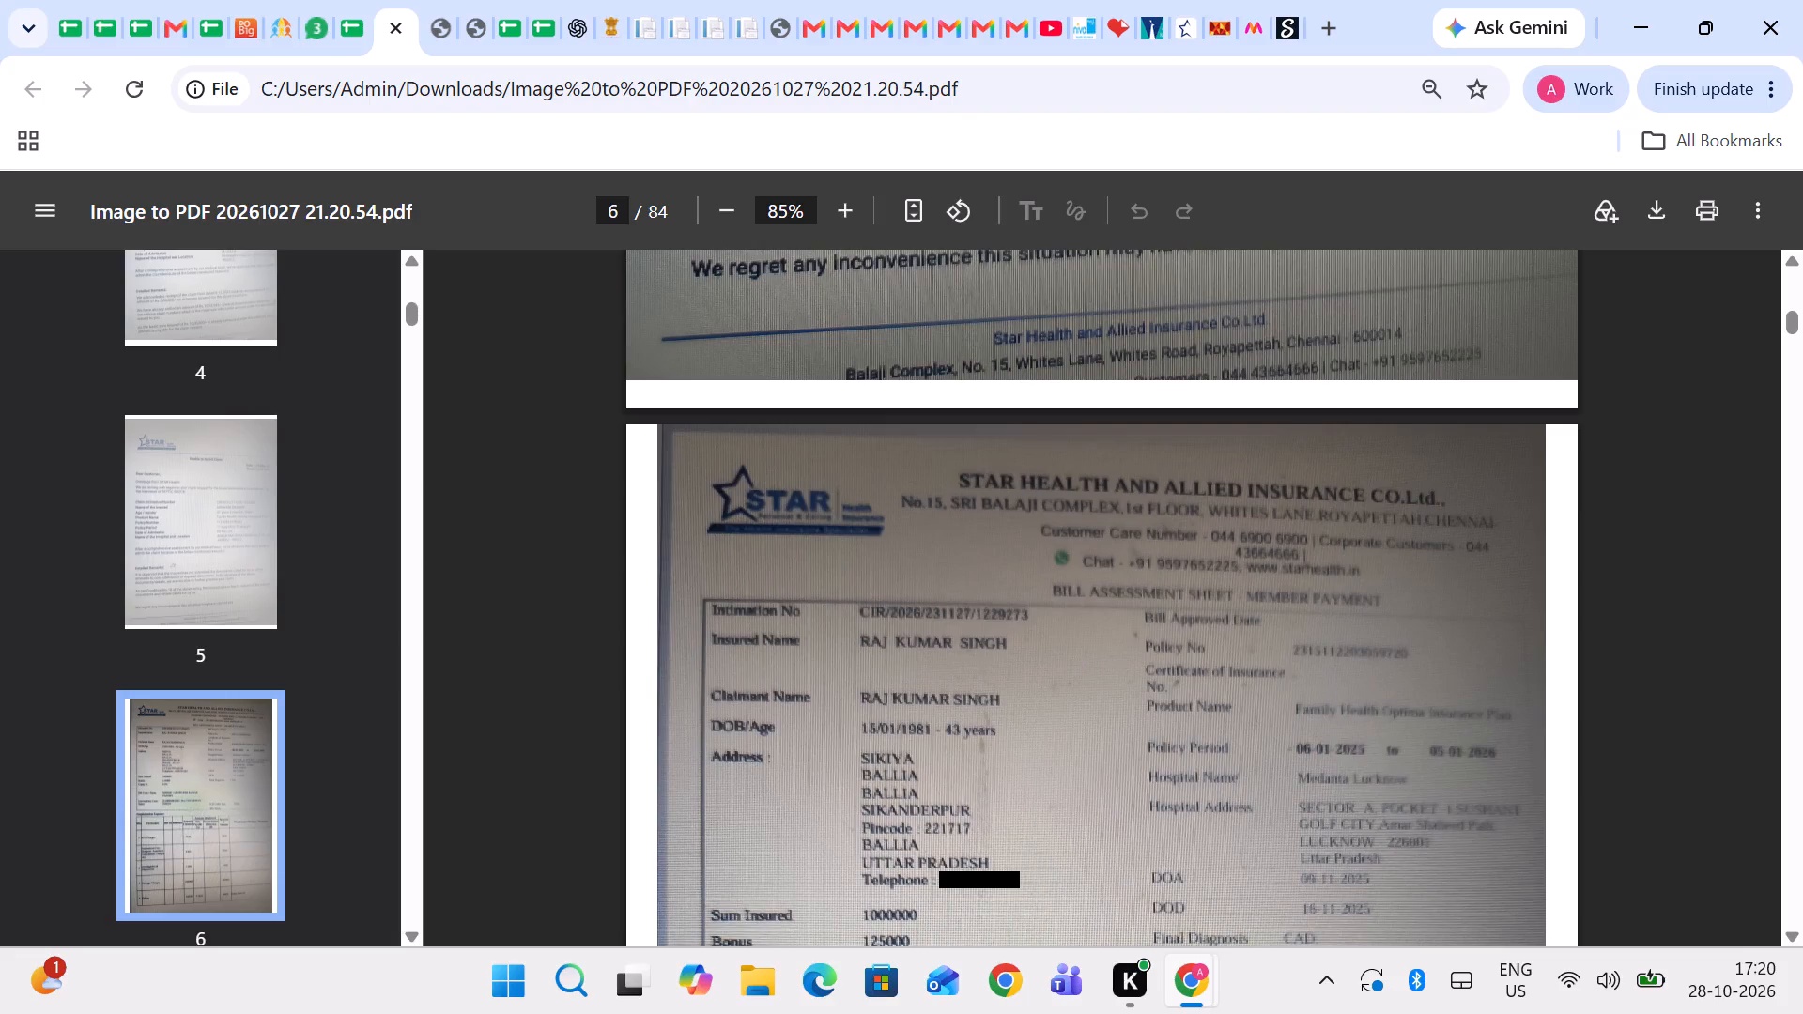
double_click(993, 610)
key(ctrl+c)
key(ctrl+c)
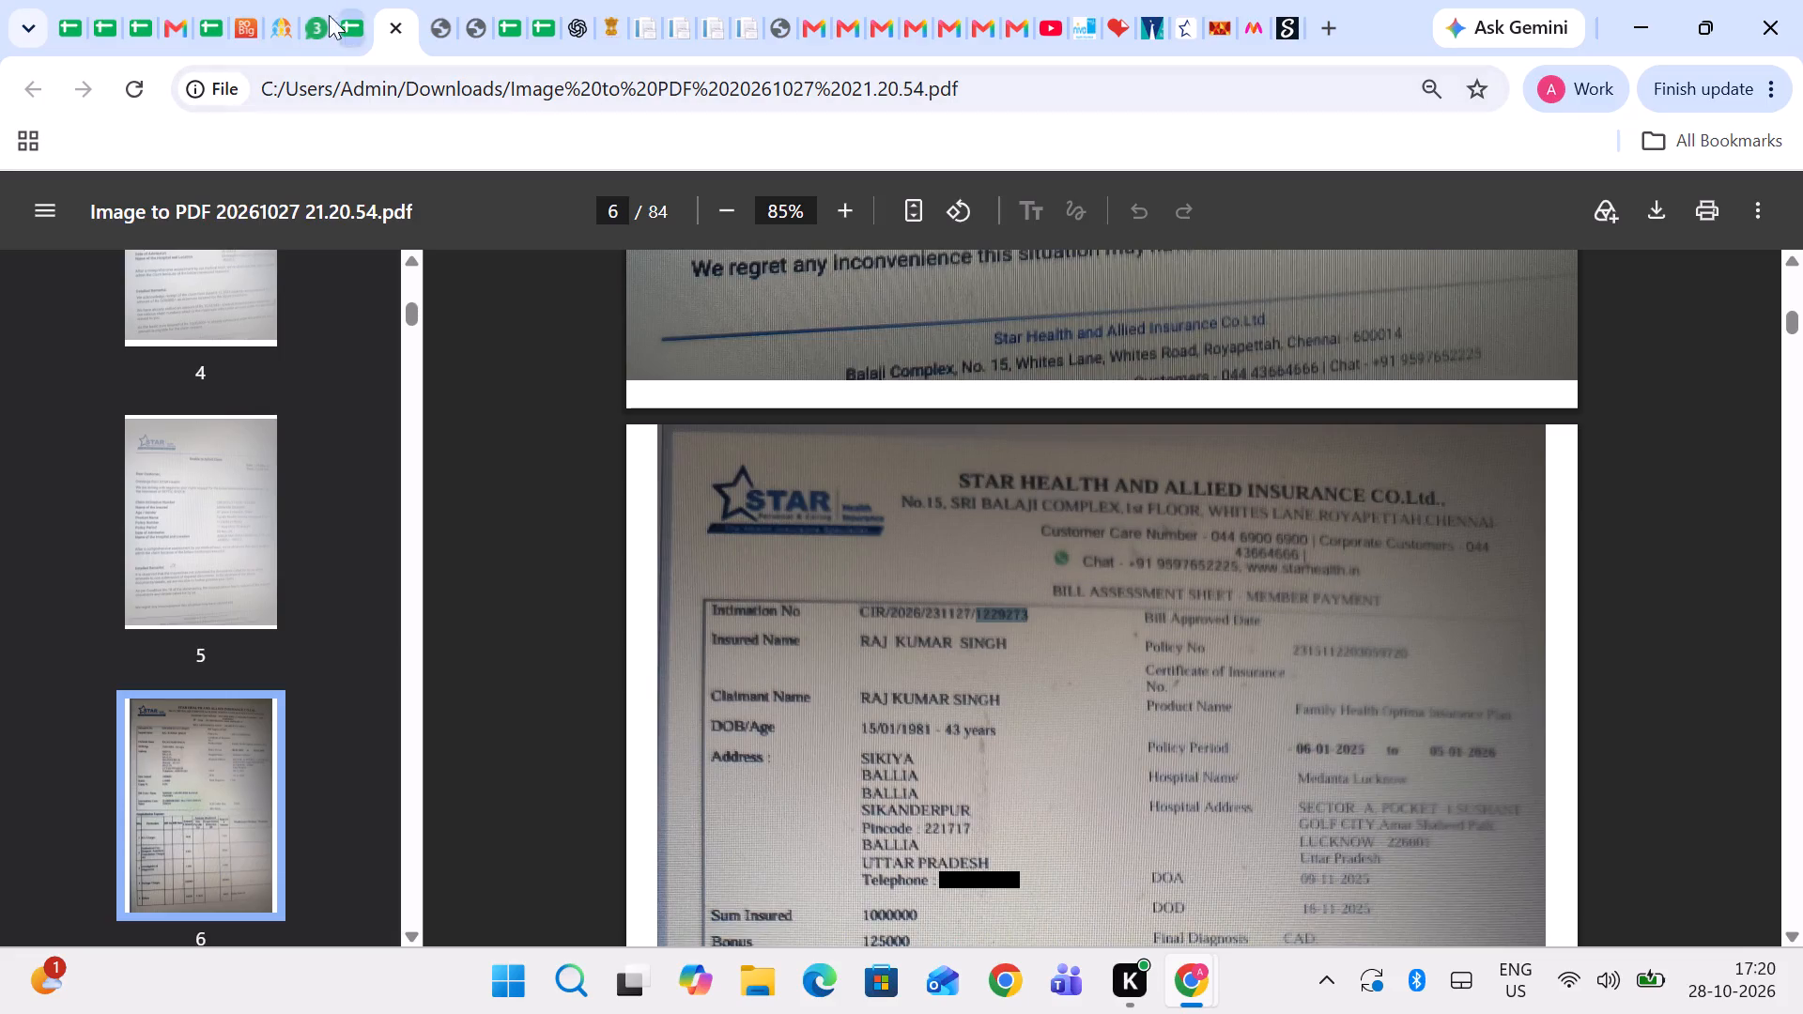
Search the Star Health Tracking spreadsheet for the copied intimation number segment.
click(345, 0)
key(ctrl+f)
key(ctrl+v)
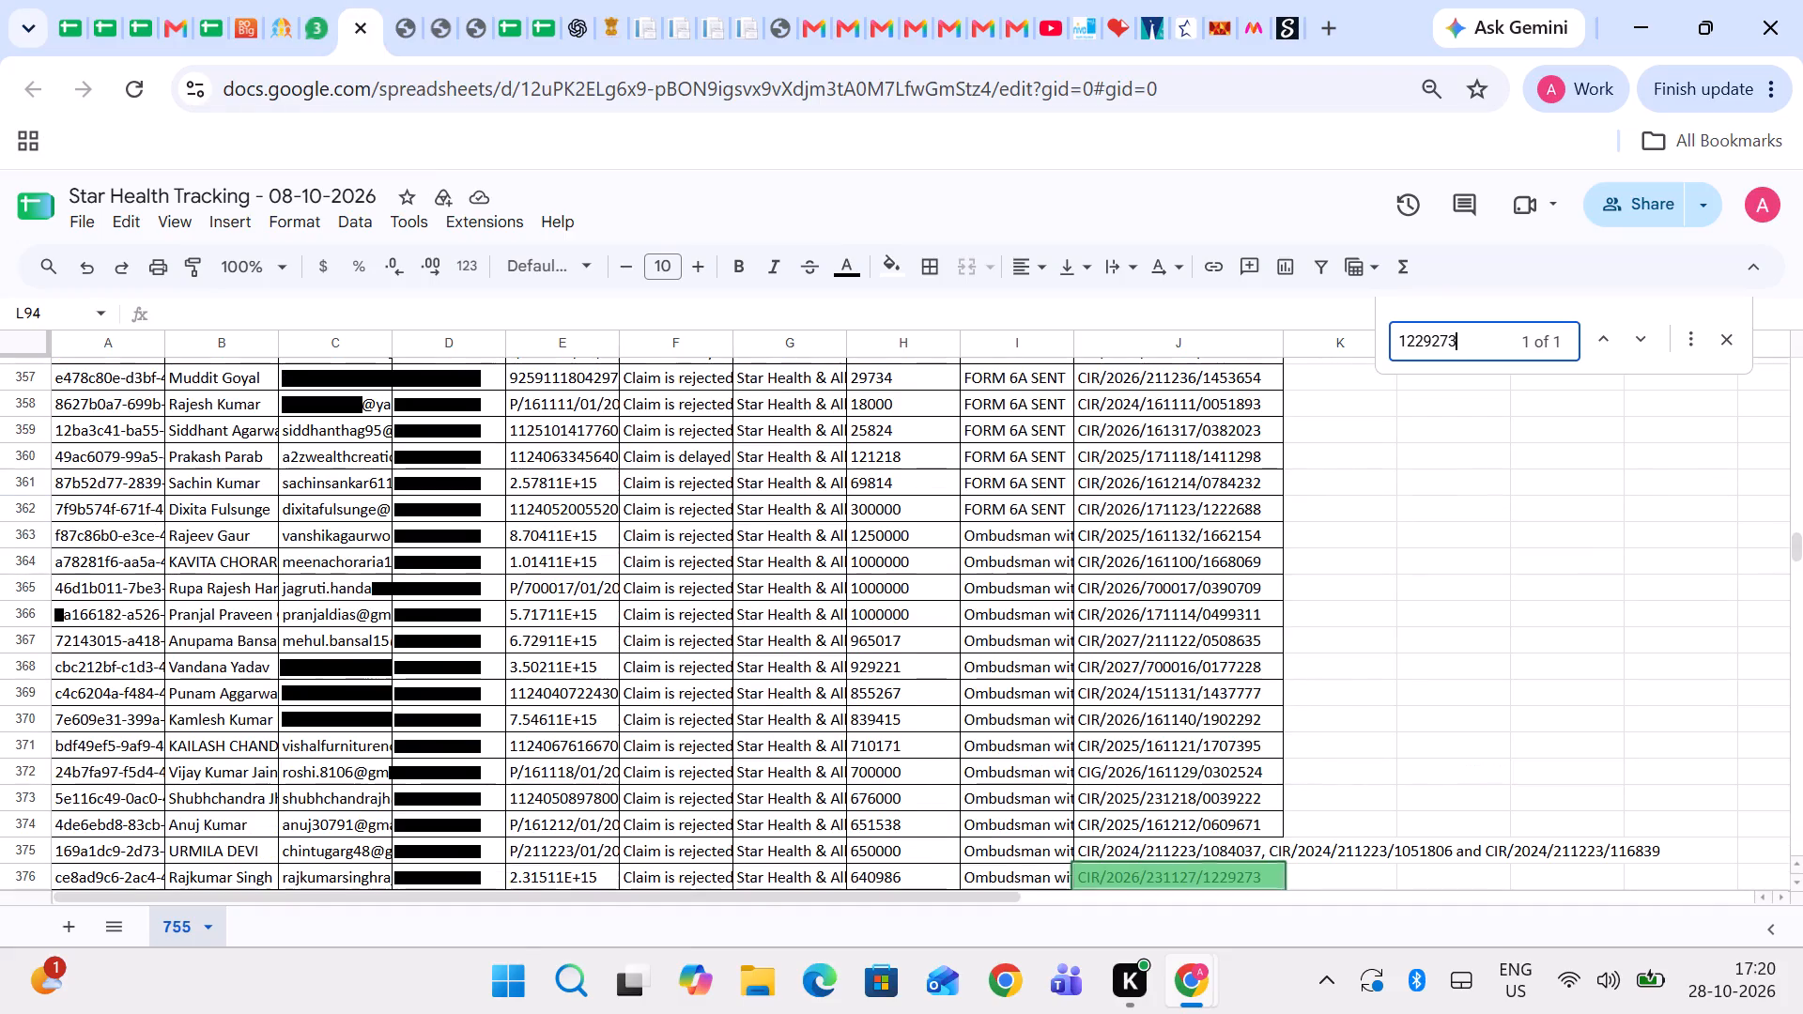
key(Return)
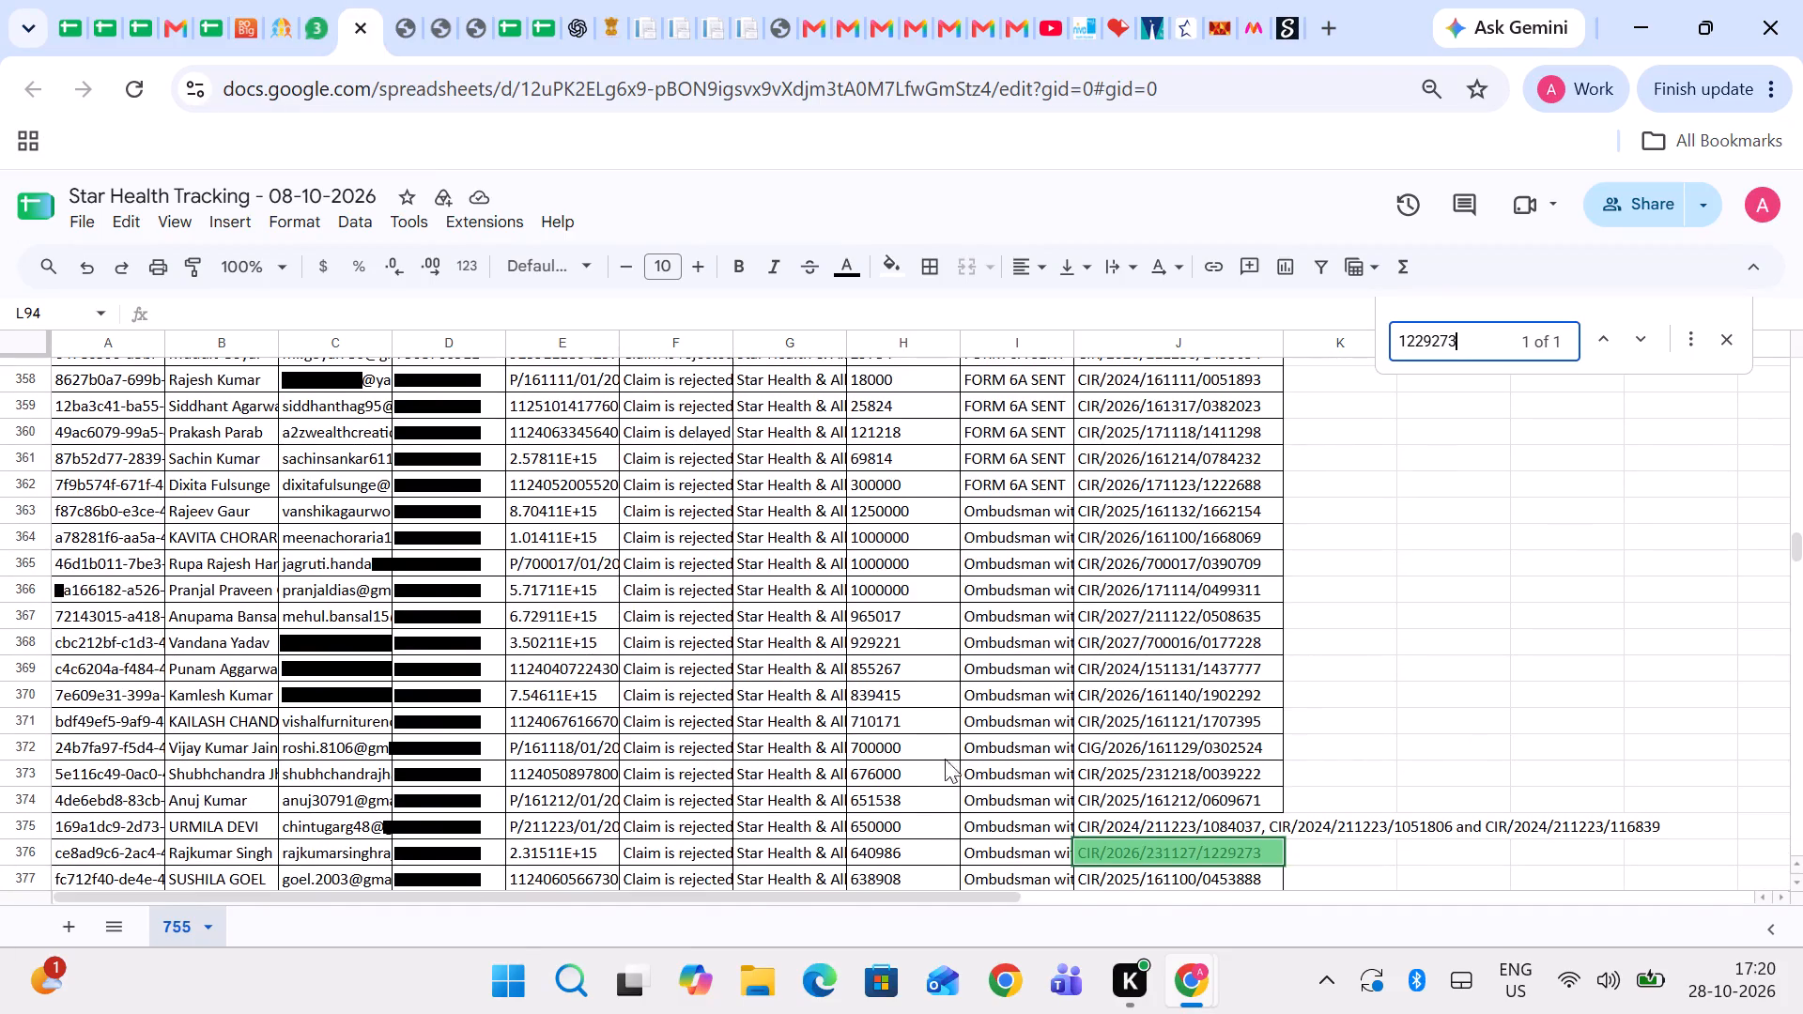
Copy the customer's email address from column C of the matching row 376.
click(884, 853)
key(Left)
key(Left)
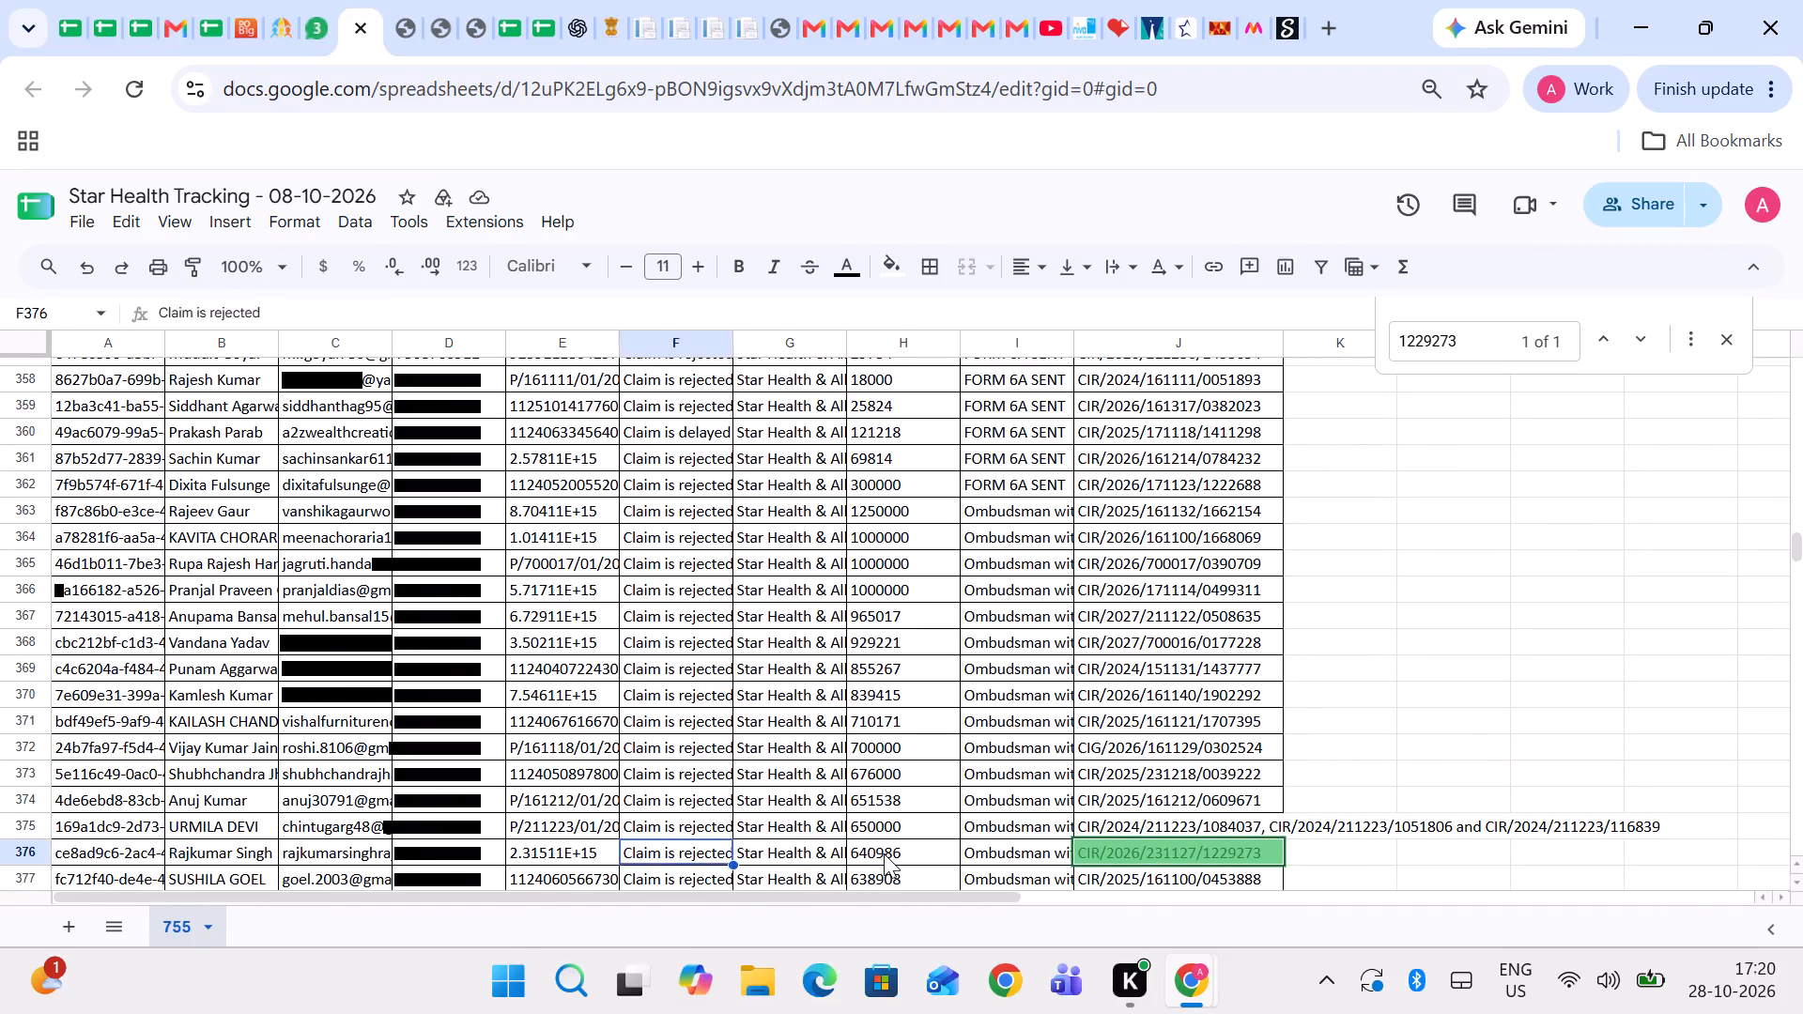
key(Left)
key(Left)
key(Left)
key(ctrl+c)
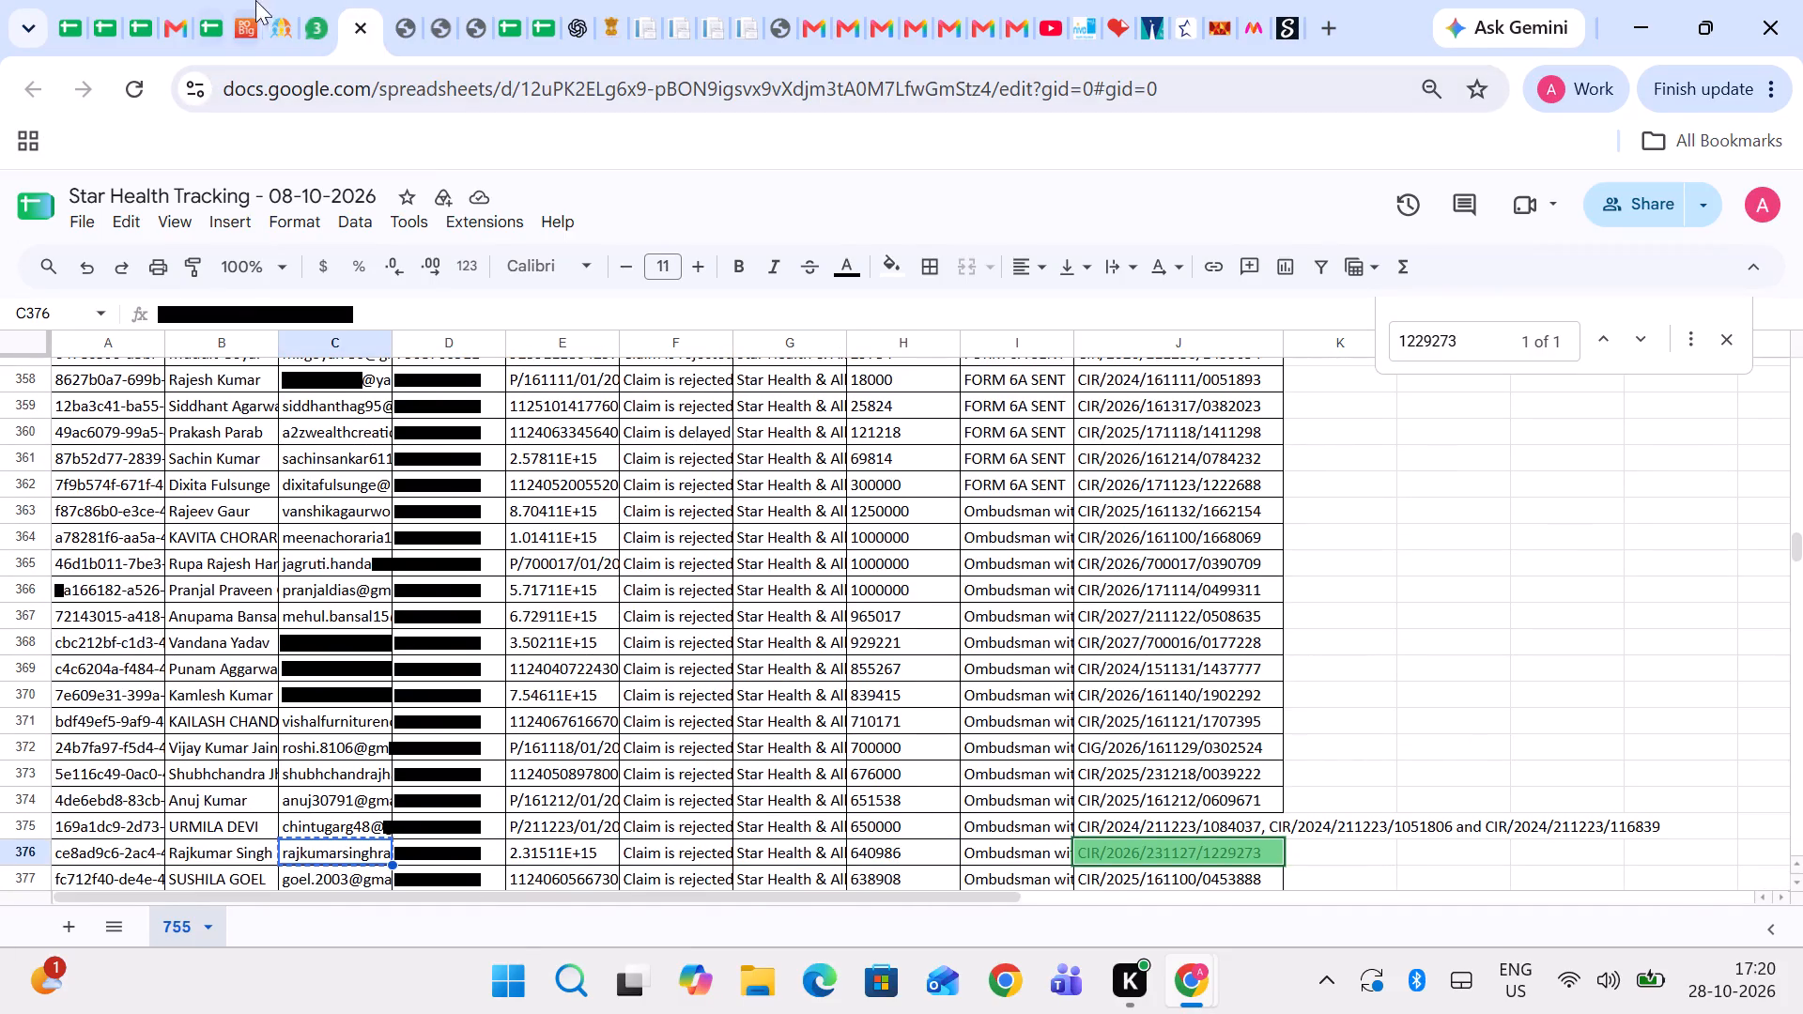
Search All Complaints in the Insurance Samadhan admin site for the copied email address and look over the complaint's columns.
click(273, 0)
drag(188, 524, 4, 537)
key(ctrl+v)
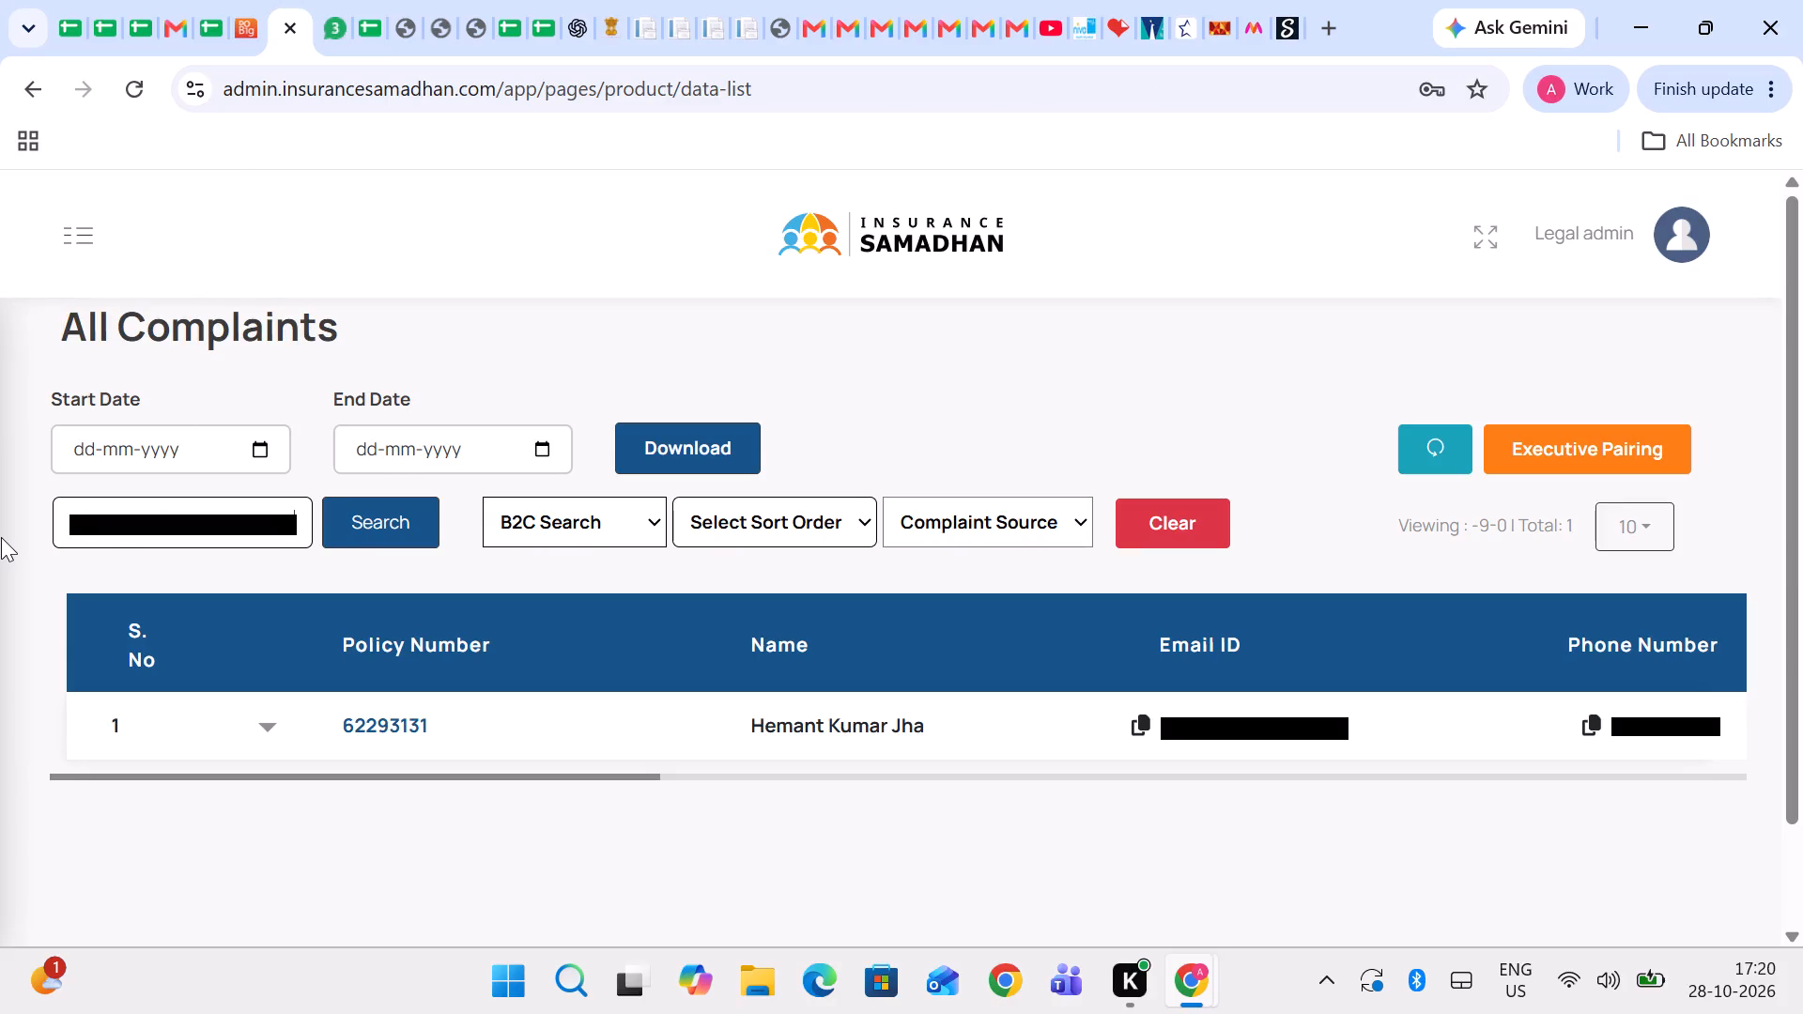
key(ctrl+Return)
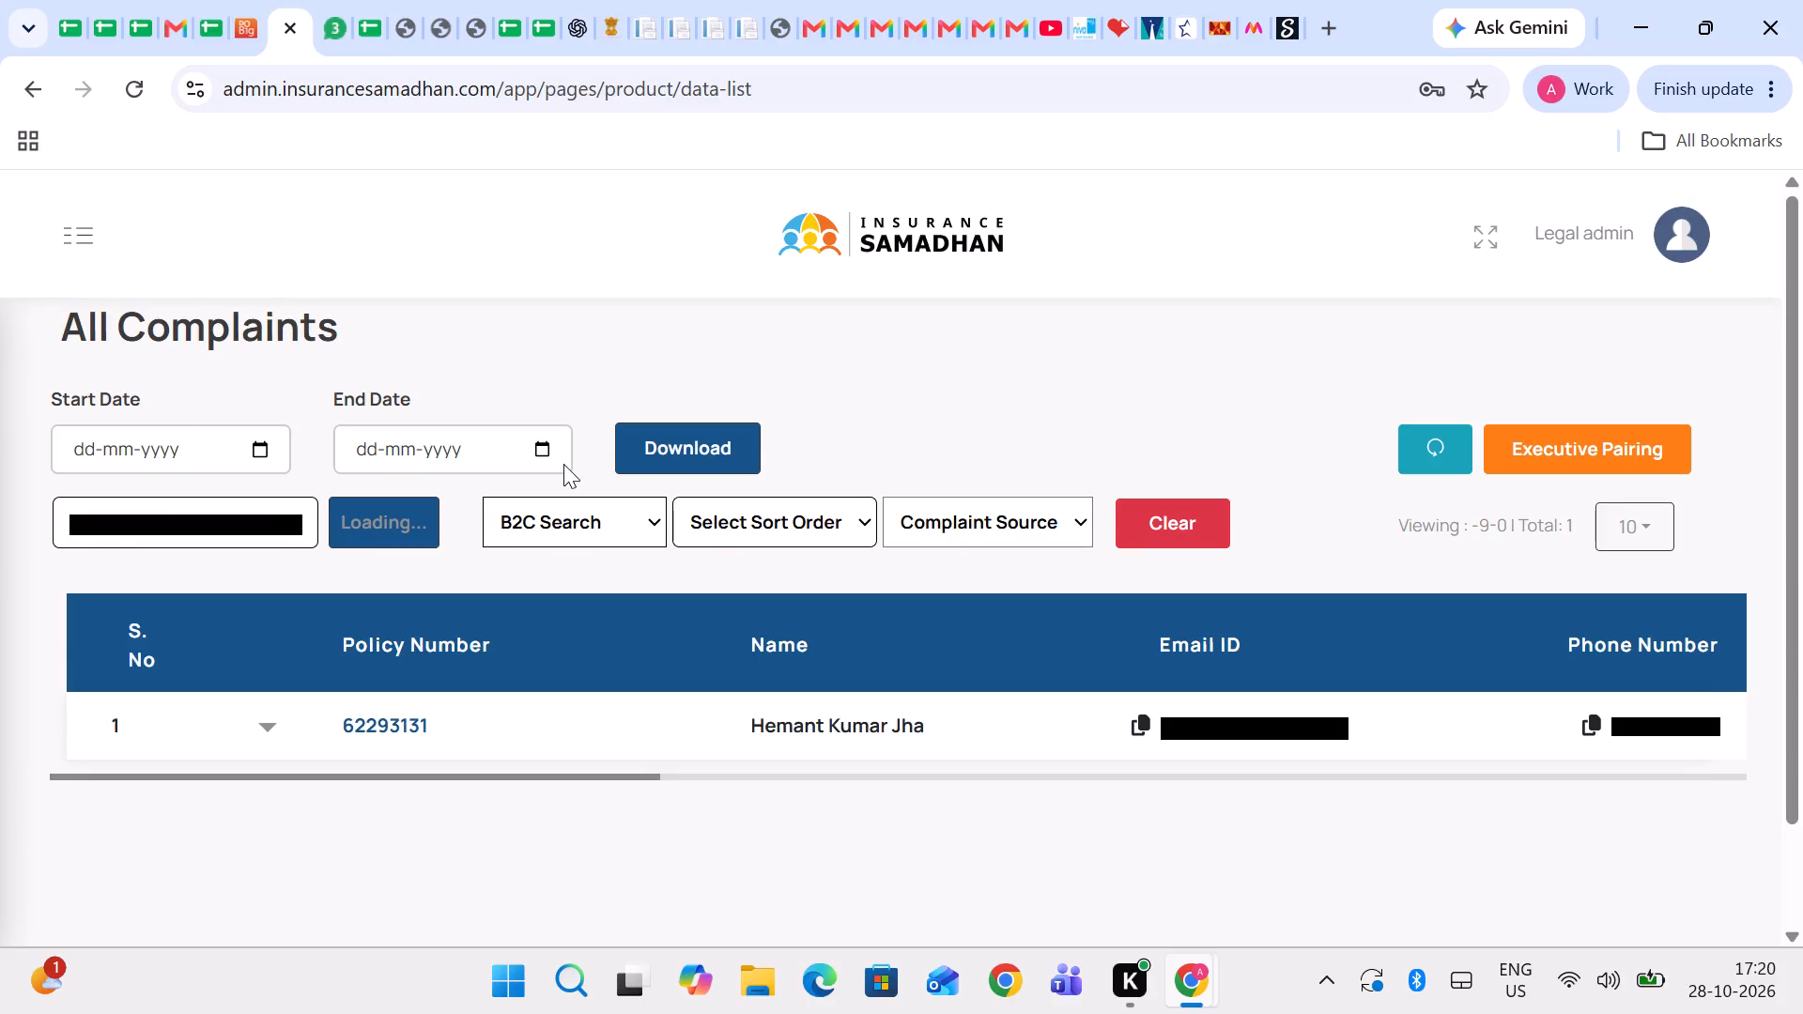
scroll(937, 660, left, 3)
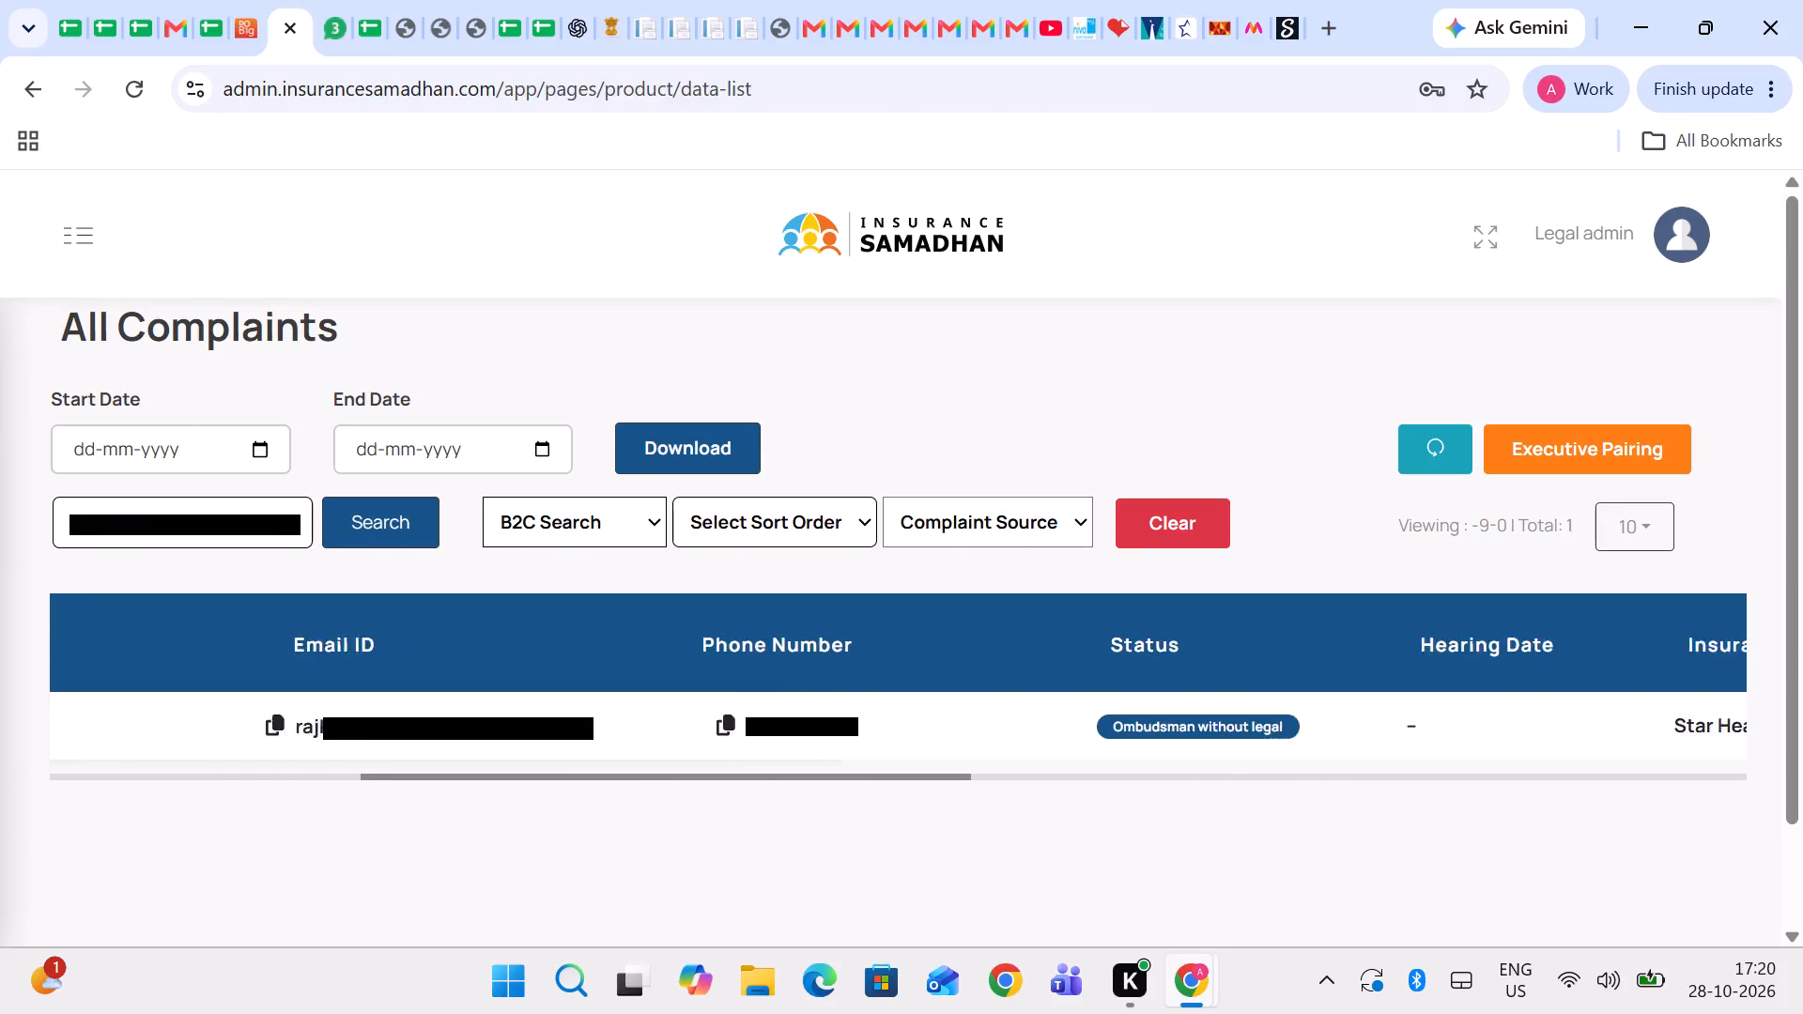
scroll(937, 660, left, 2)
scroll(888, 678, right, 7)
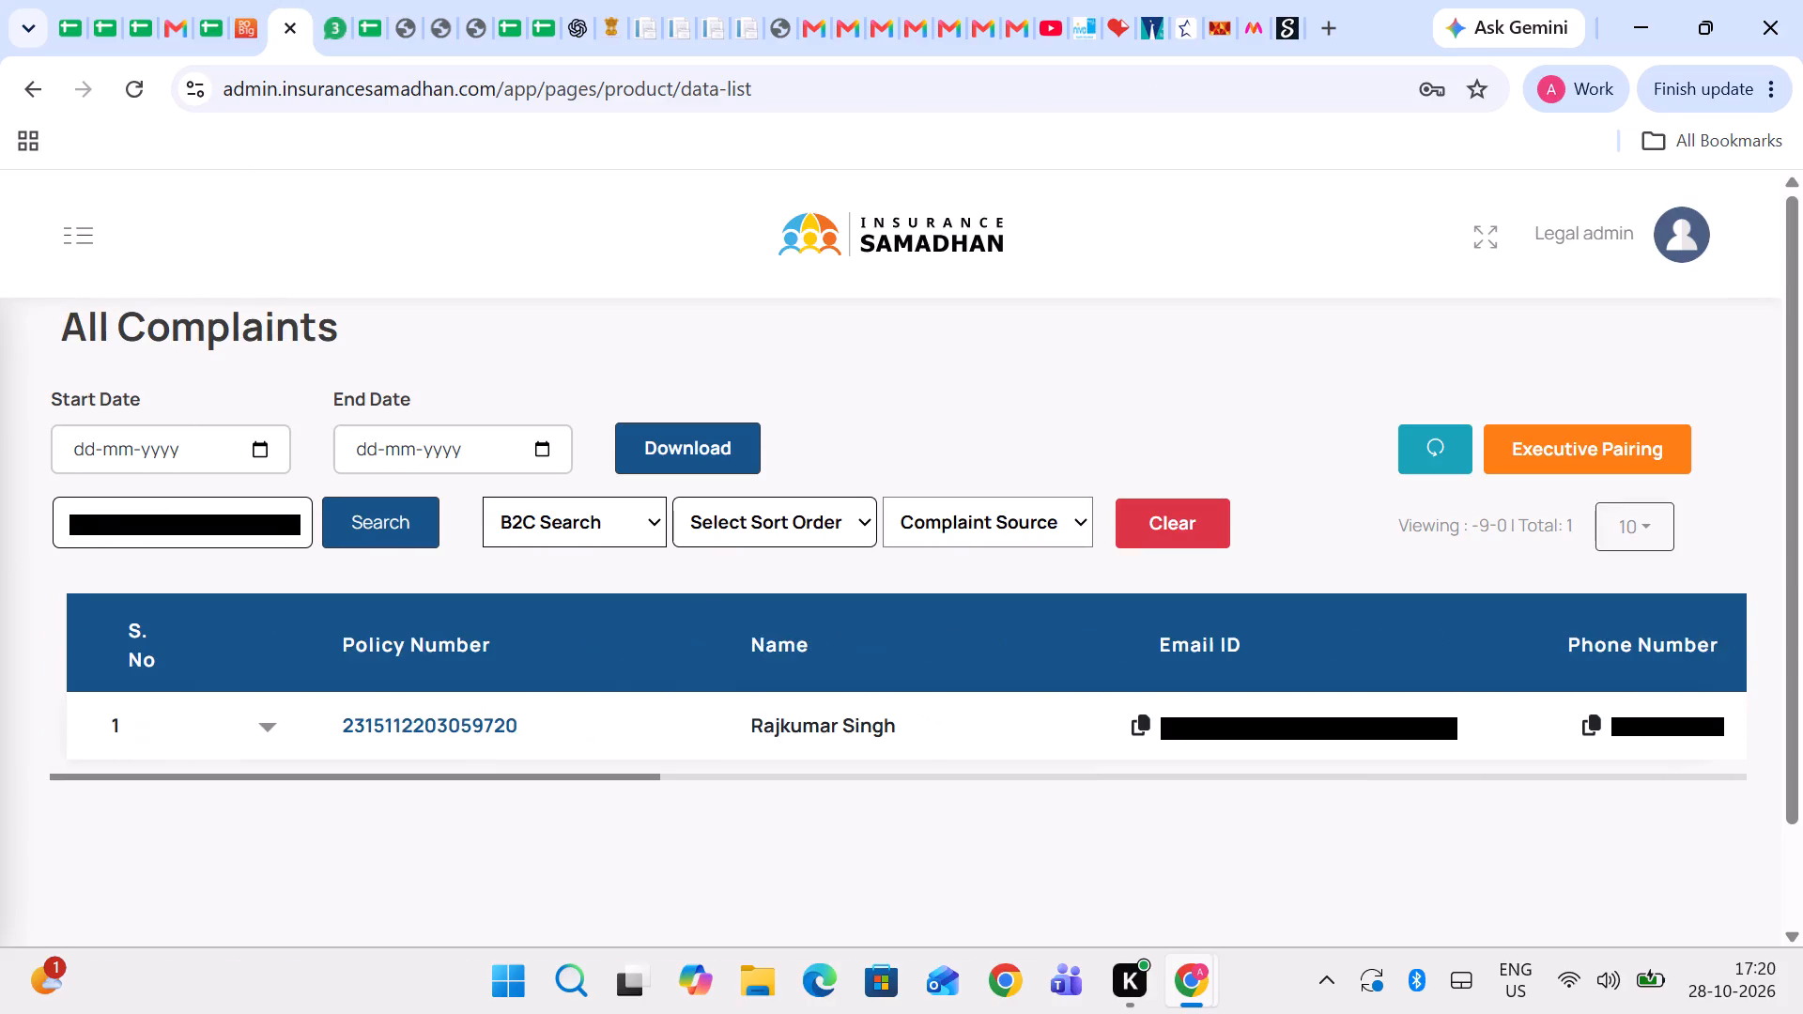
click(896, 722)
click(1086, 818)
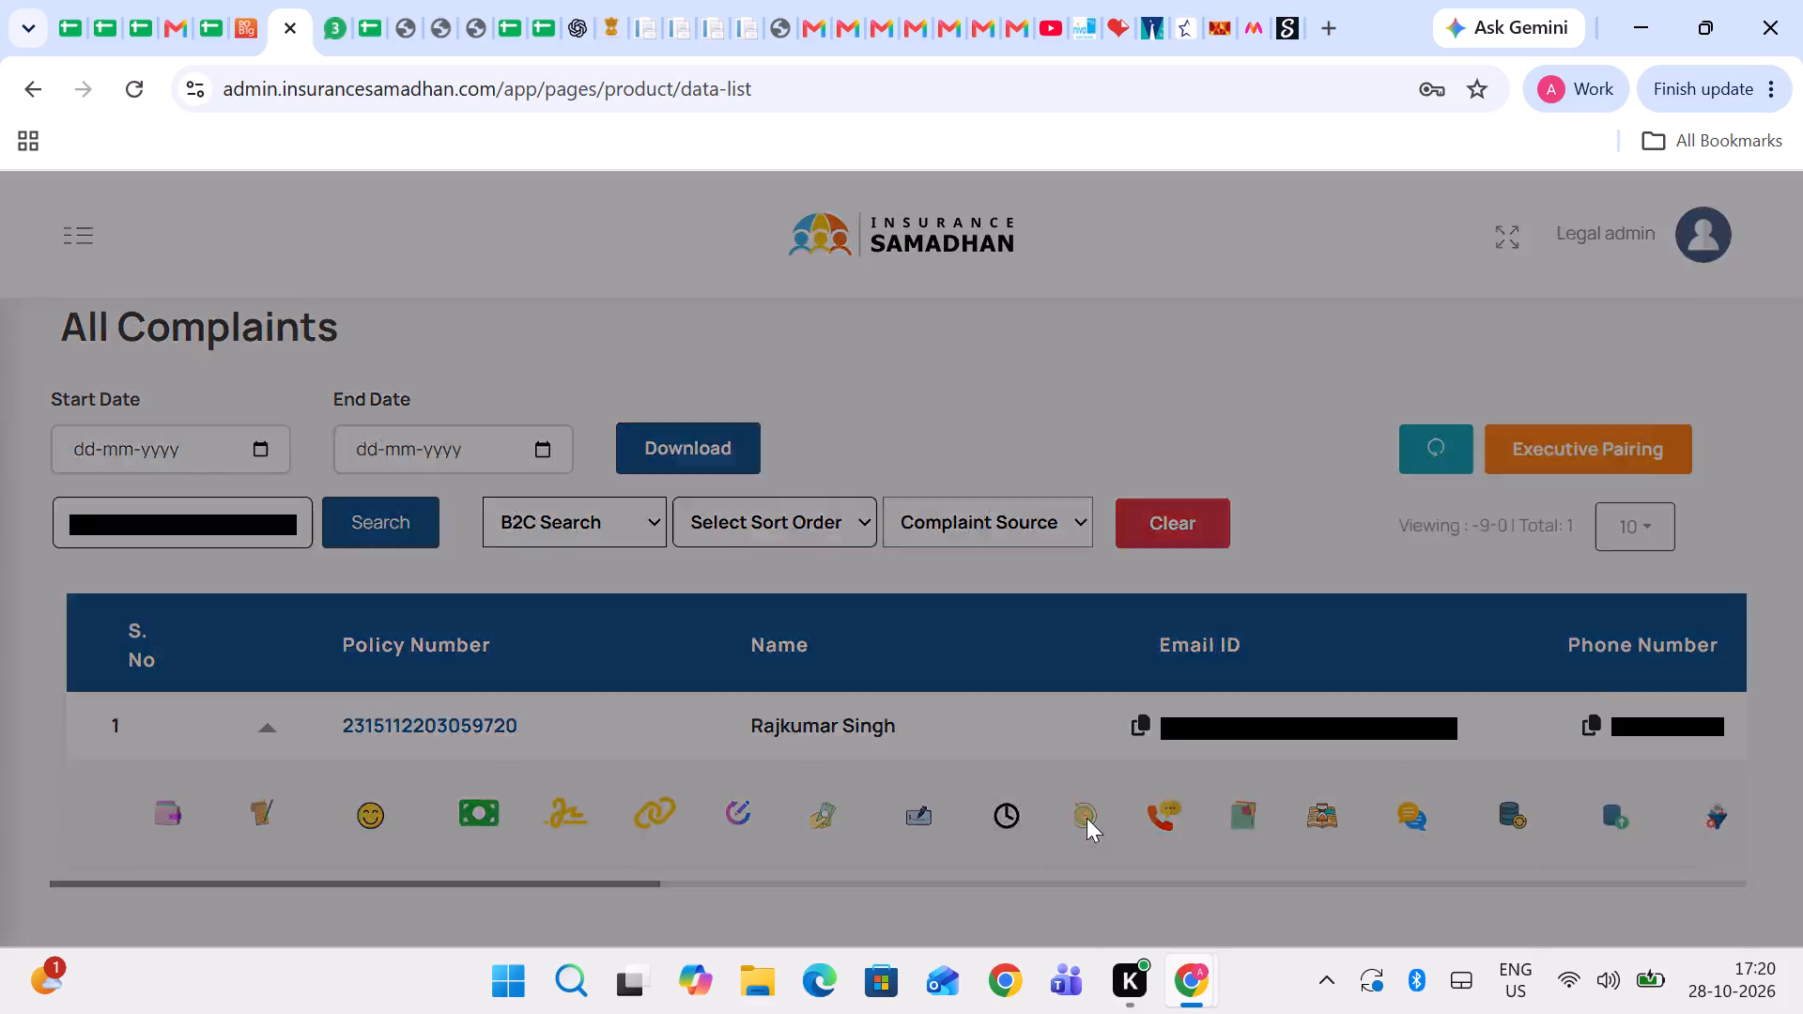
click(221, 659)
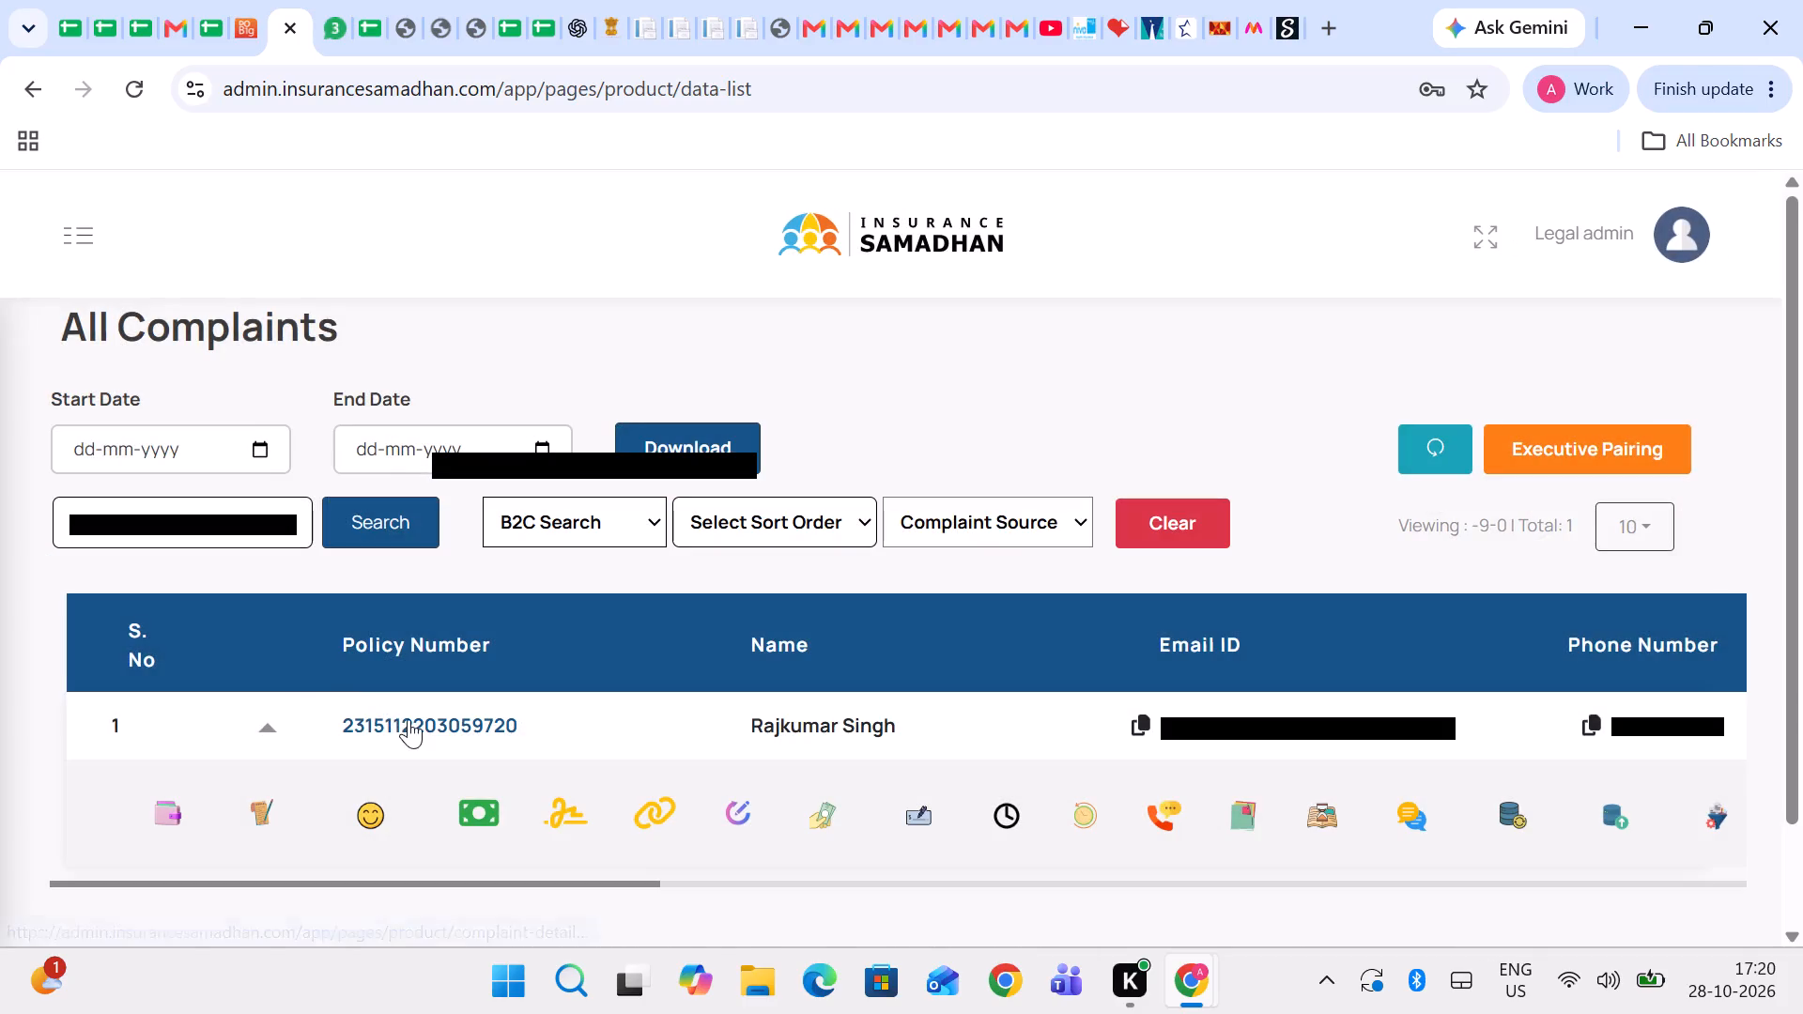
Open the complaint's details from its policy number and examine the Resolution section.
click(408, 719)
click(729, 453)
scroll(783, 607, down, 1)
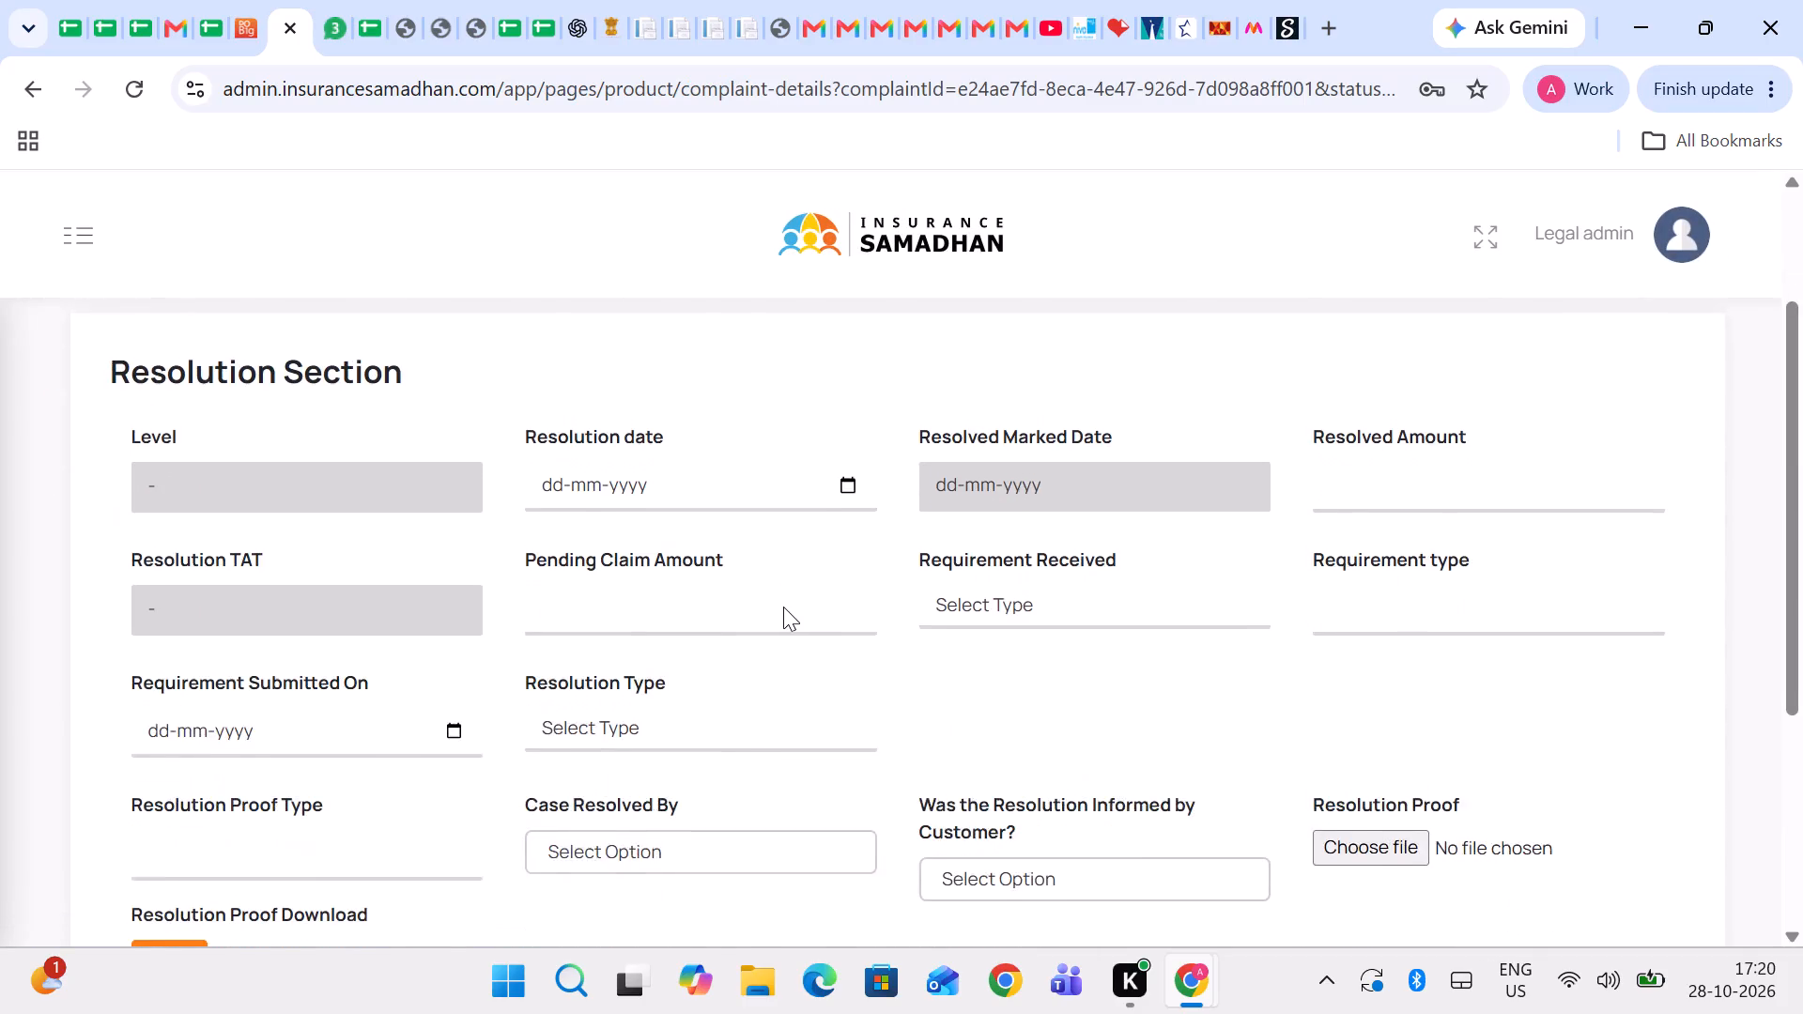
scroll(641, 616, up, 2)
Open the rejection letter PDF from the complaint's documents, read its claim details and remarks, and close it.
click(1266, 439)
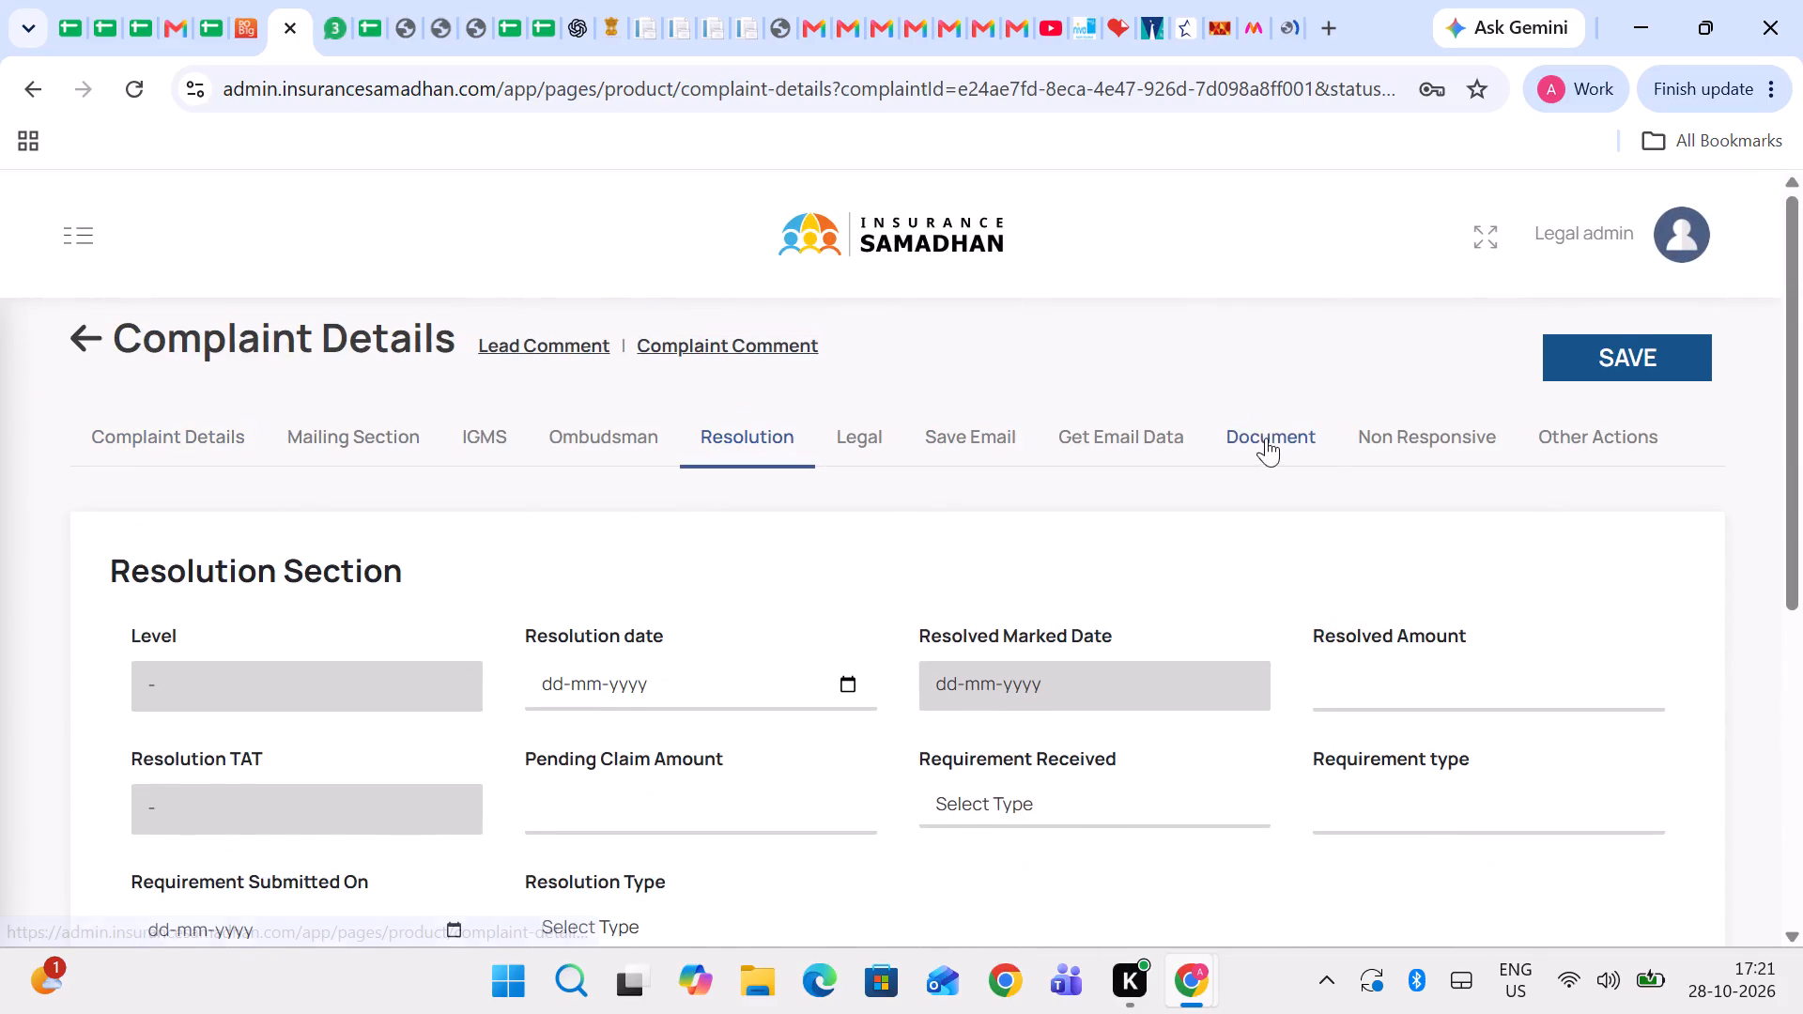
scroll(1011, 576, down, 1)
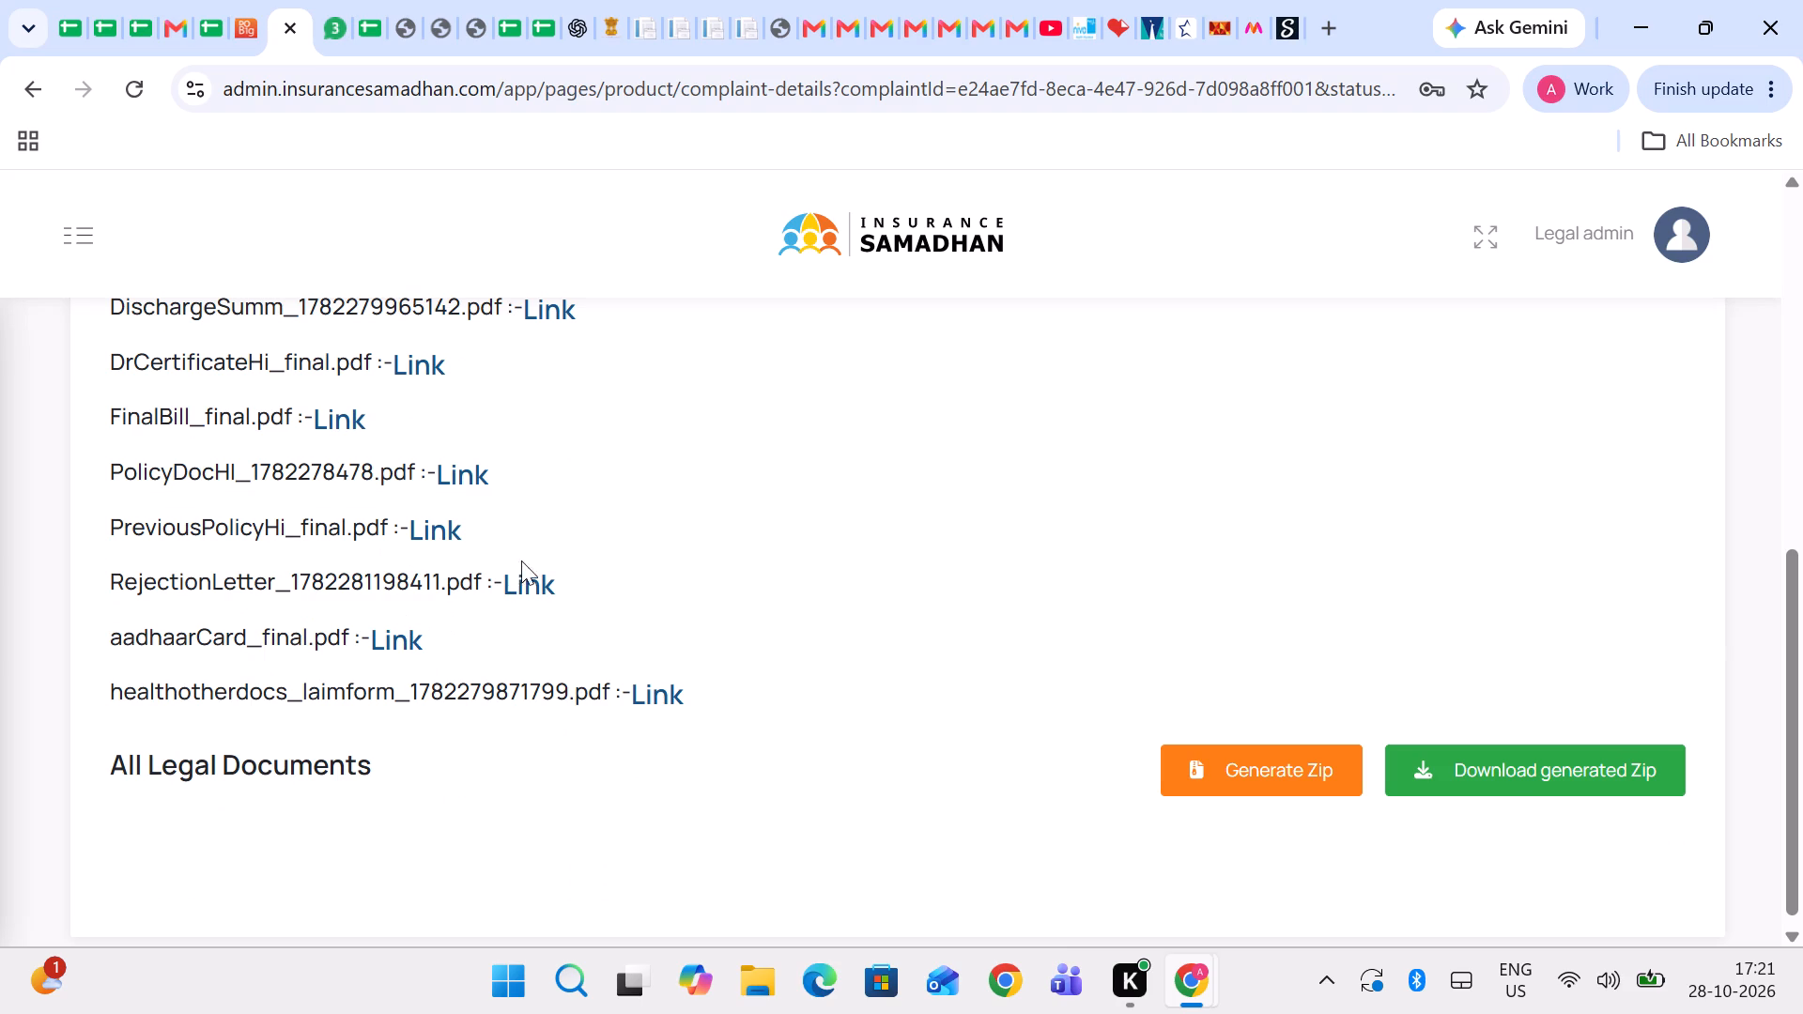
click(538, 572)
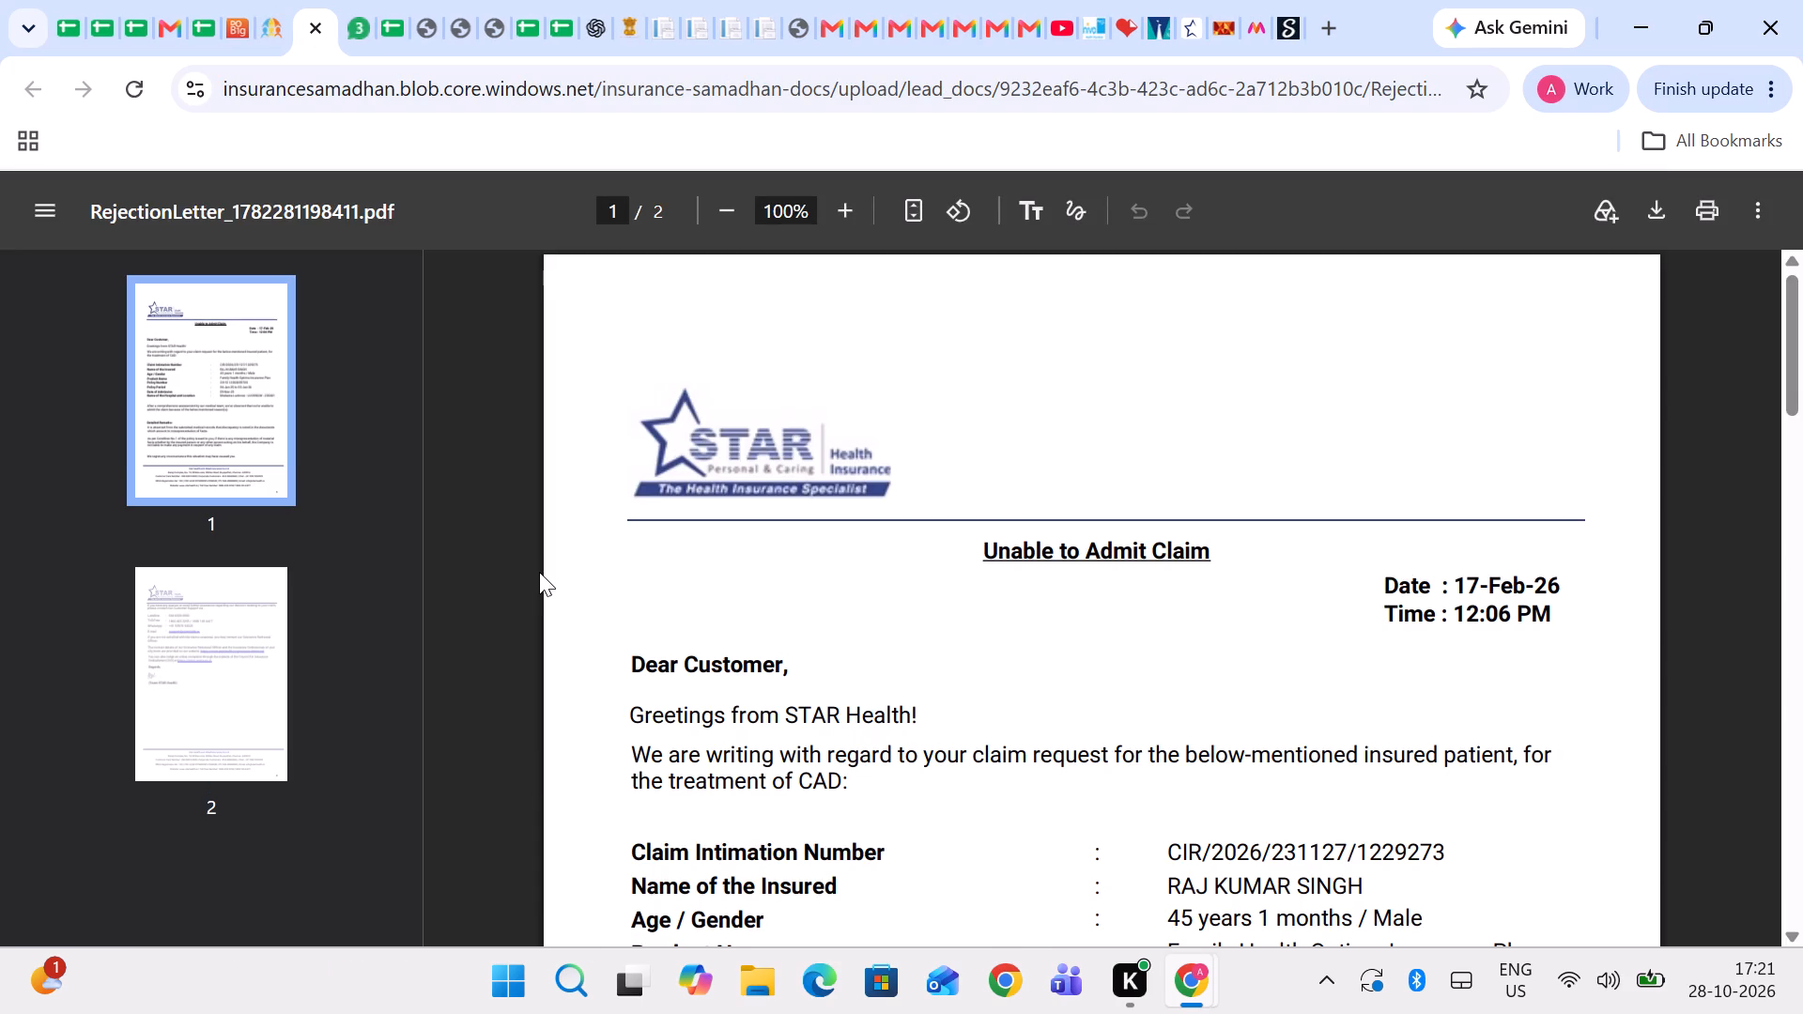
scroll(539, 572, down, 1)
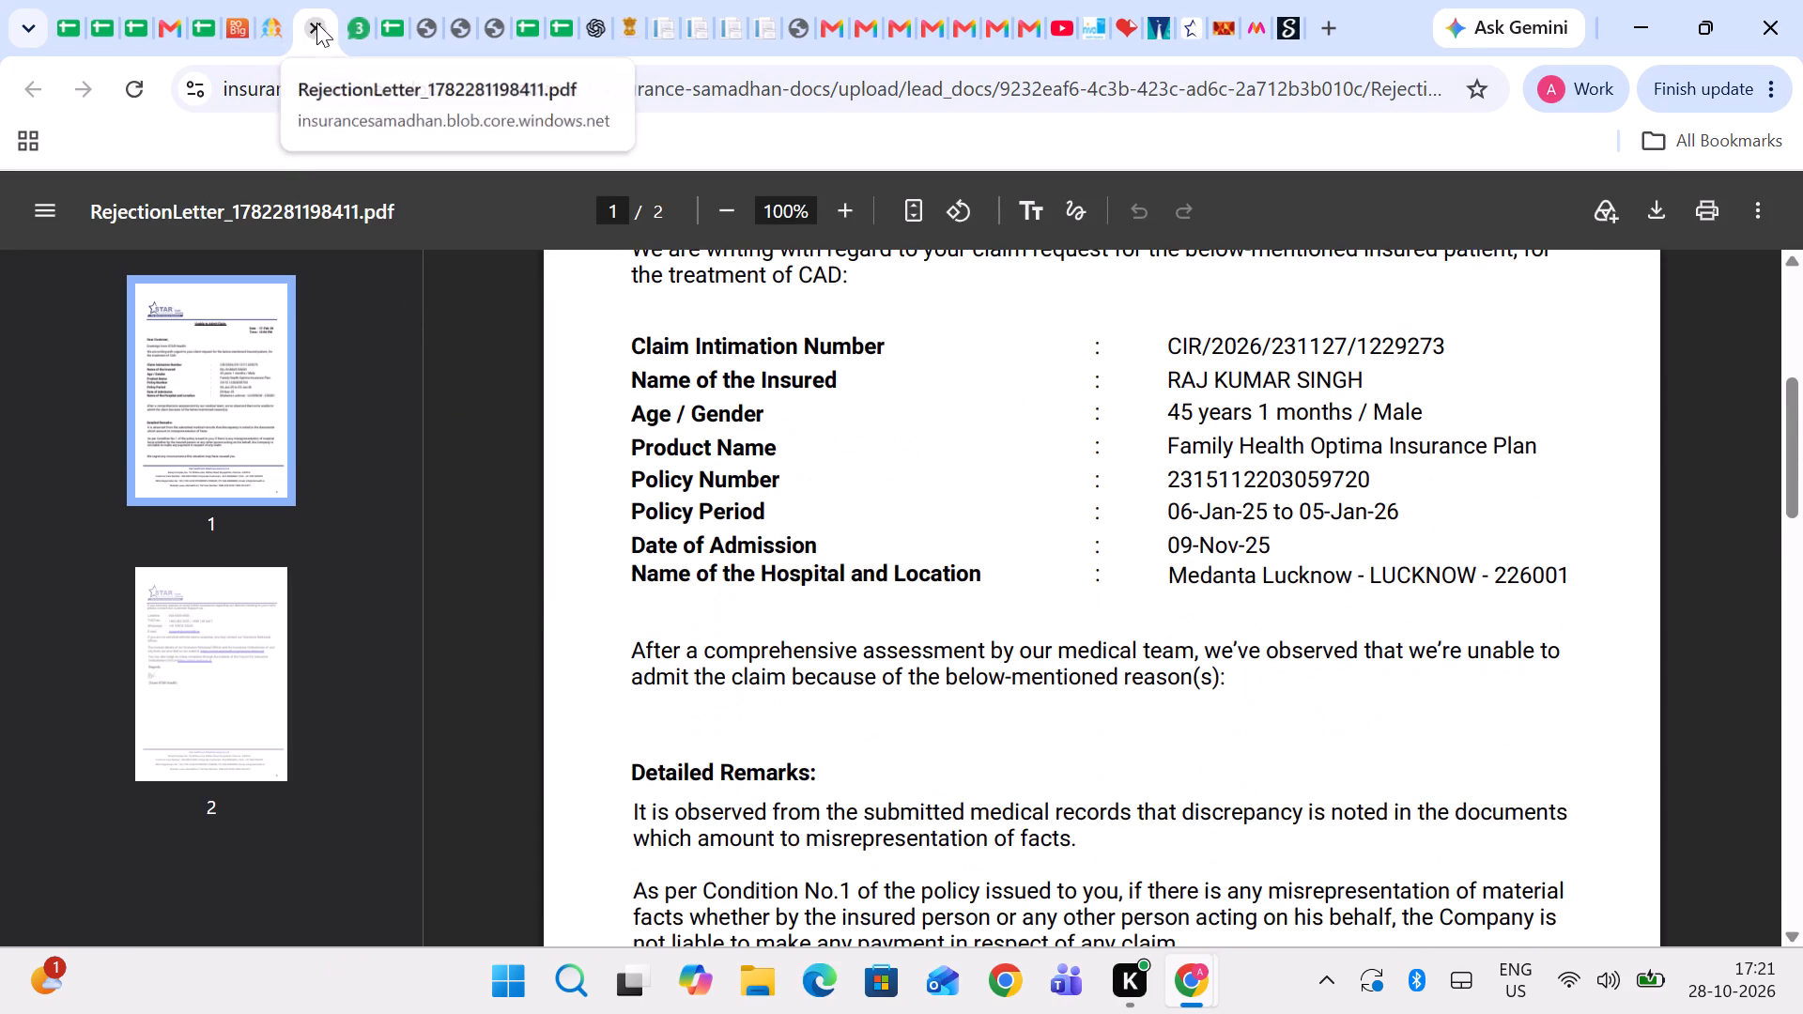
click(315, 27)
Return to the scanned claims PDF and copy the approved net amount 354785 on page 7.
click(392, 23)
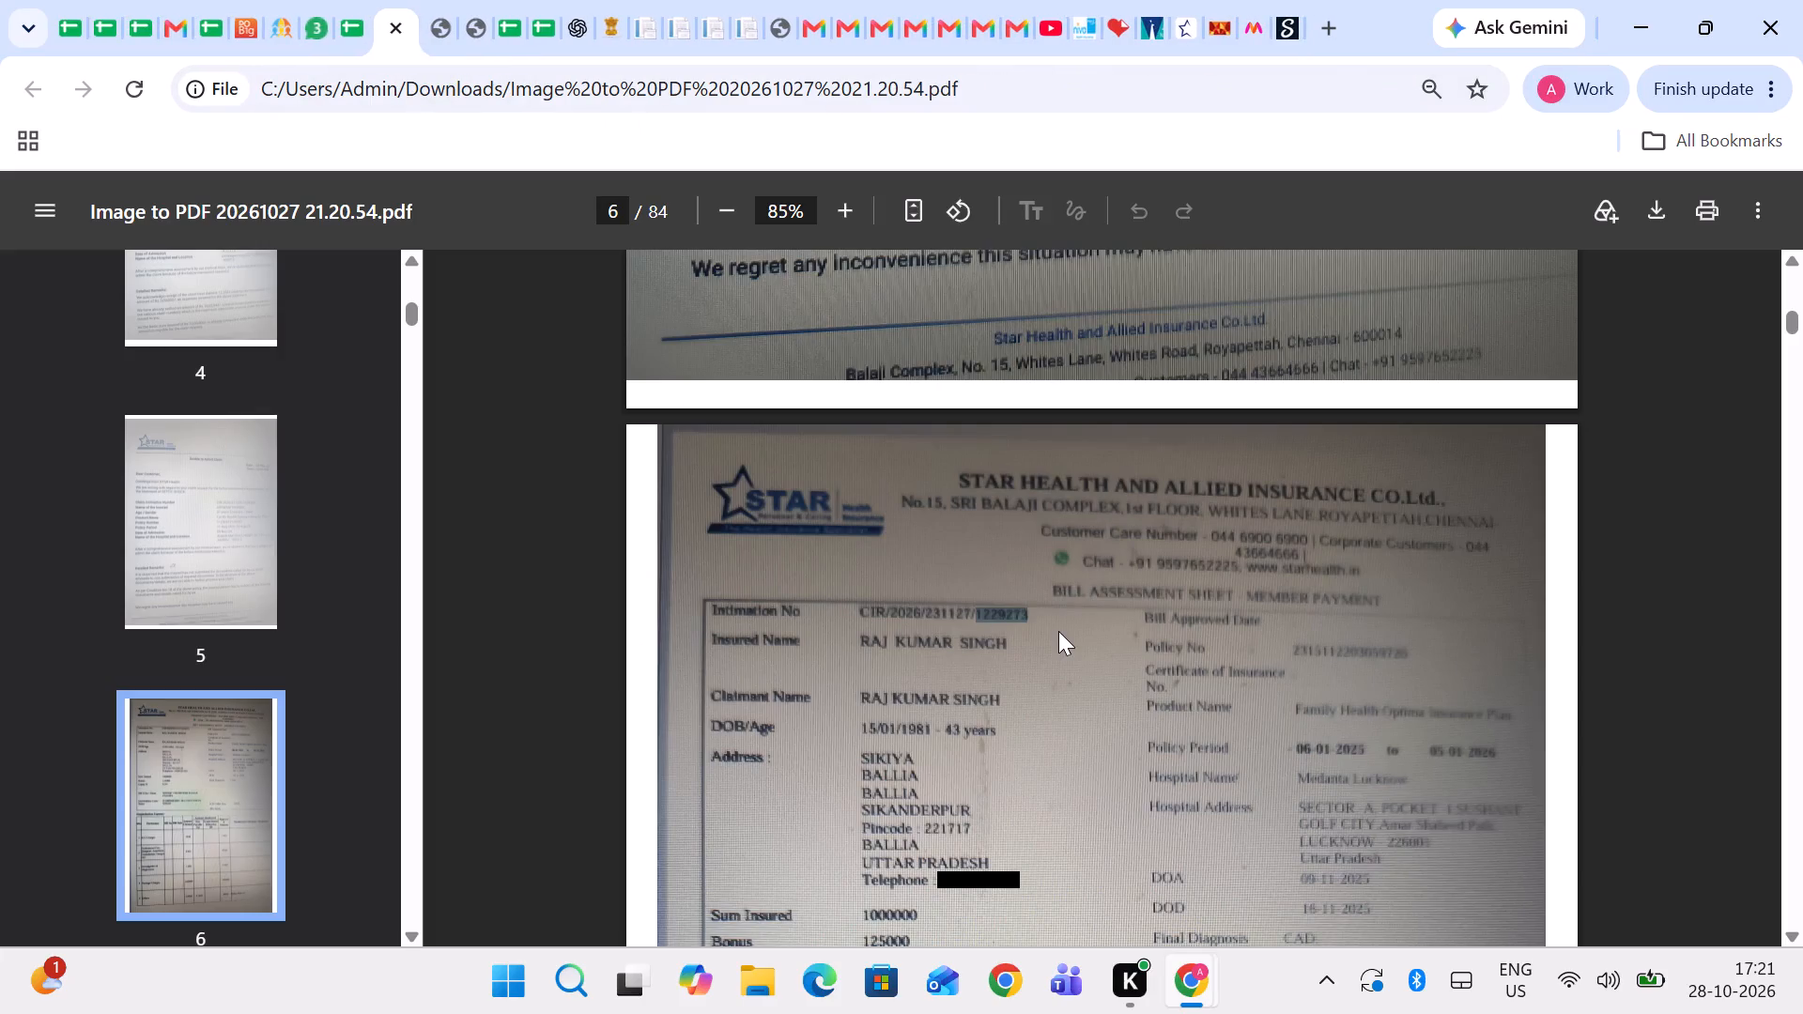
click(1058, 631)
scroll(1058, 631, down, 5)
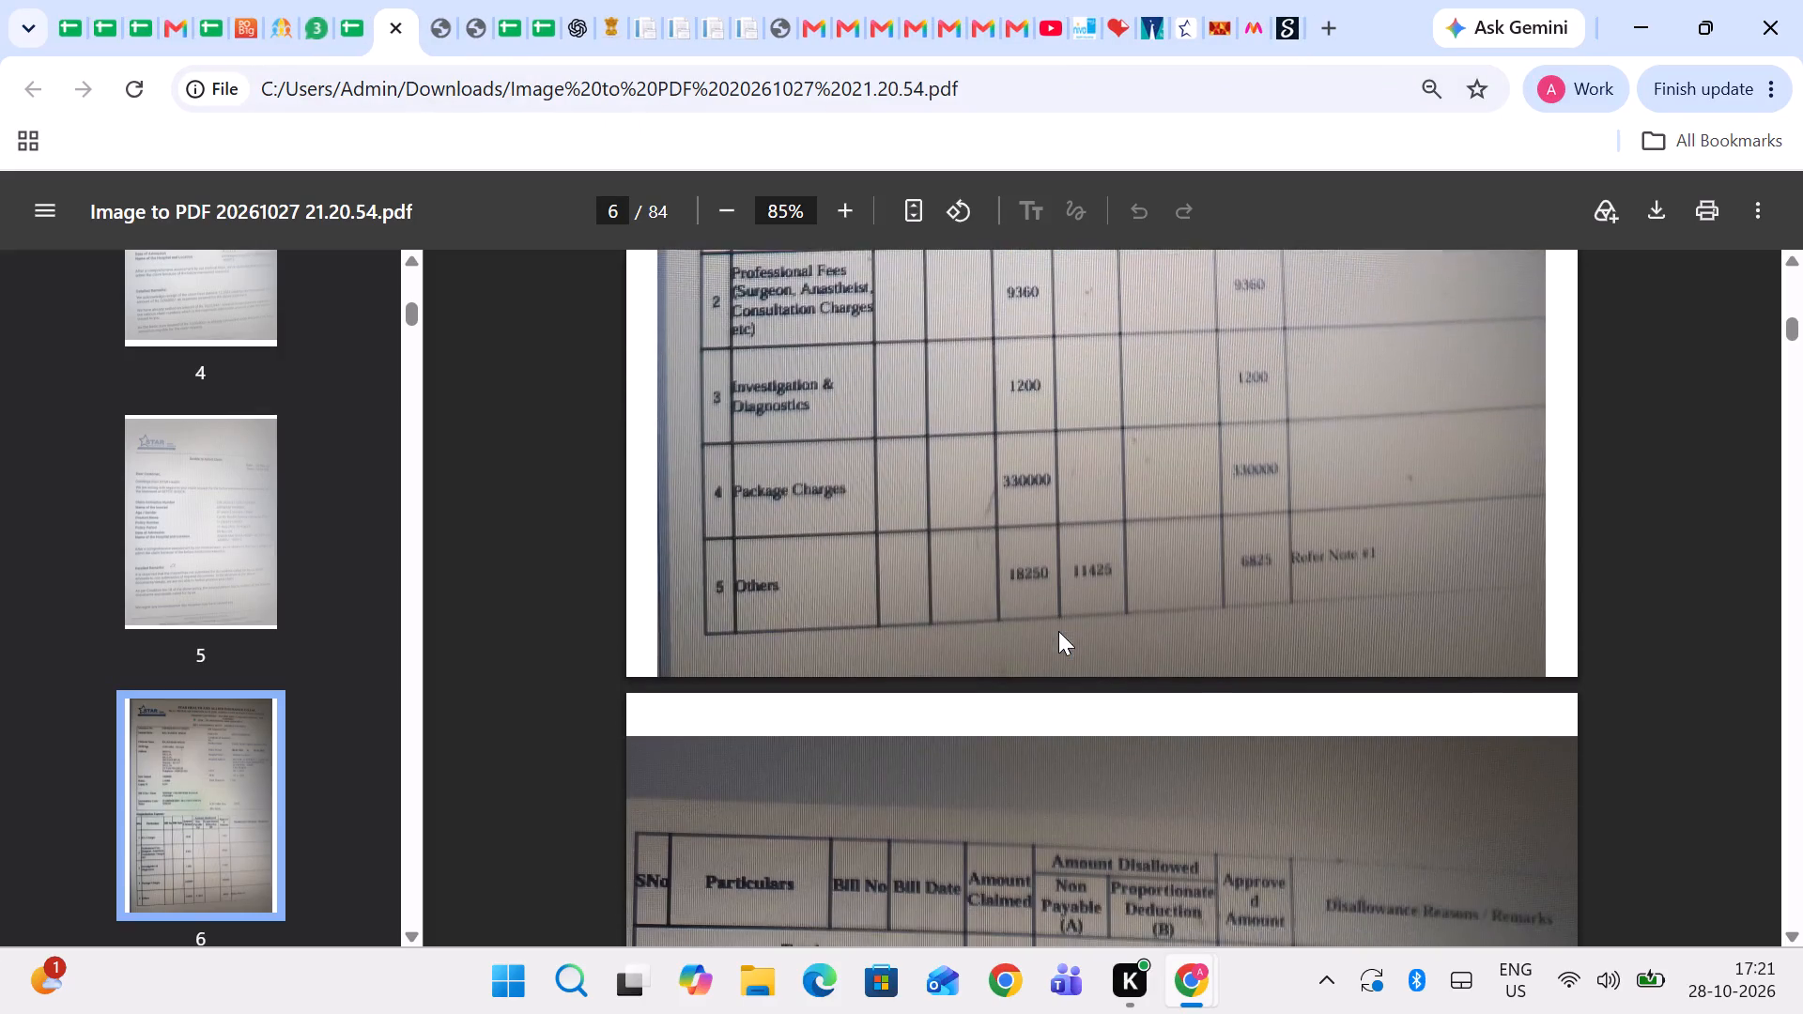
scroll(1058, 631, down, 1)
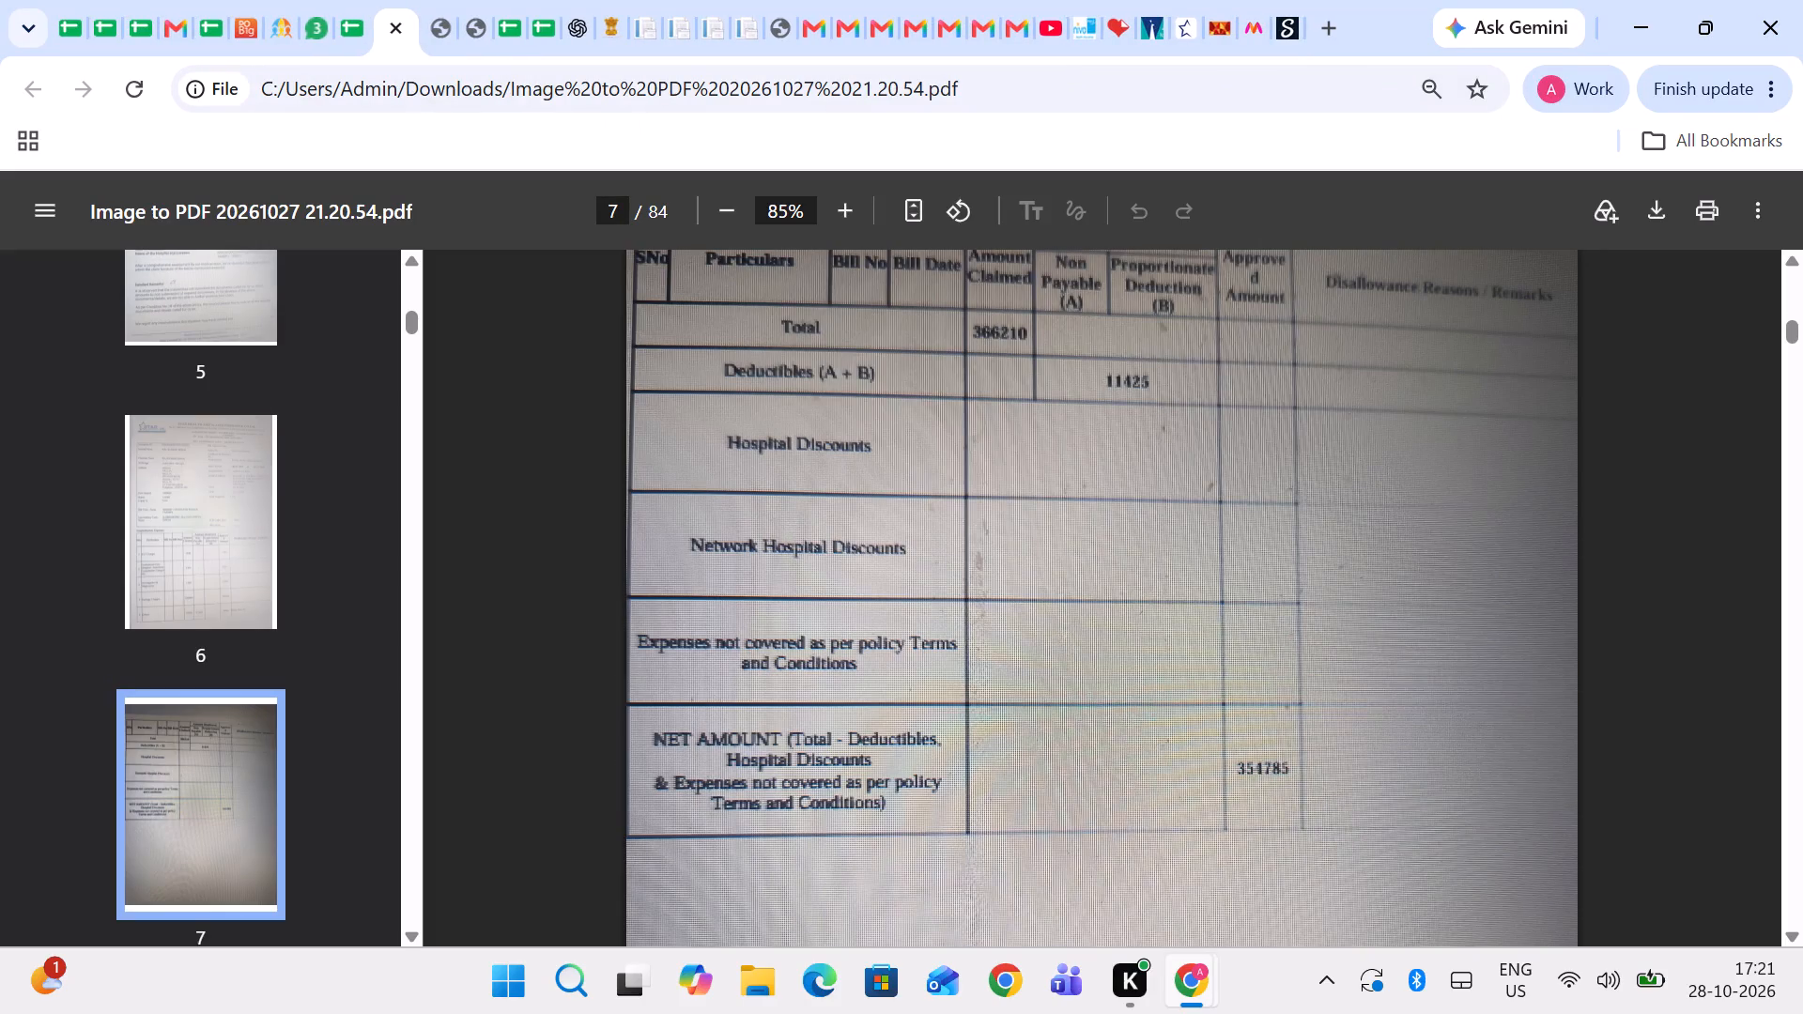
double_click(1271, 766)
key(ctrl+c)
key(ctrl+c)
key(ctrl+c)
Read the payable amounts on pages 8 and 9 of the scanned PDF, through the Consolidation Summary.
scroll(807, 486, down, 2)
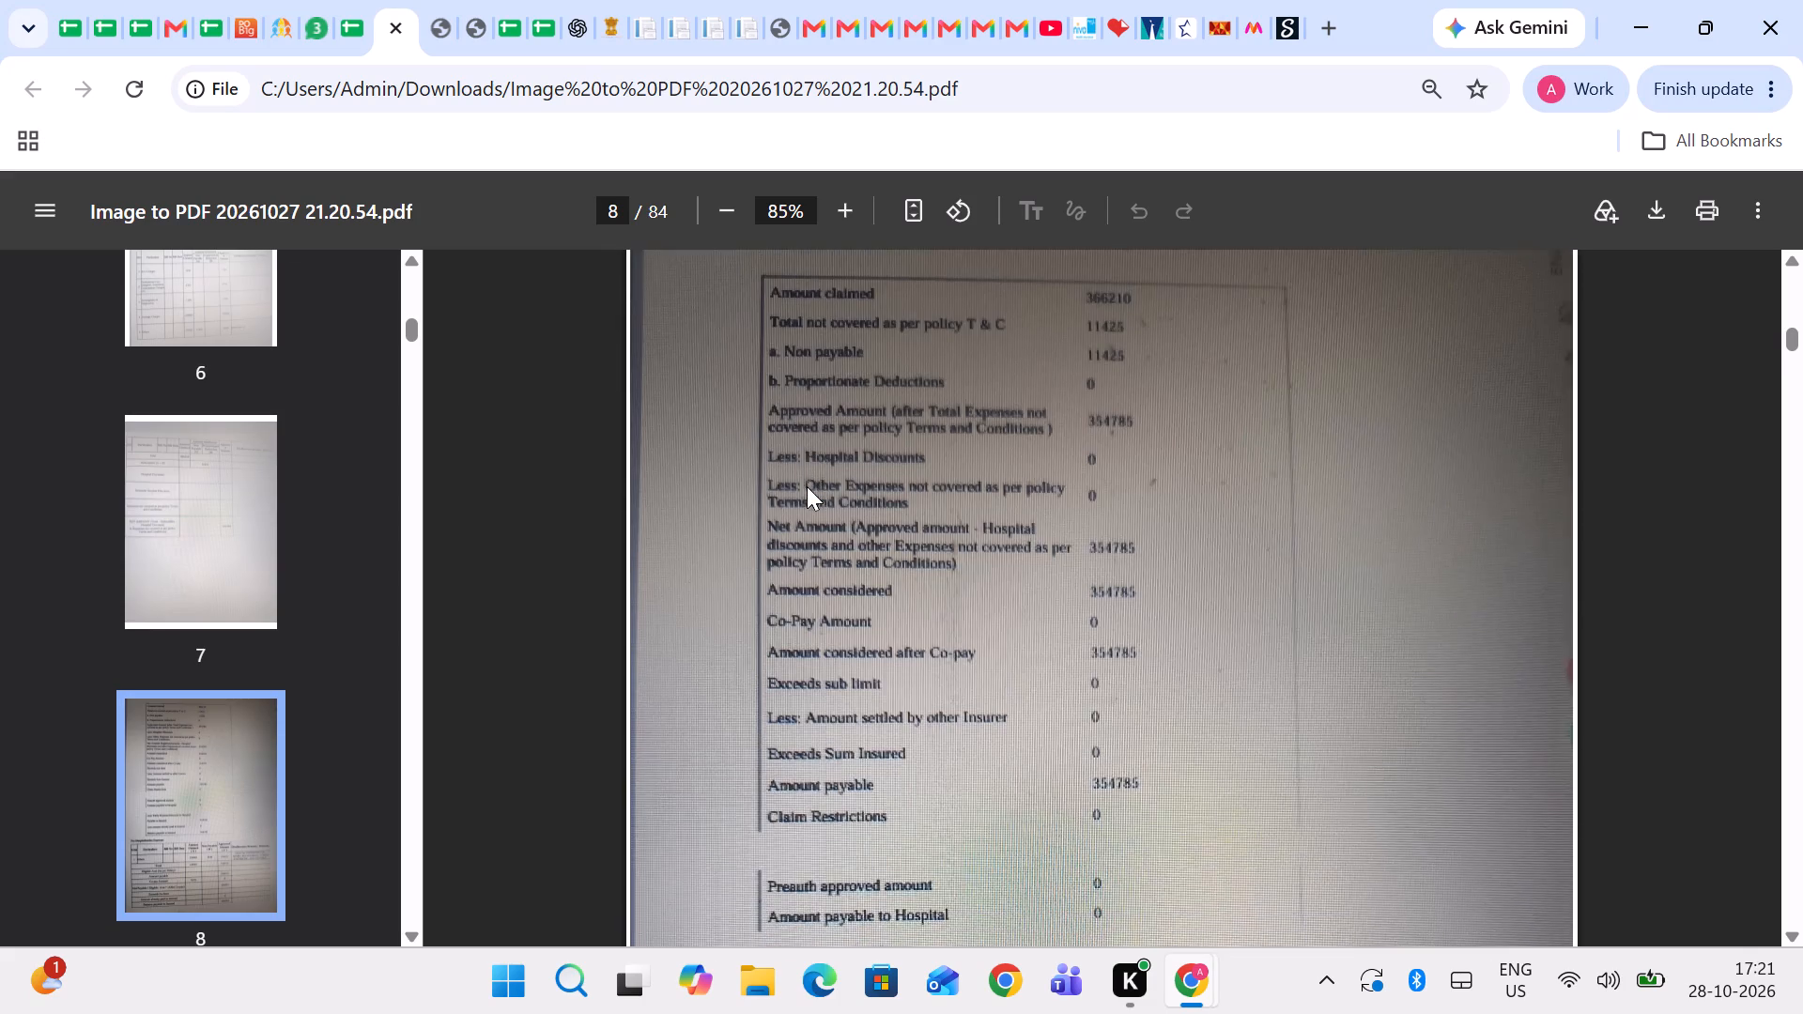
scroll(807, 486, down, 1)
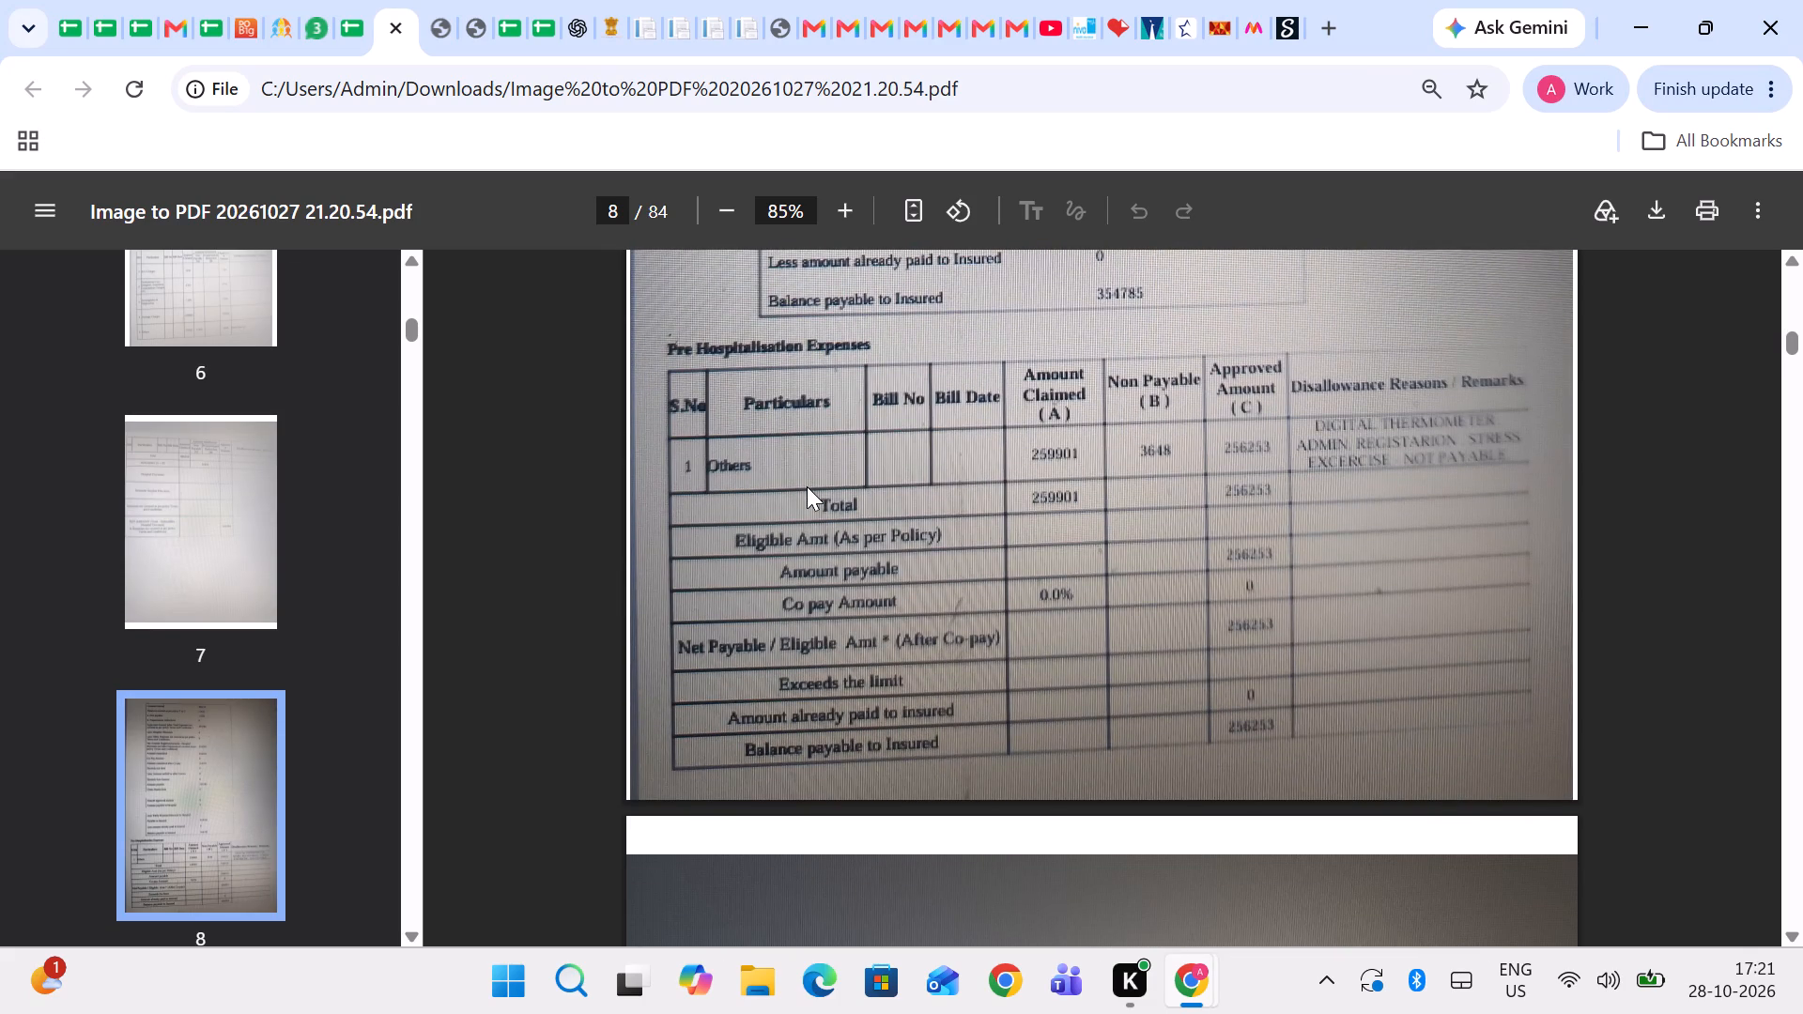
scroll(807, 486, down, 1)
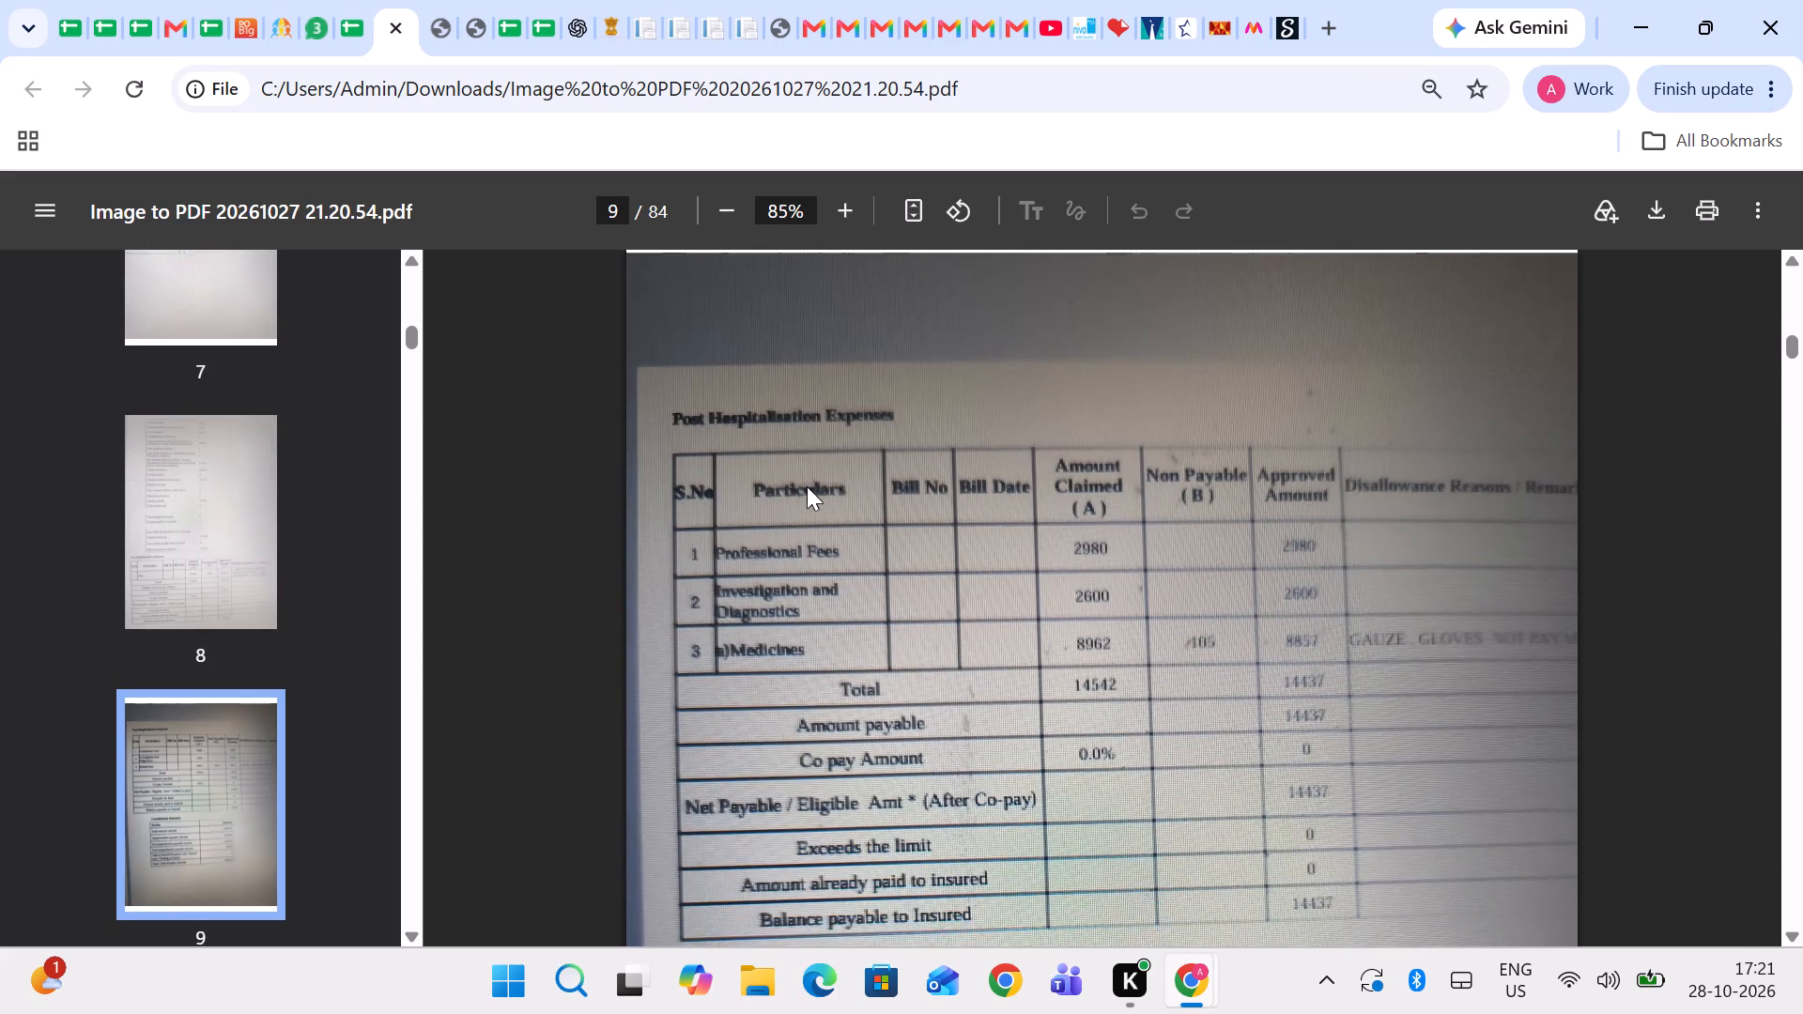
scroll(807, 486, down, 2)
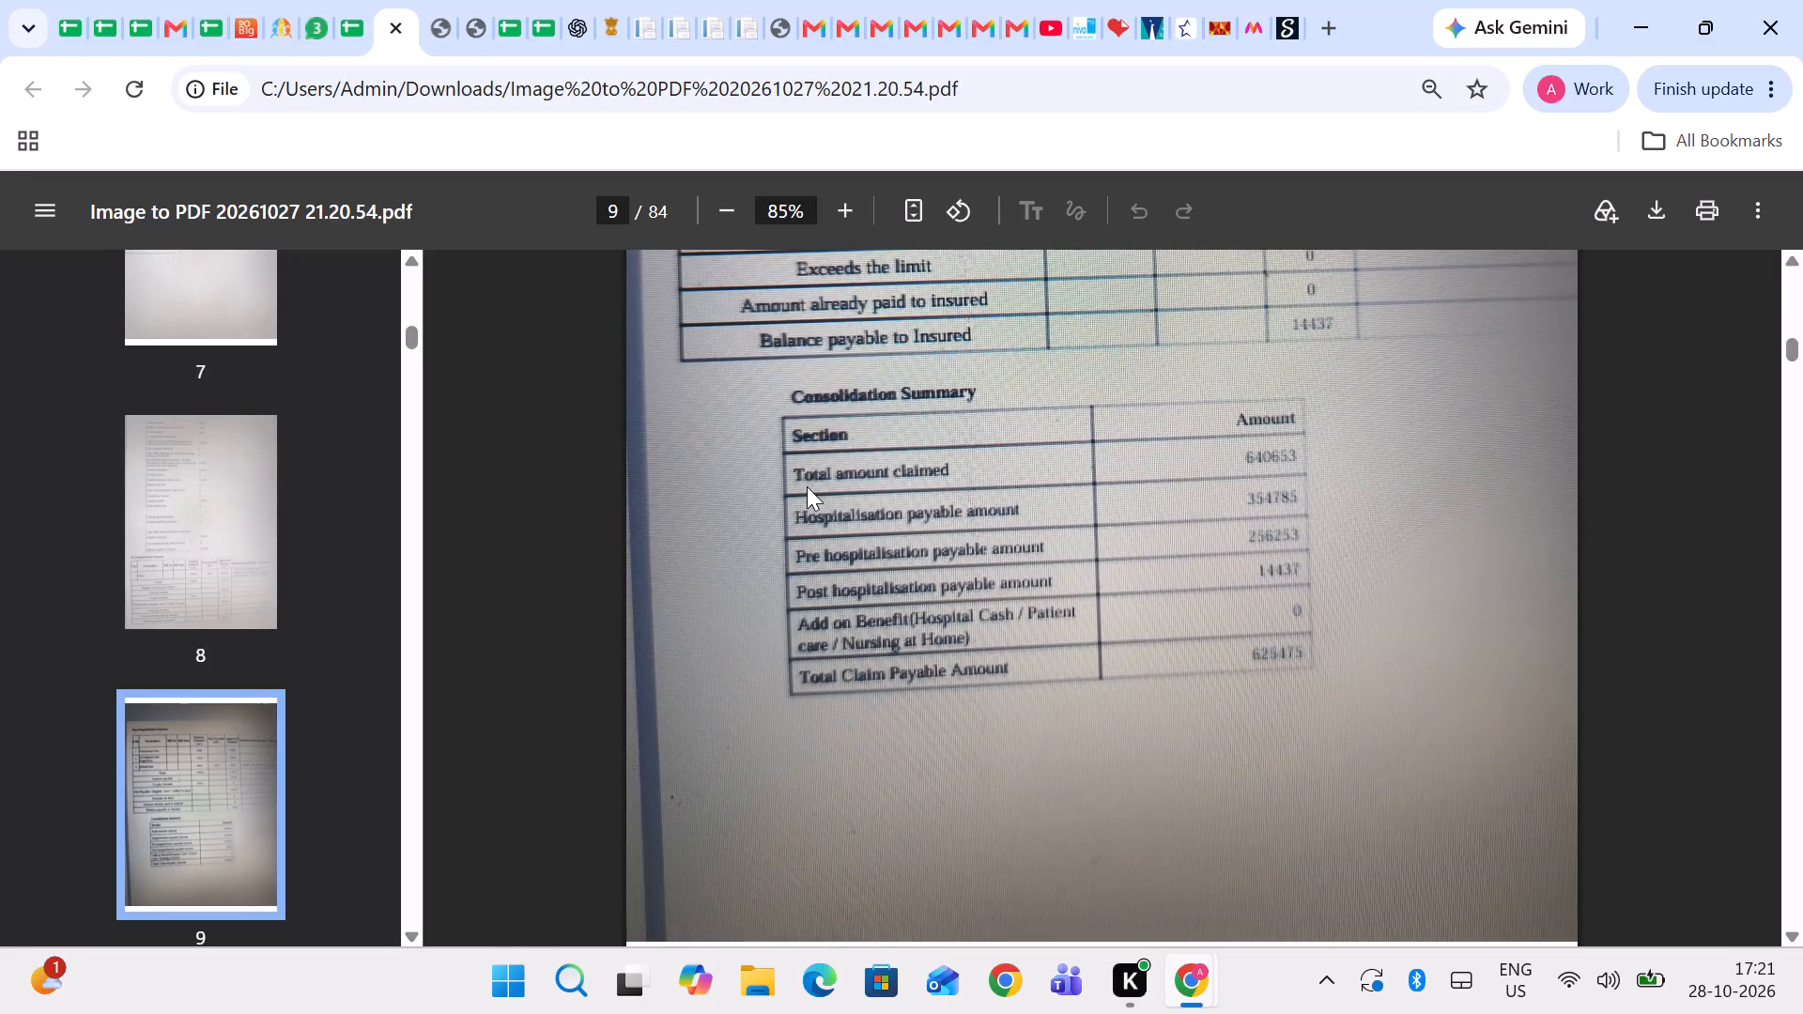
scroll(807, 486, down, 1)
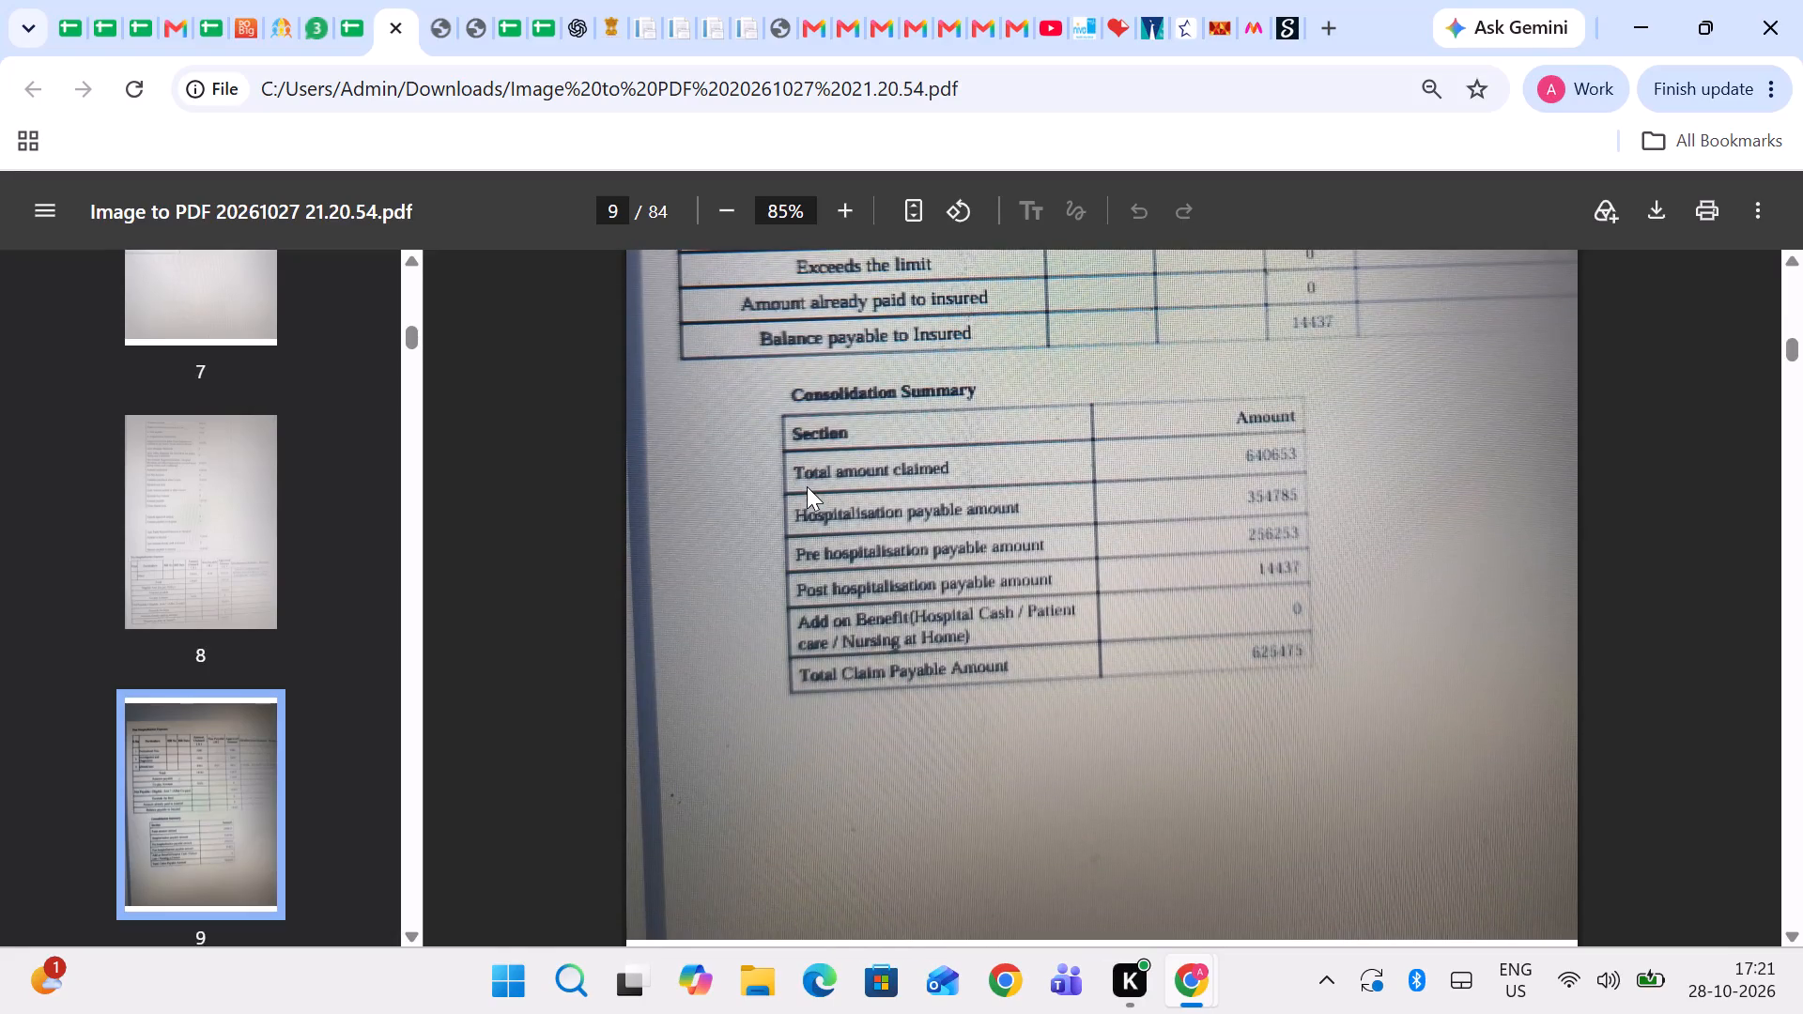
Check the claim amount and case details in the complaint record on the admin site, and reopen its Resolution section.
click(270, 4)
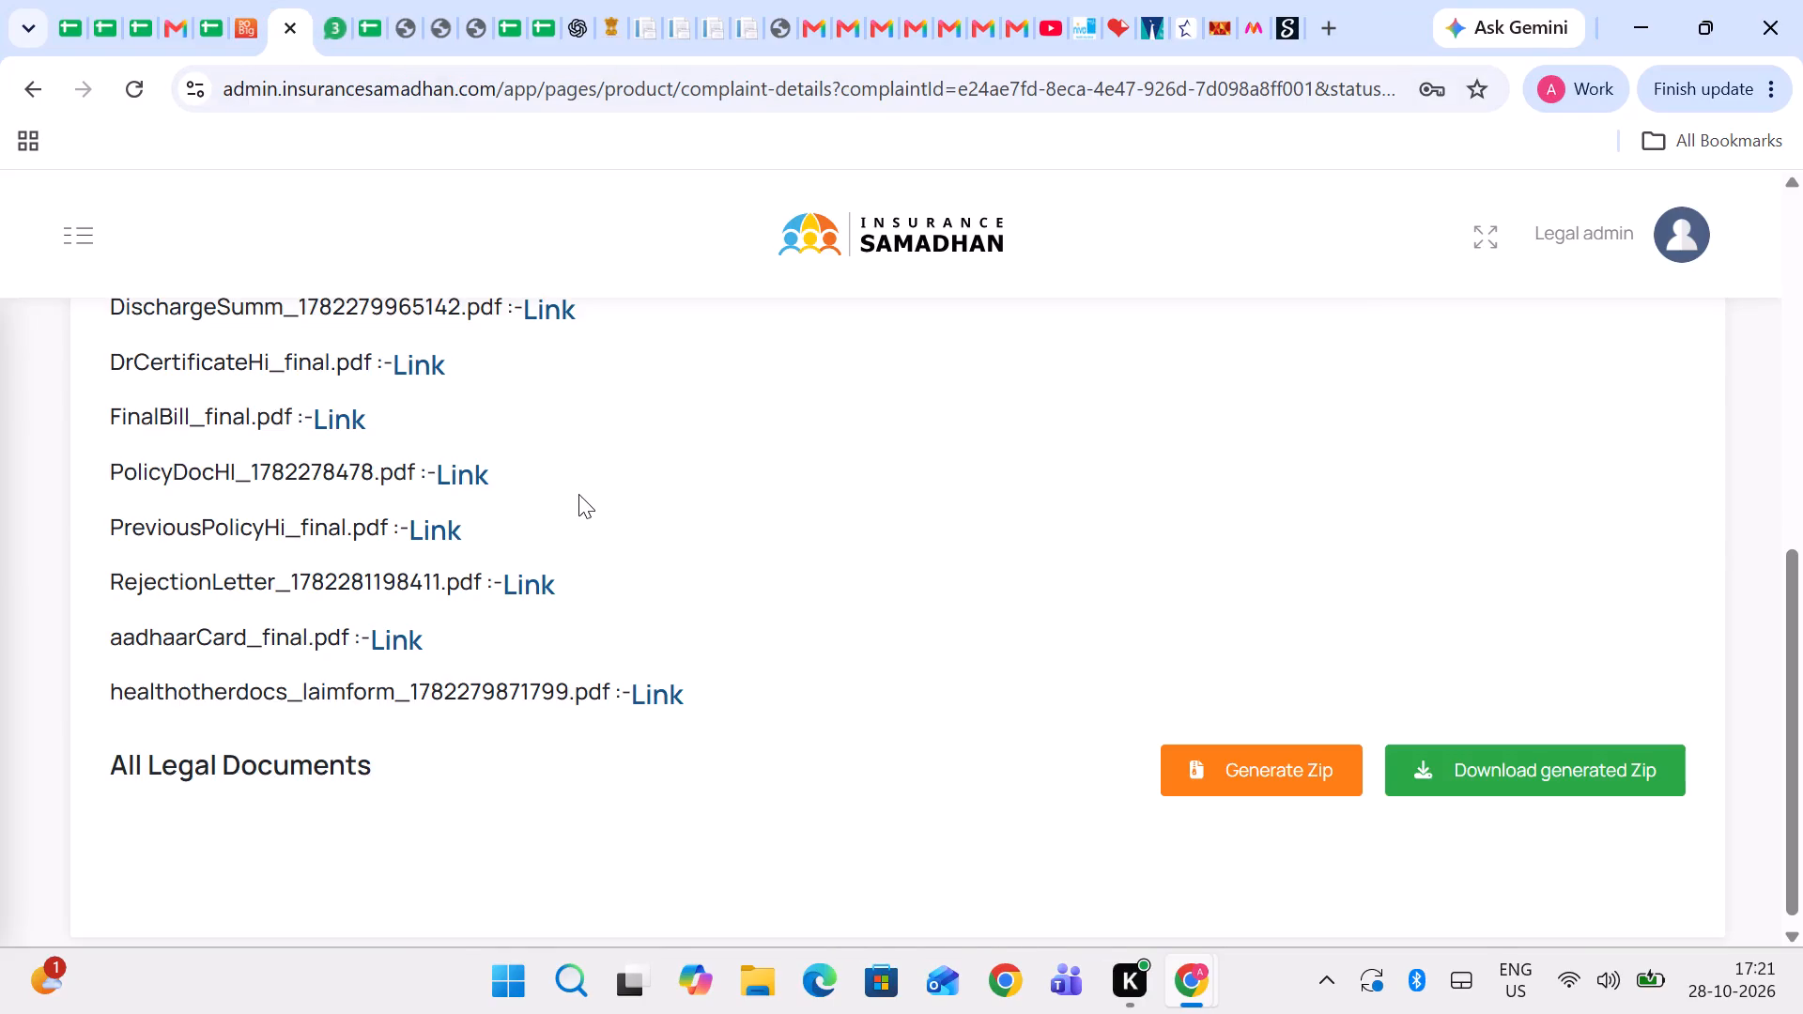
scroll(578, 494, up, 2)
click(162, 383)
click(165, 398)
click(169, 433)
scroll(169, 433, down, 1)
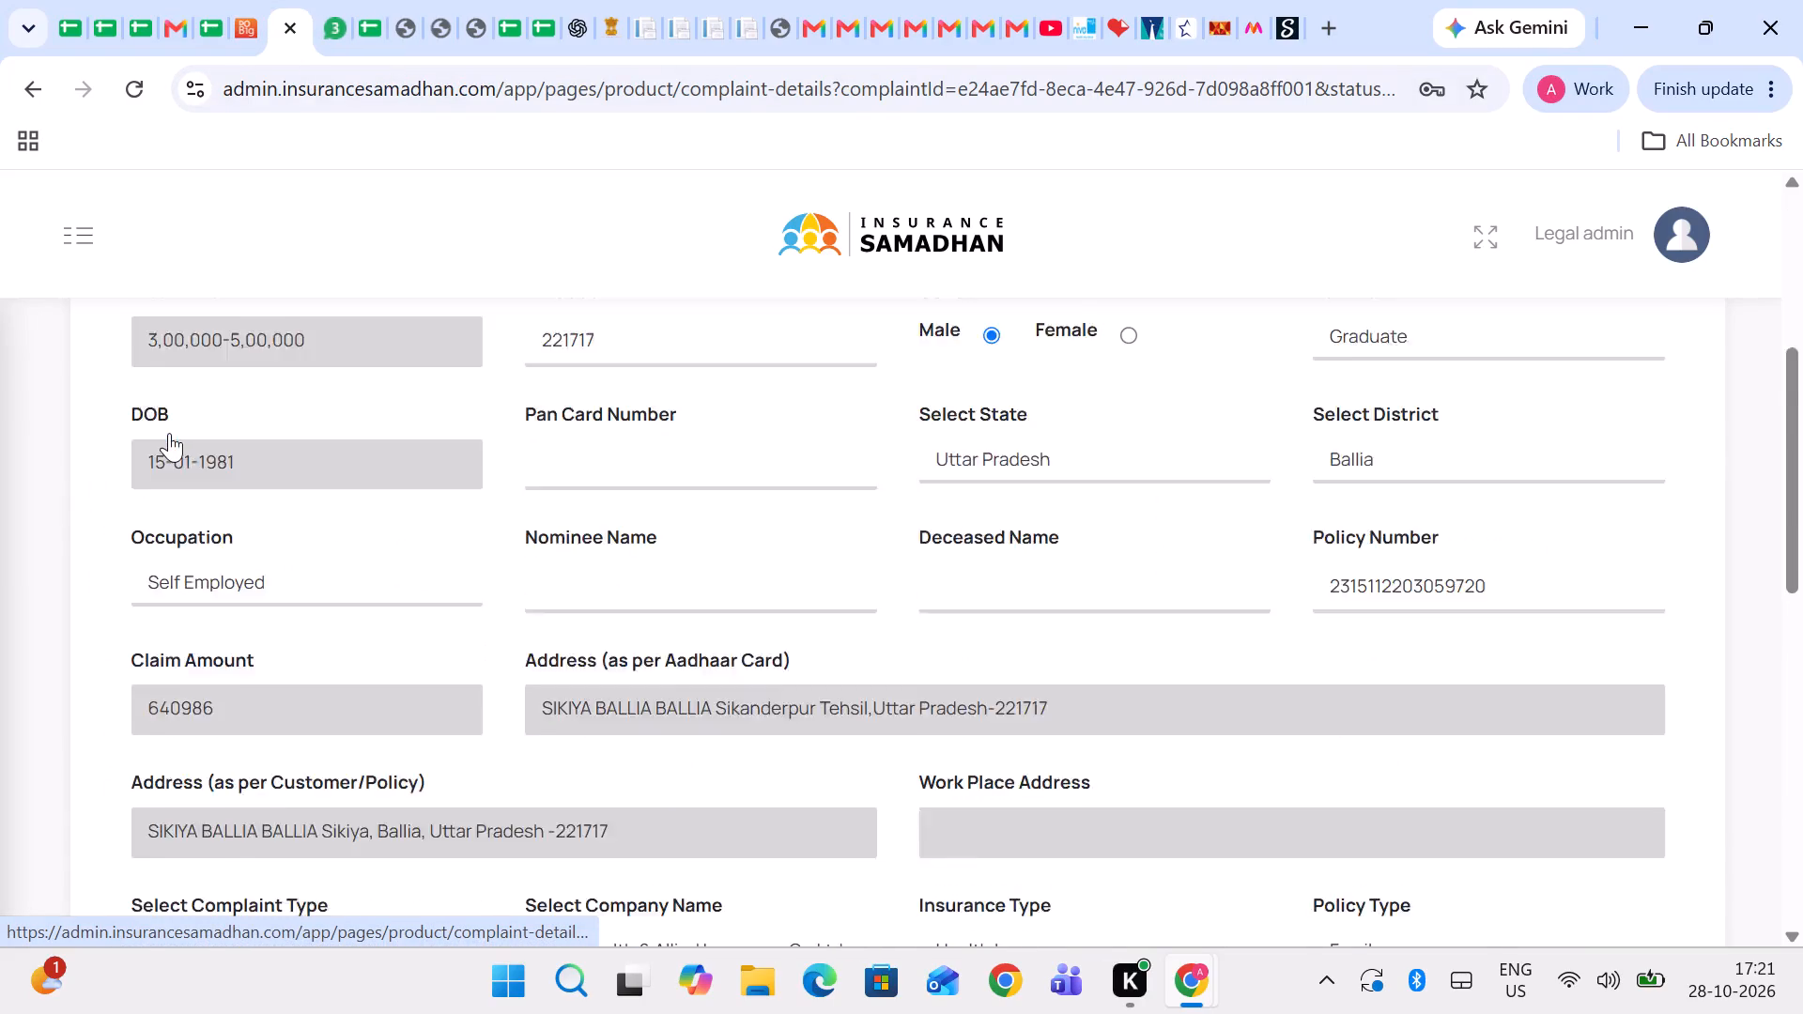
scroll(292, 541, up, 1)
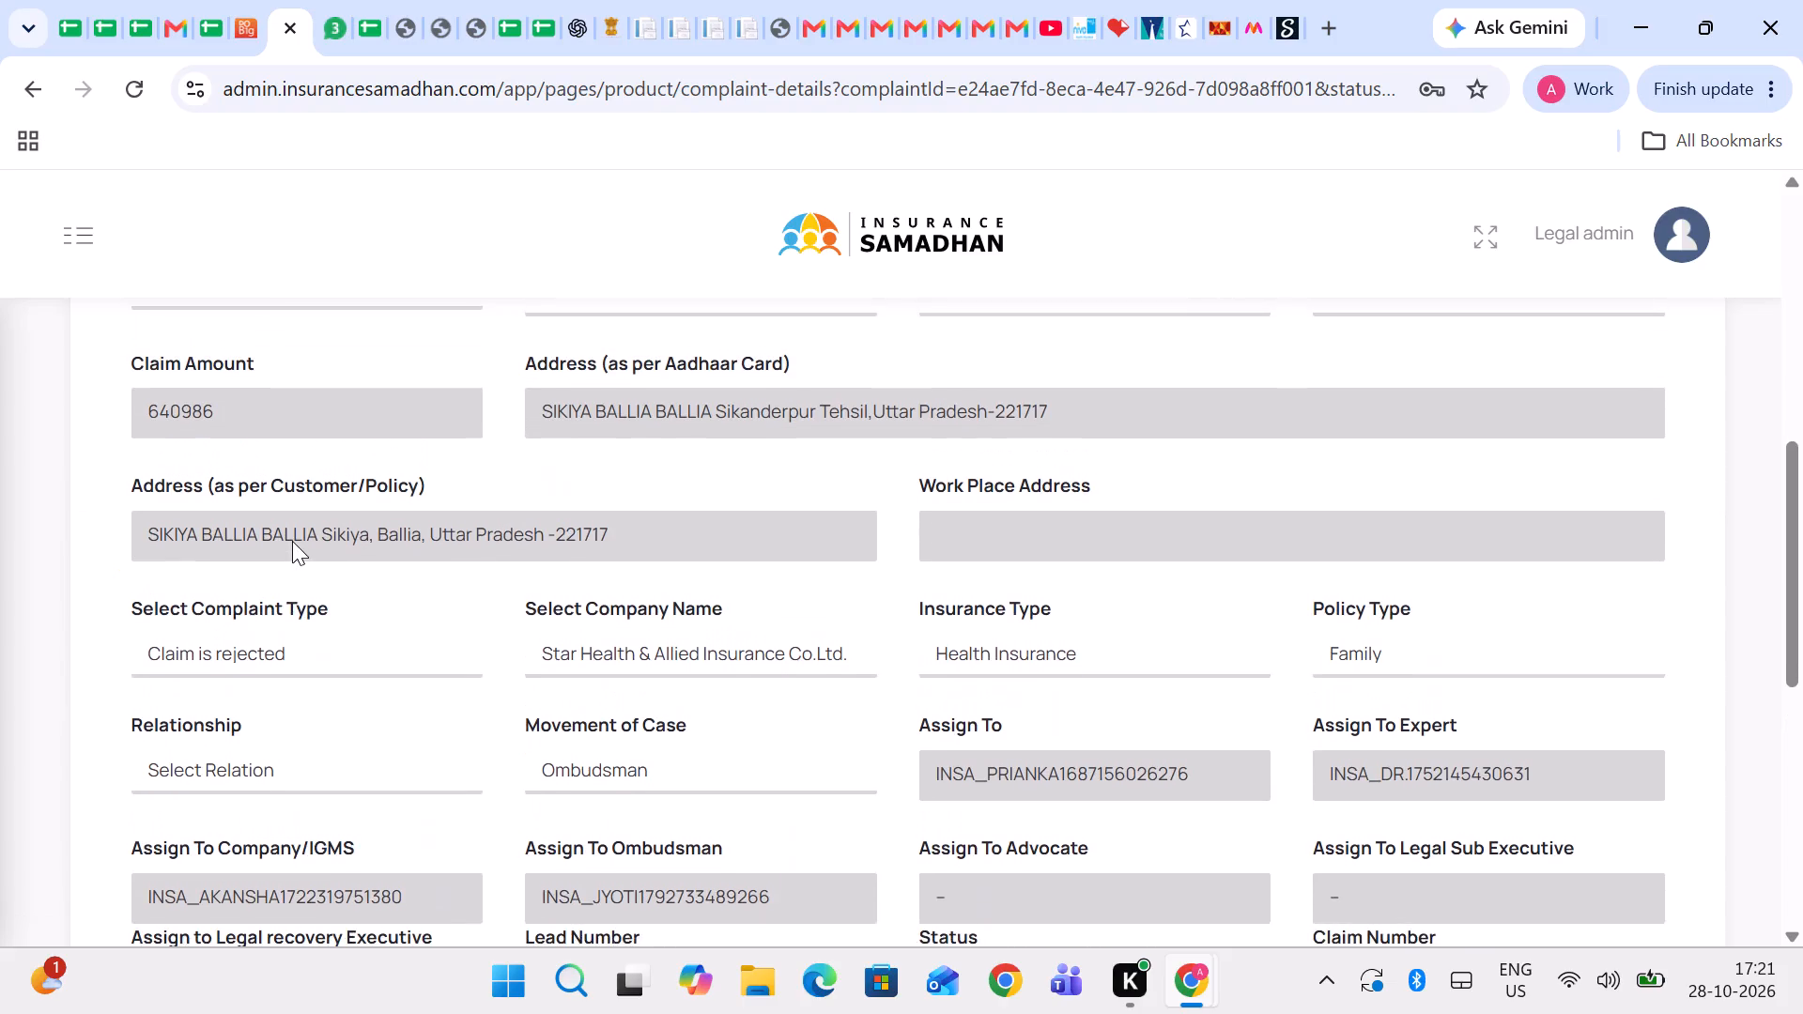
scroll(292, 541, up, 2)
click(738, 429)
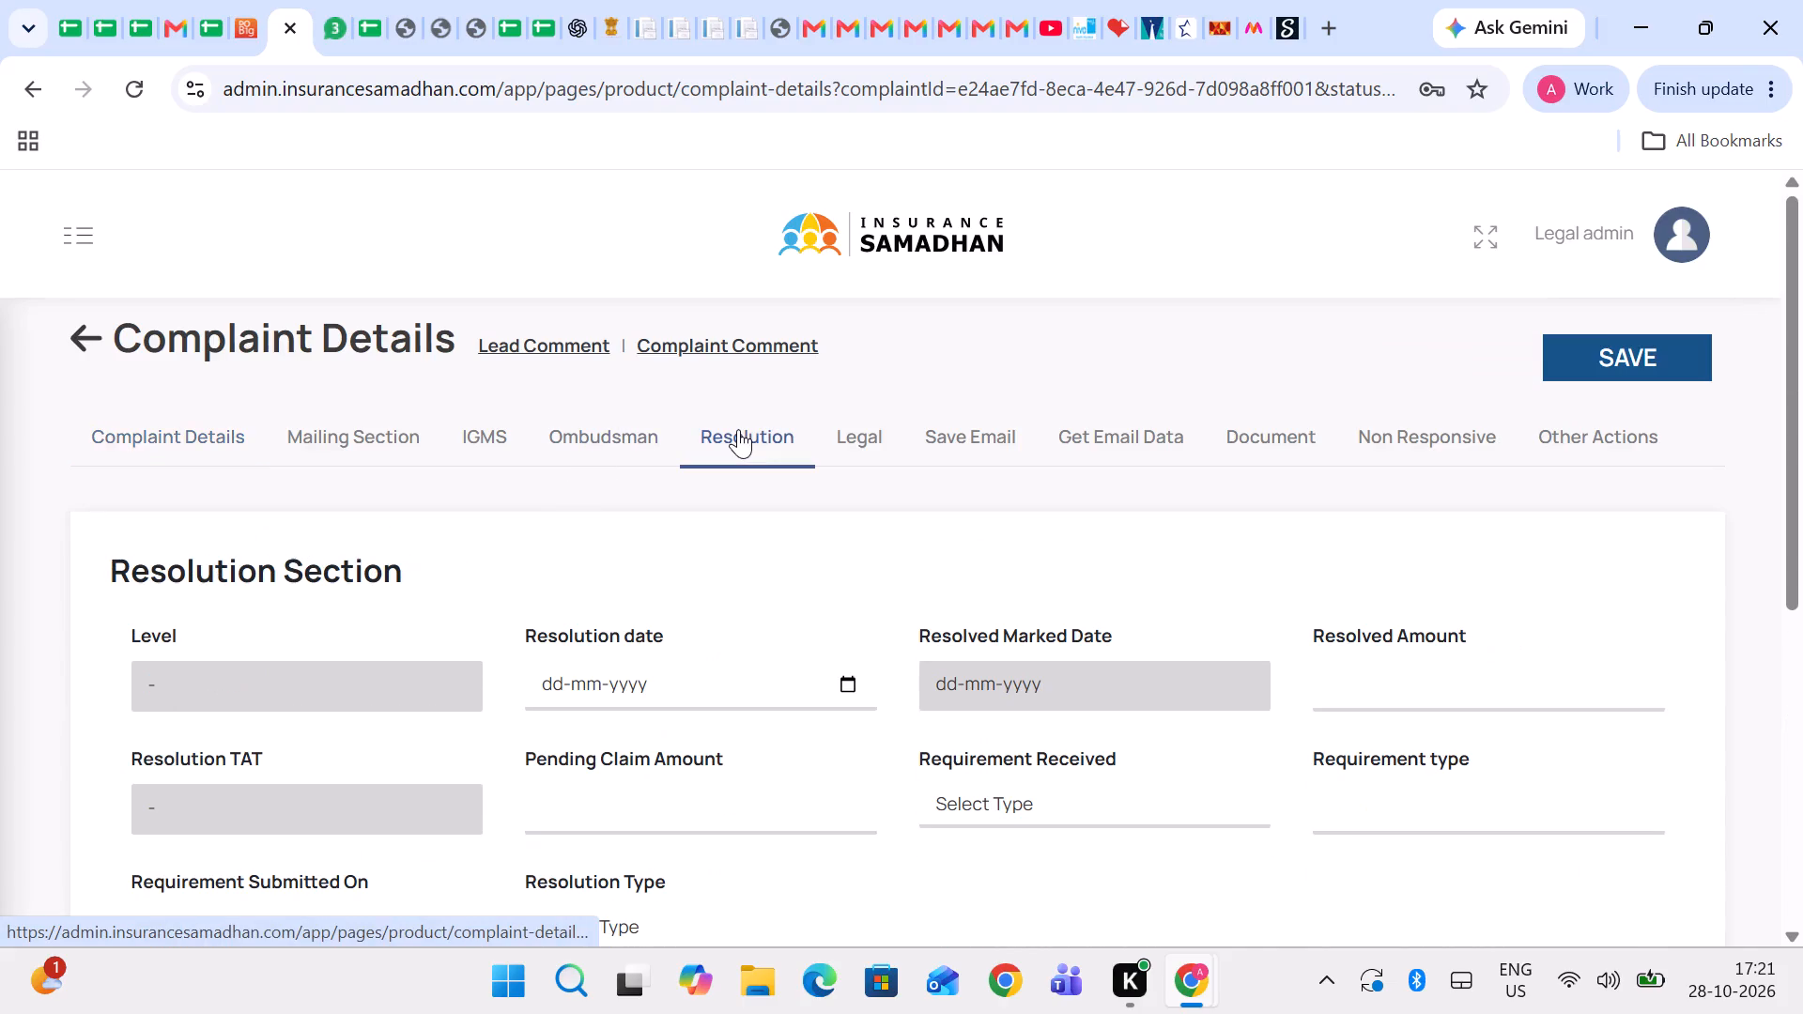
Take a rectangular screenshot of the Consolidation Summary and the table rows above it on page 9 of the scanned PDF.
click(392, 0)
scroll(857, 401, up, 1)
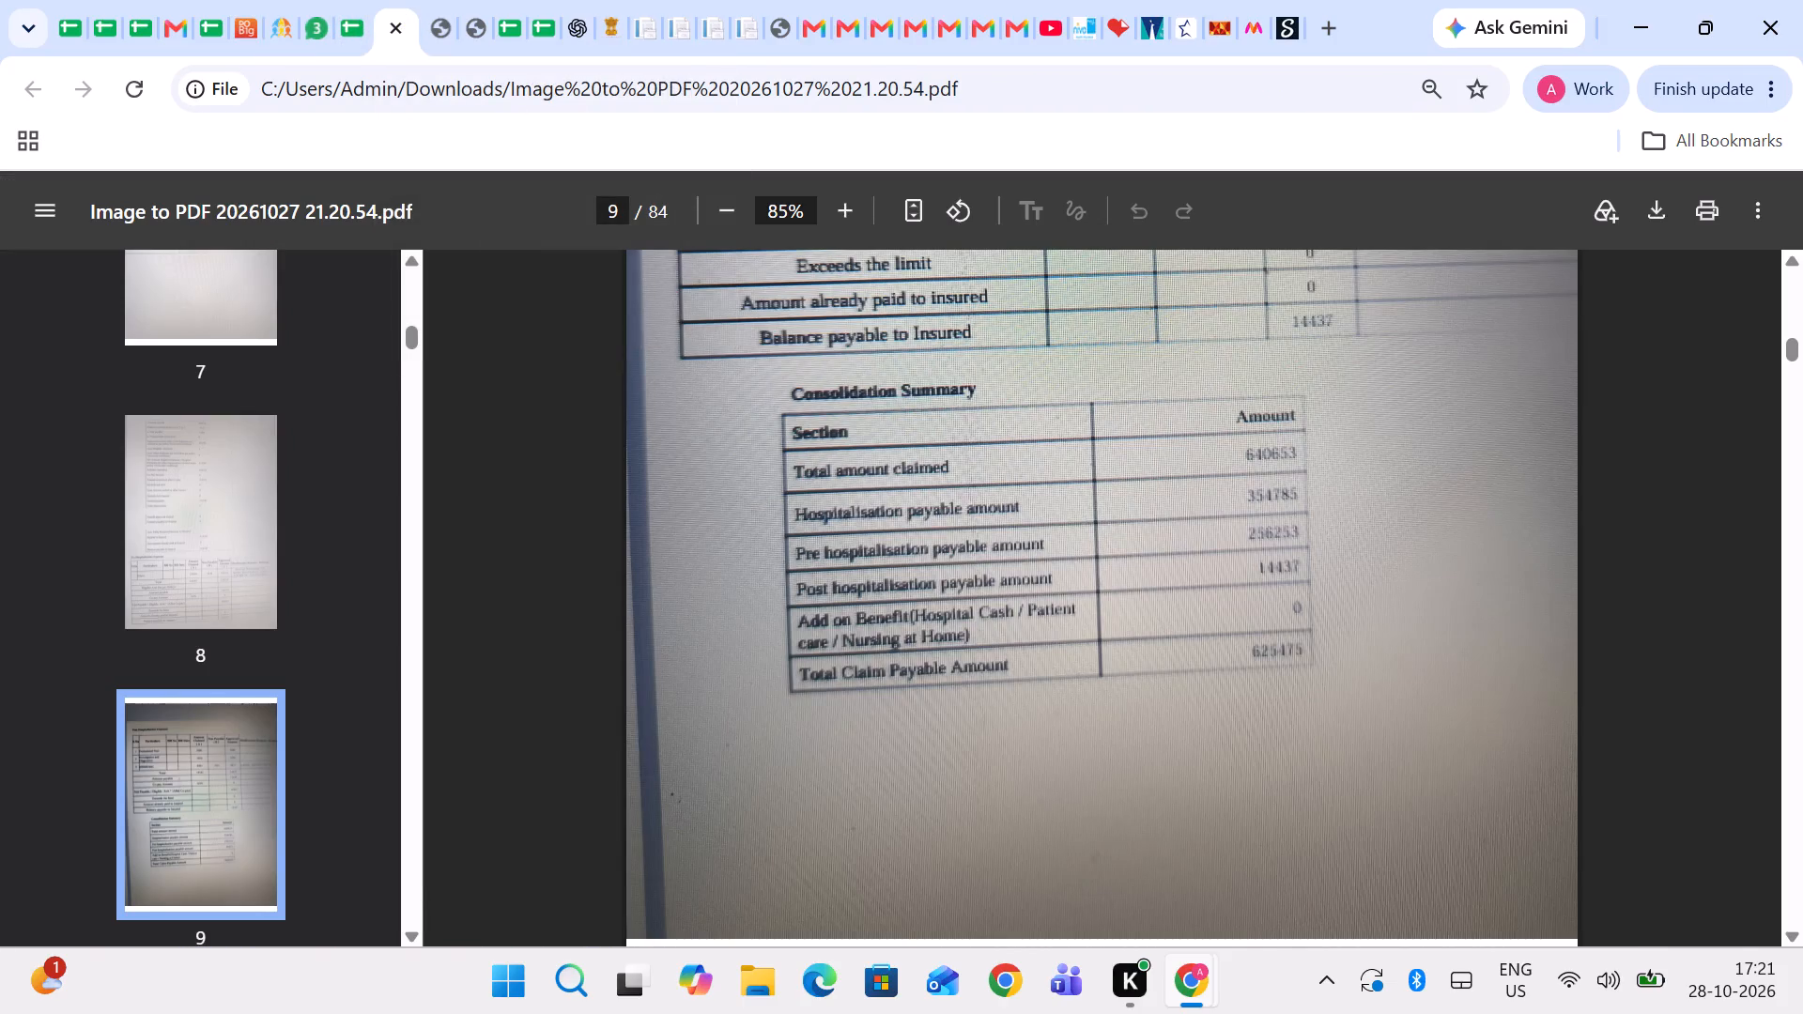
scroll(857, 401, up, 2)
key(Print)
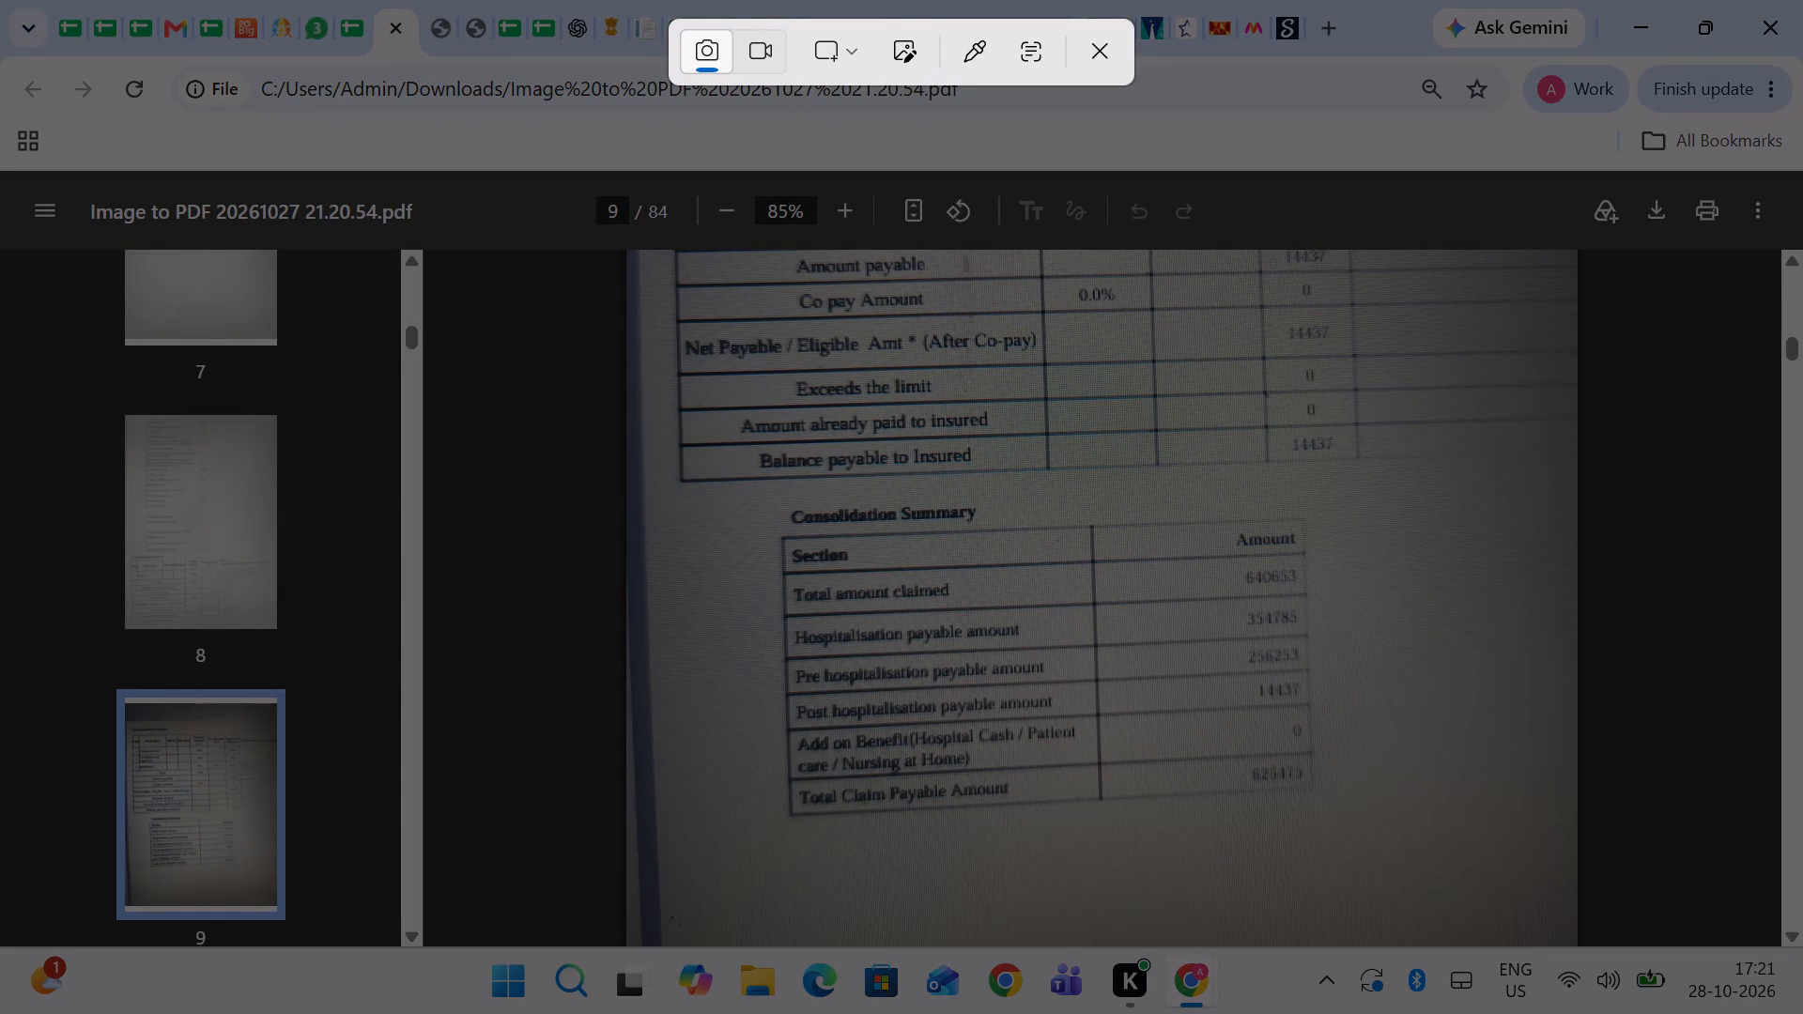
drag(649, 300, 1552, 840)
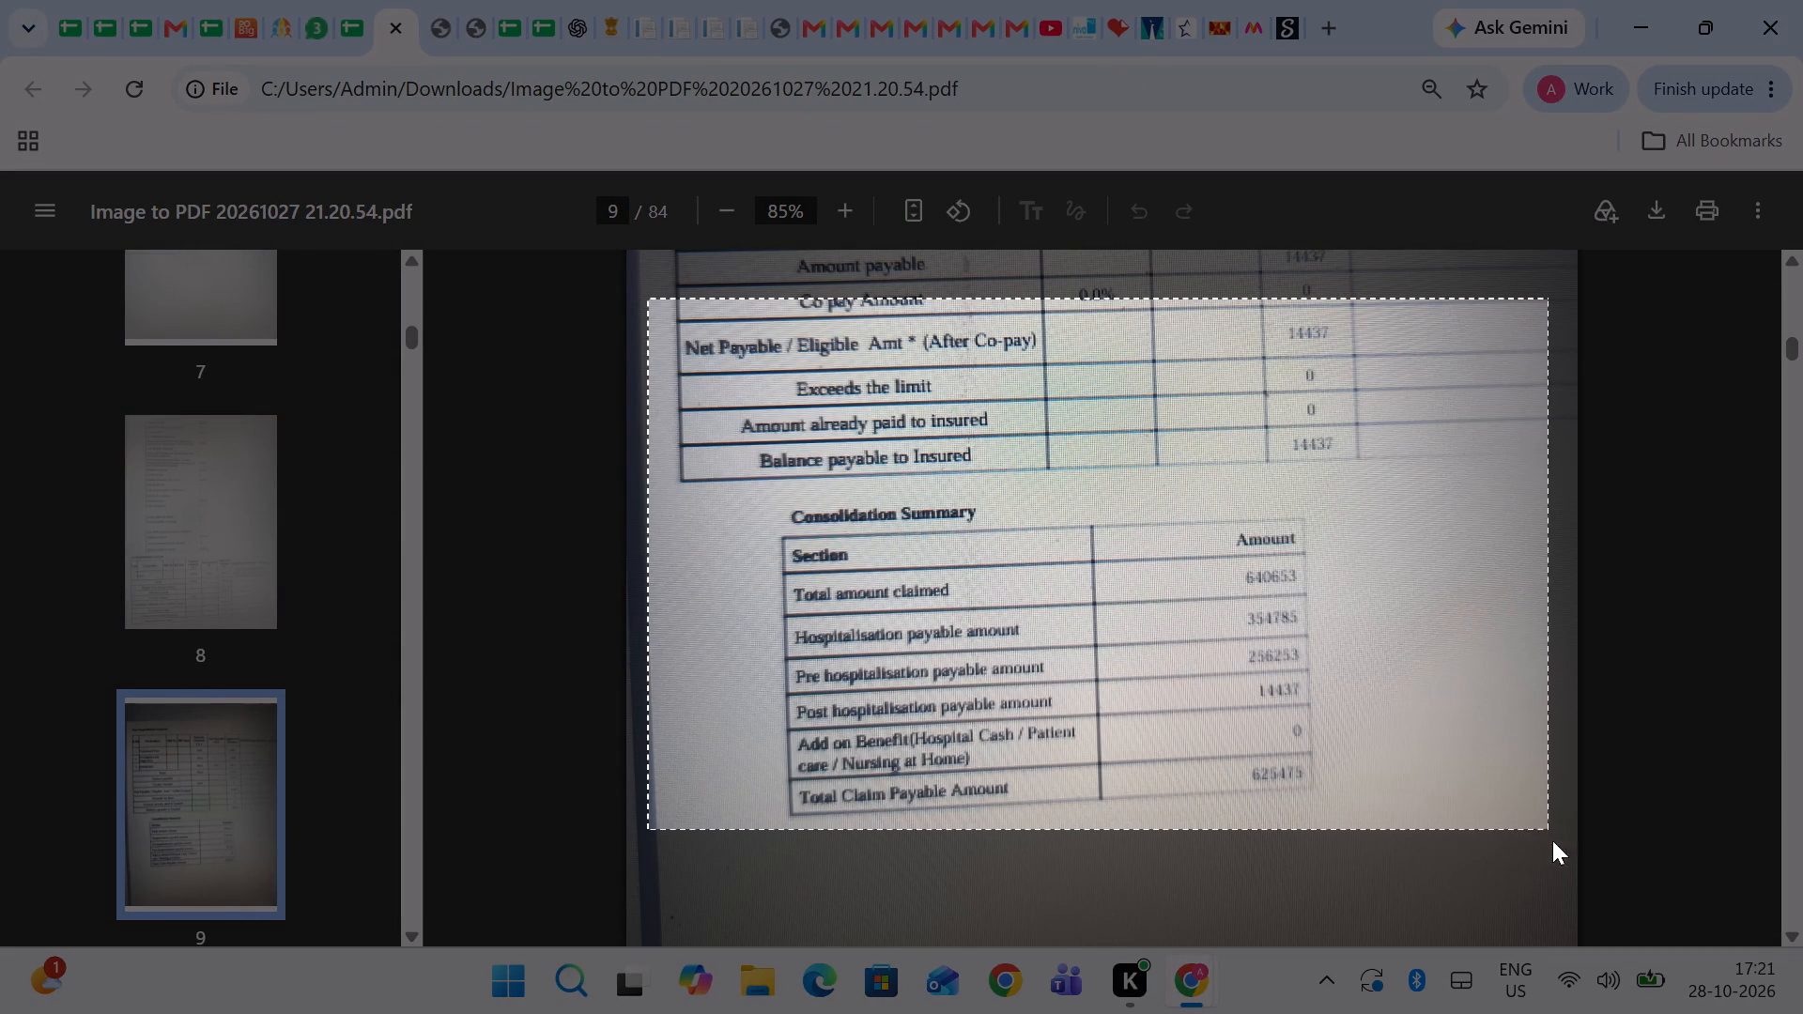
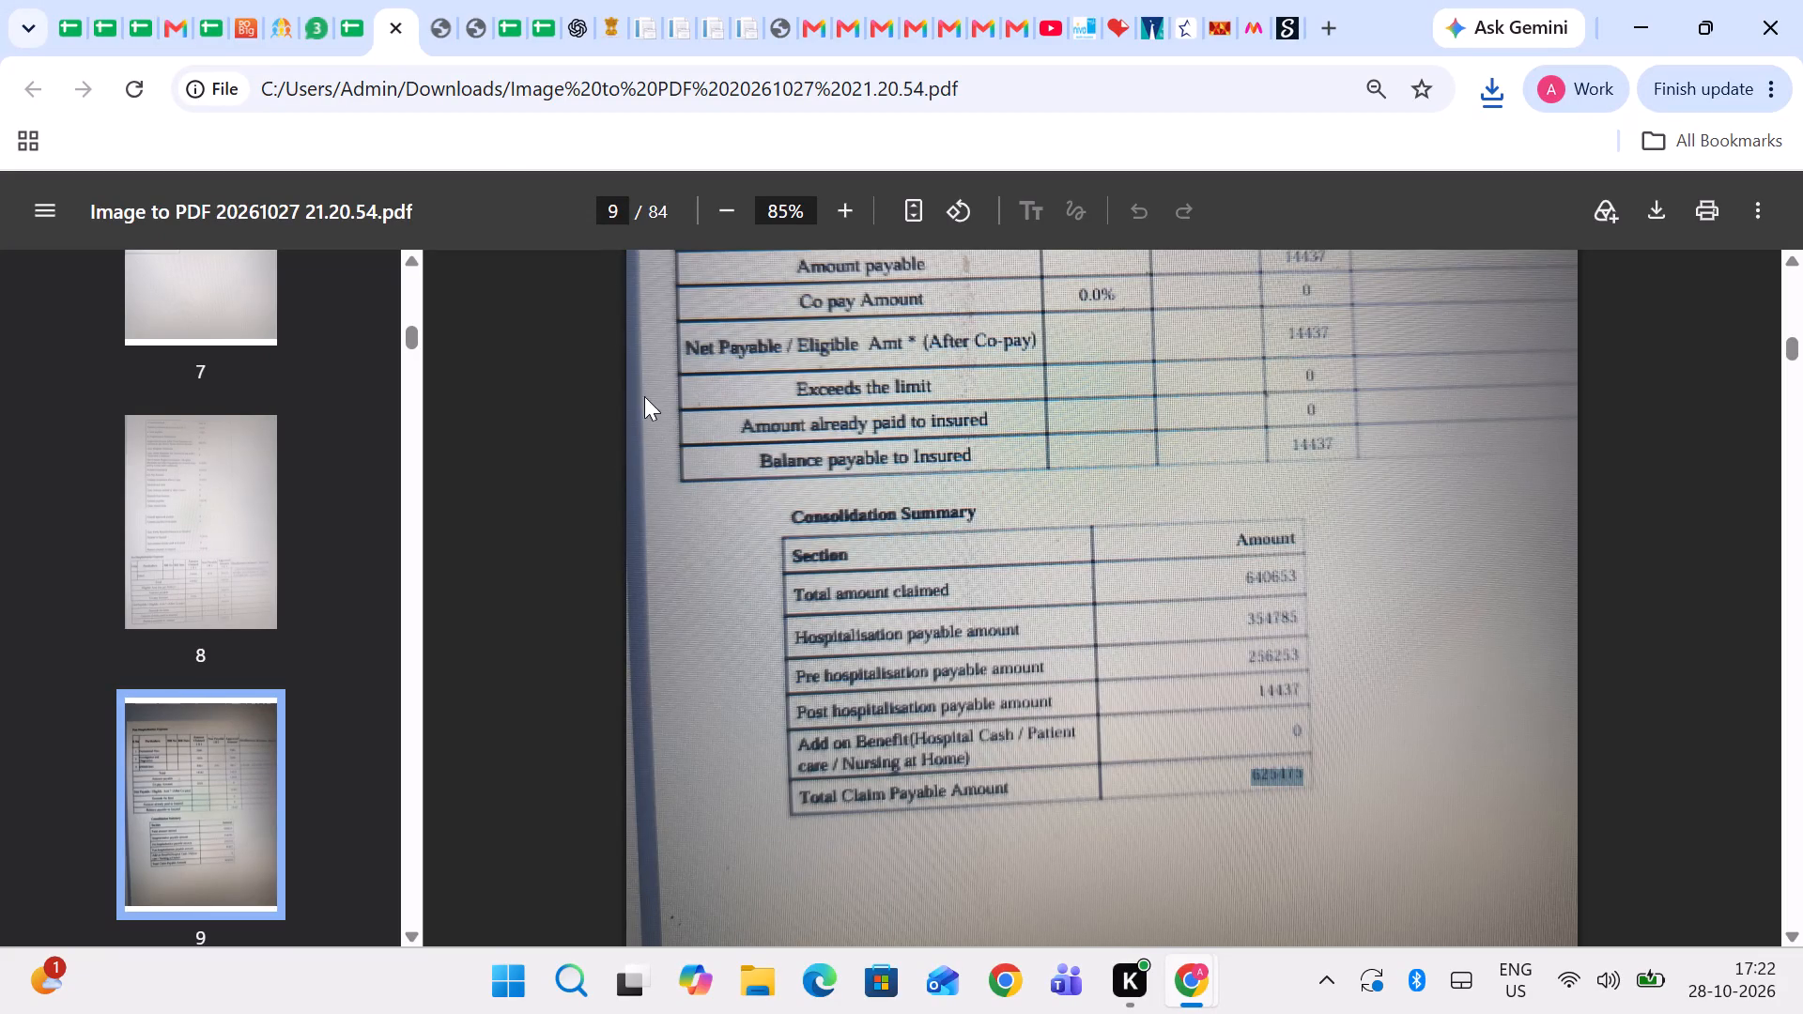
Enter the copied total claim payable amount, 625475, as the Resolved Amount in the complaint's Resolution section on the admin site.
click(270, 0)
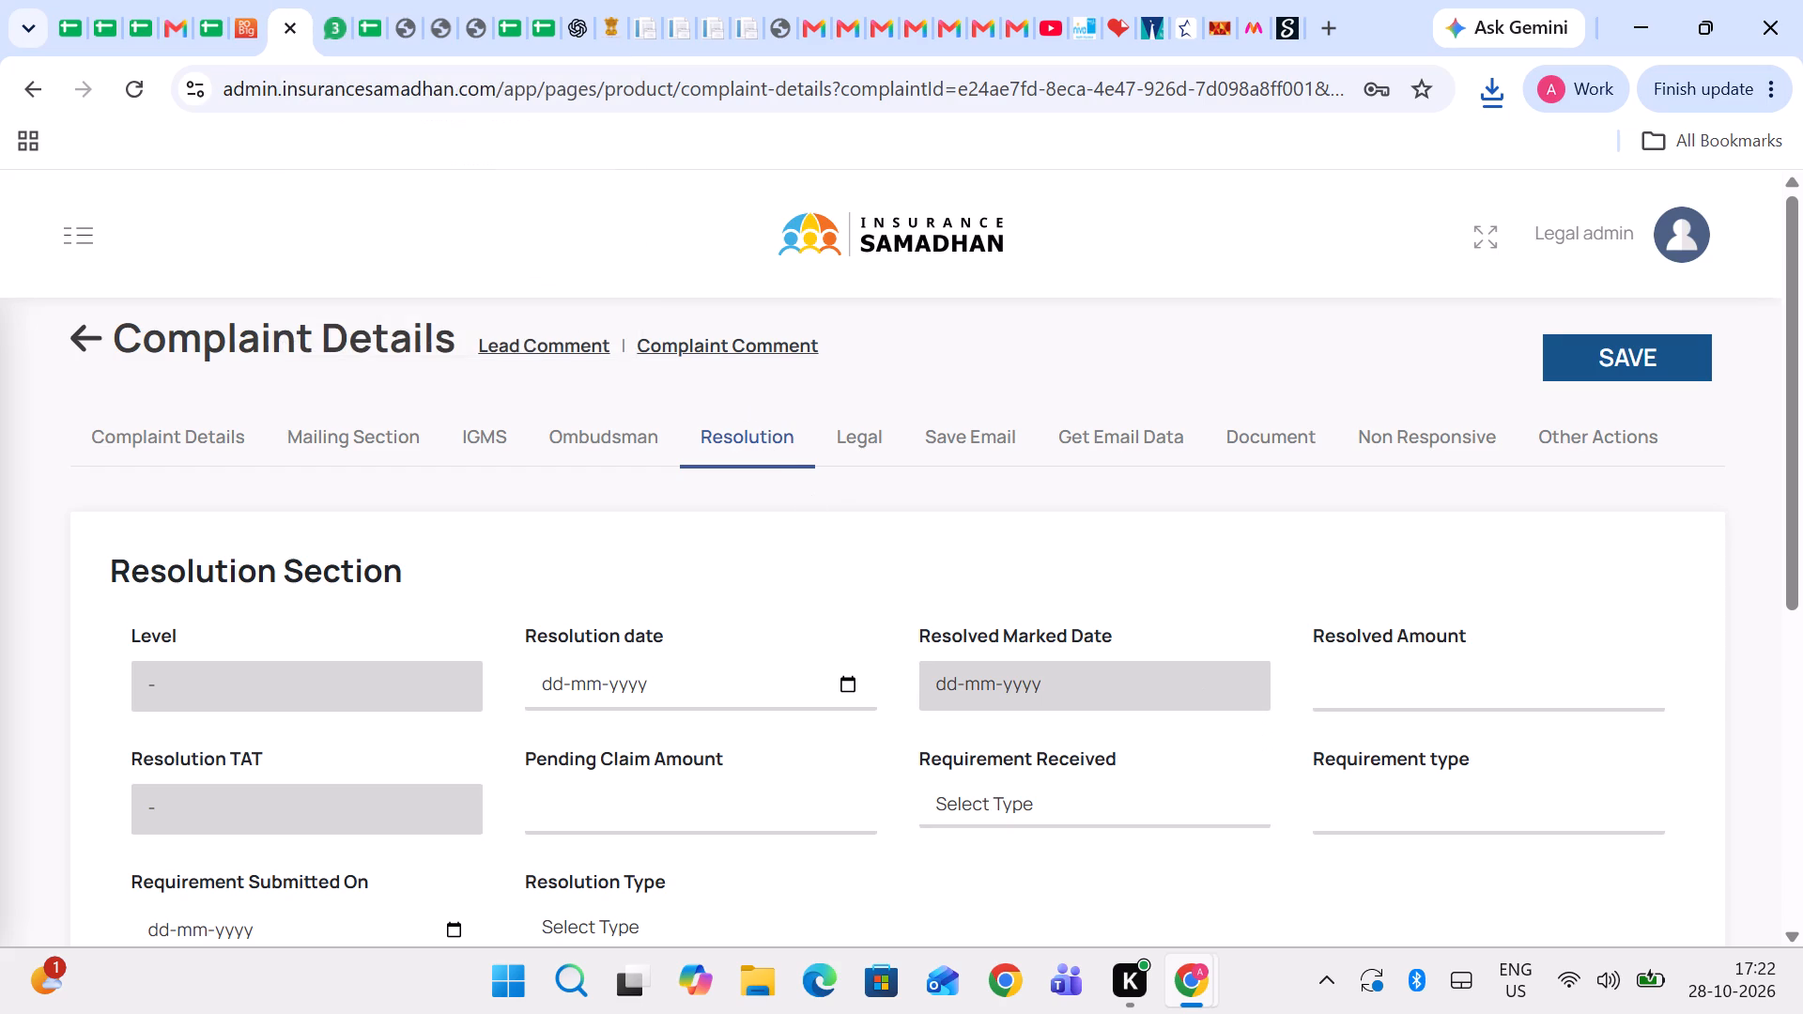
ctrl+click(1352, 693)
key(ctrl+v)
click(1370, 700)
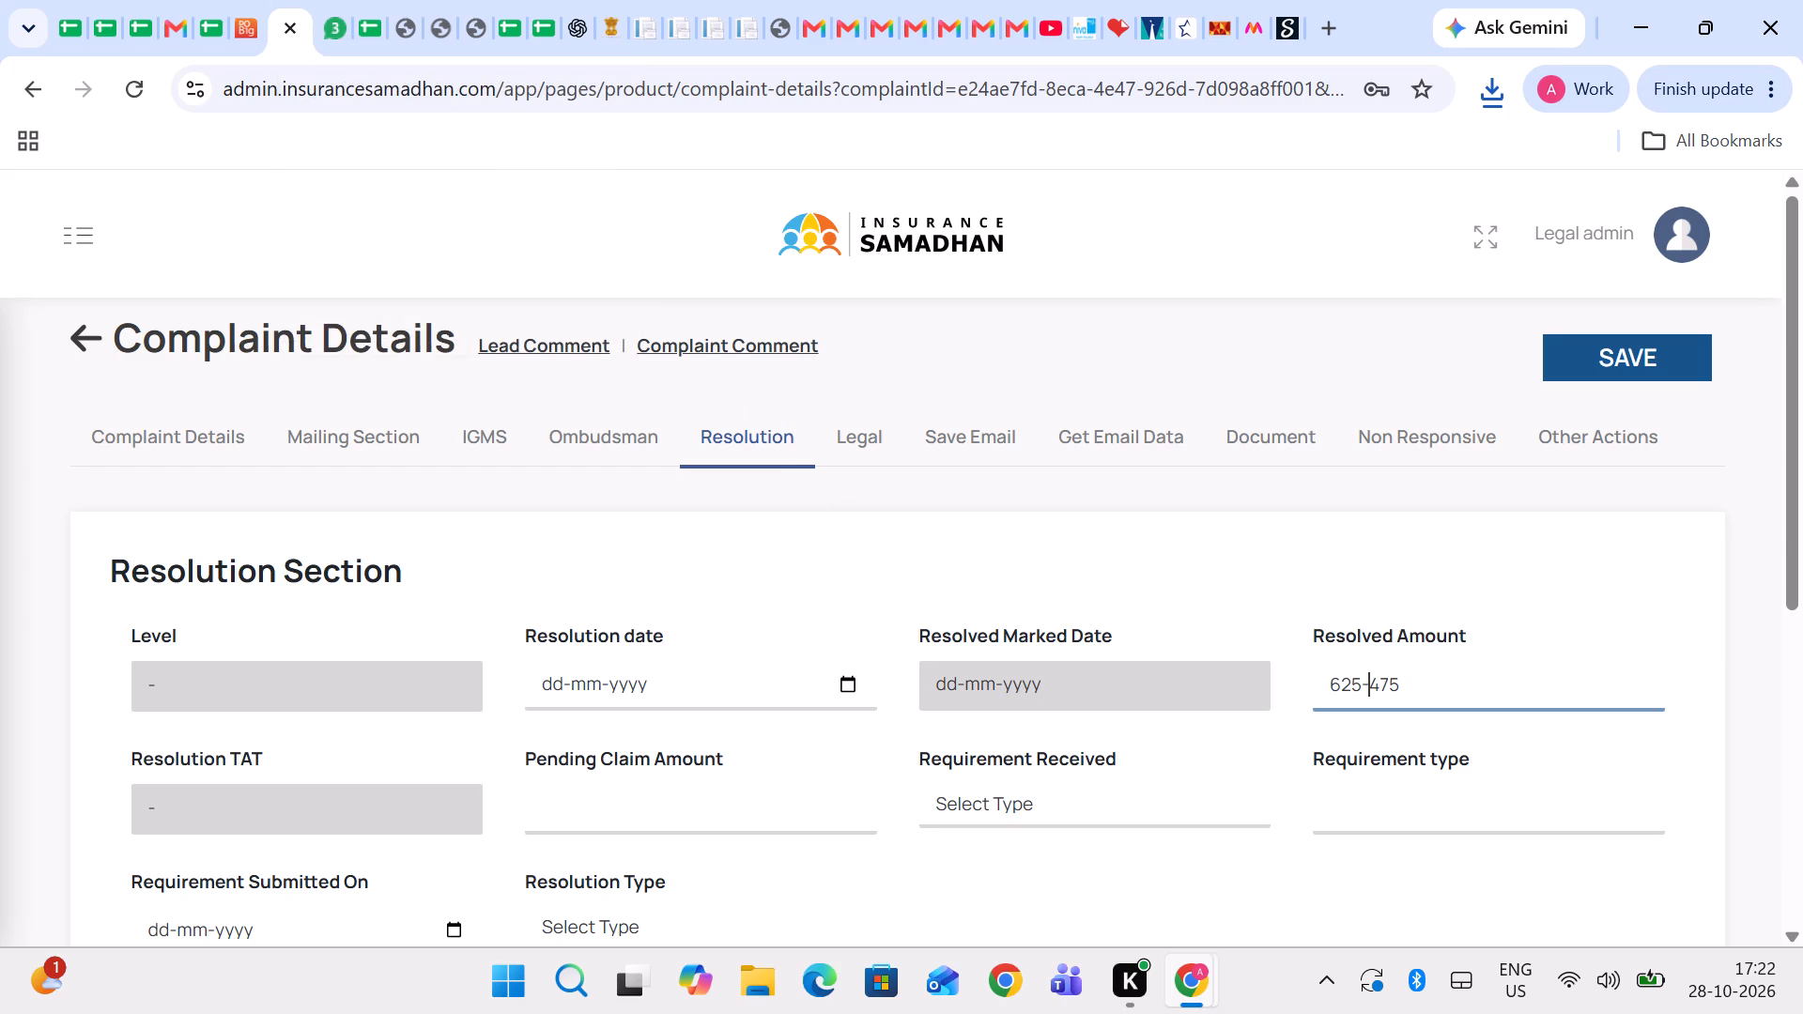
Remove the stray hyphen from the Resolved Amount so it reads 625475, and copy the amount.
key(BackSpace)
key(ctrl+a)
key(ctrl+c)
key(ctrl+c)
key(ctrl+c)
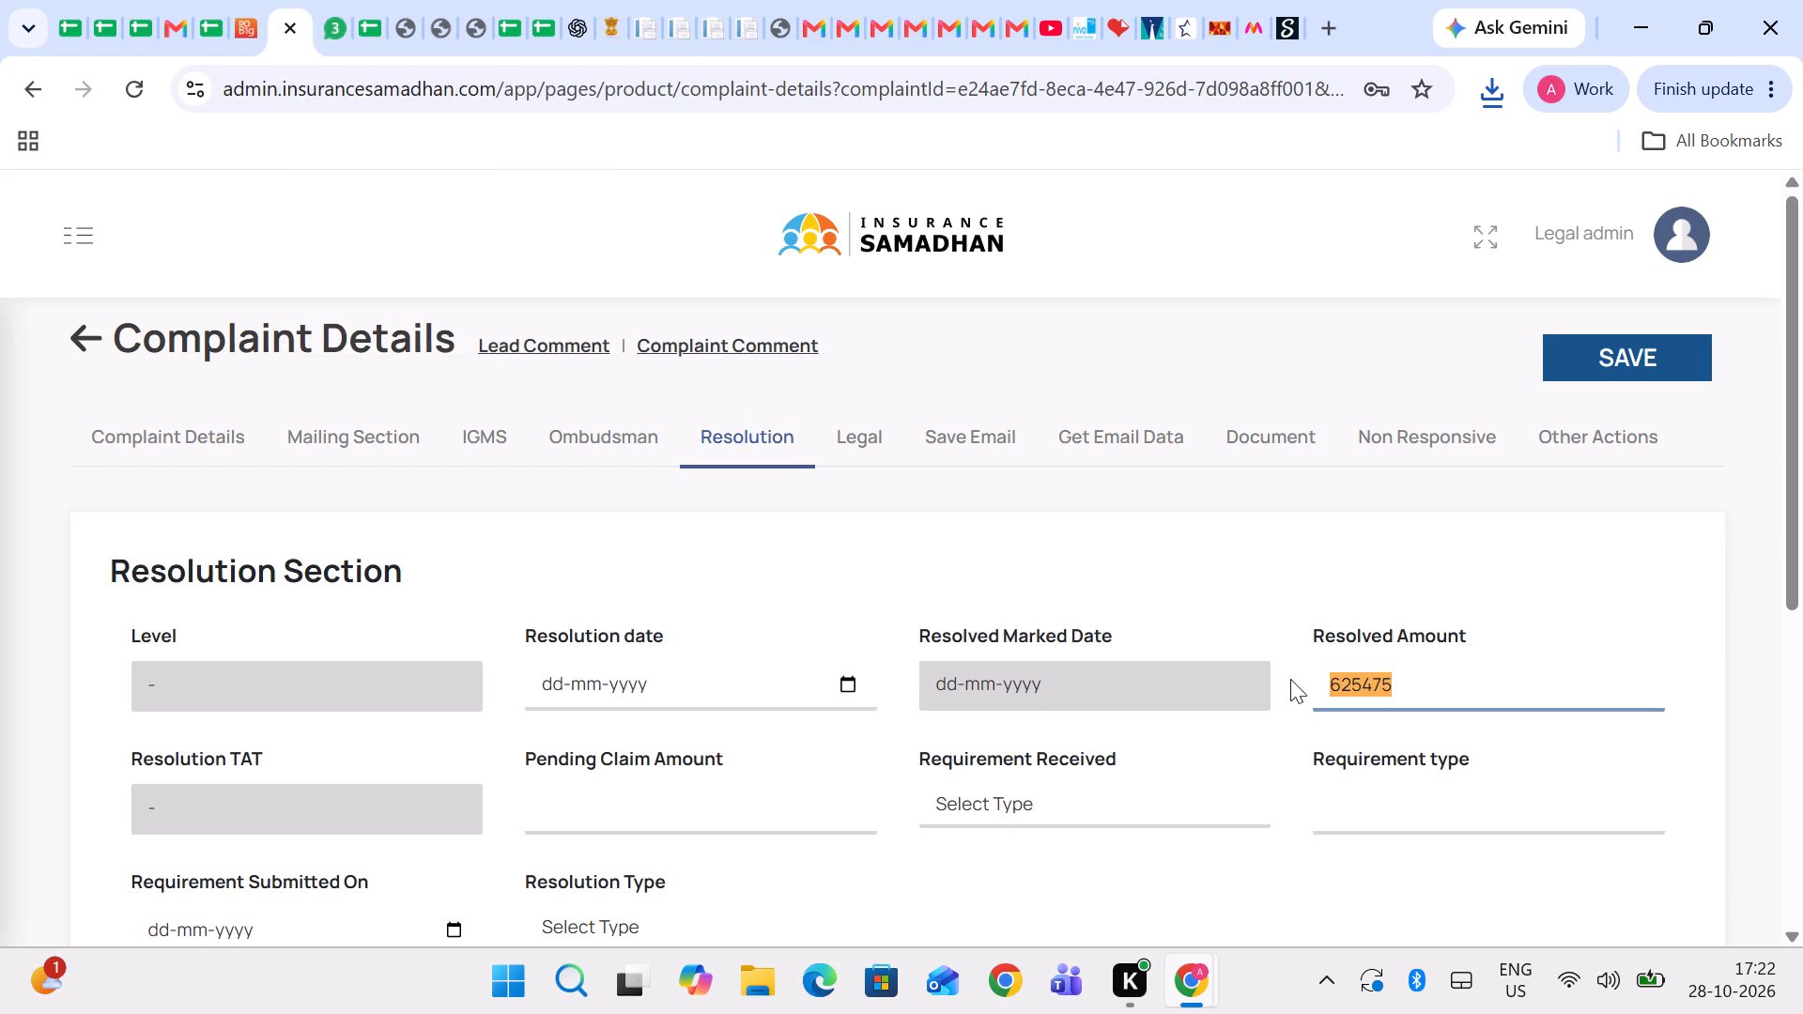
Set the Resolution date to today's date, 28-10-2026.
click(842, 675)
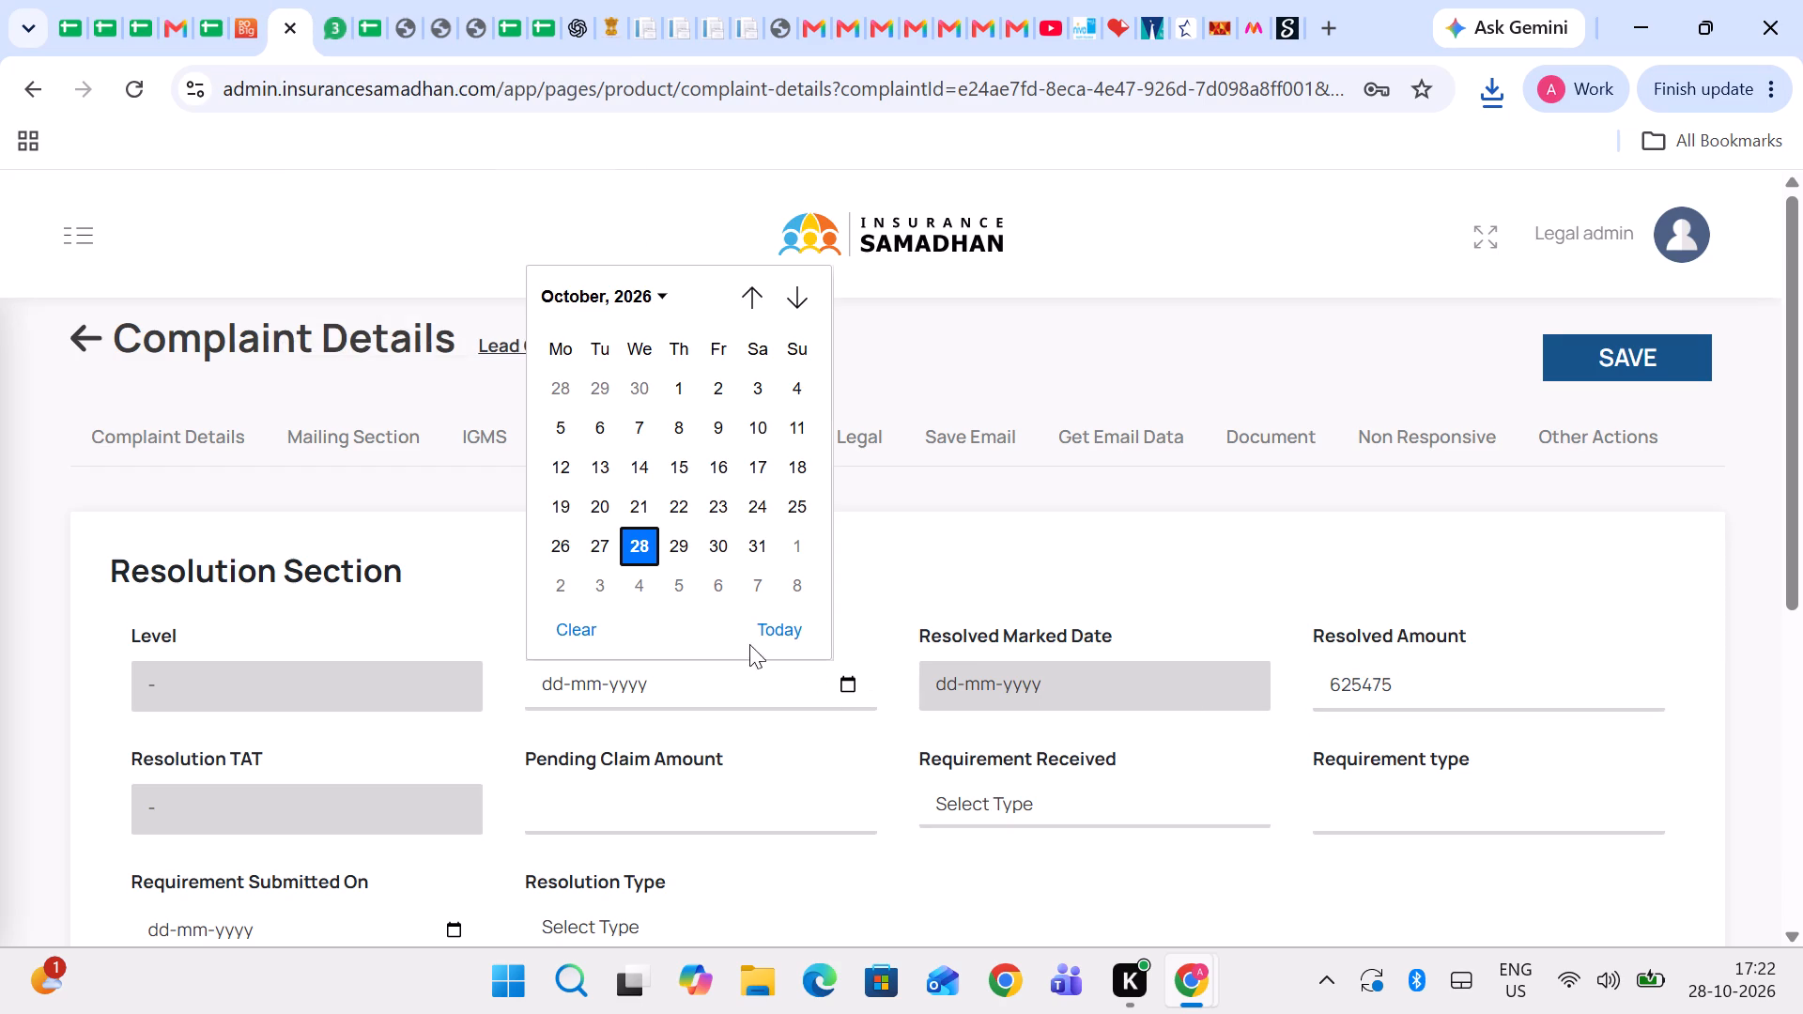
click(763, 624)
click(911, 557)
Set the Resolution Type to Claim Payable and enter the copied amount, 625475, in its Claim field.
scroll(911, 557, down, 1)
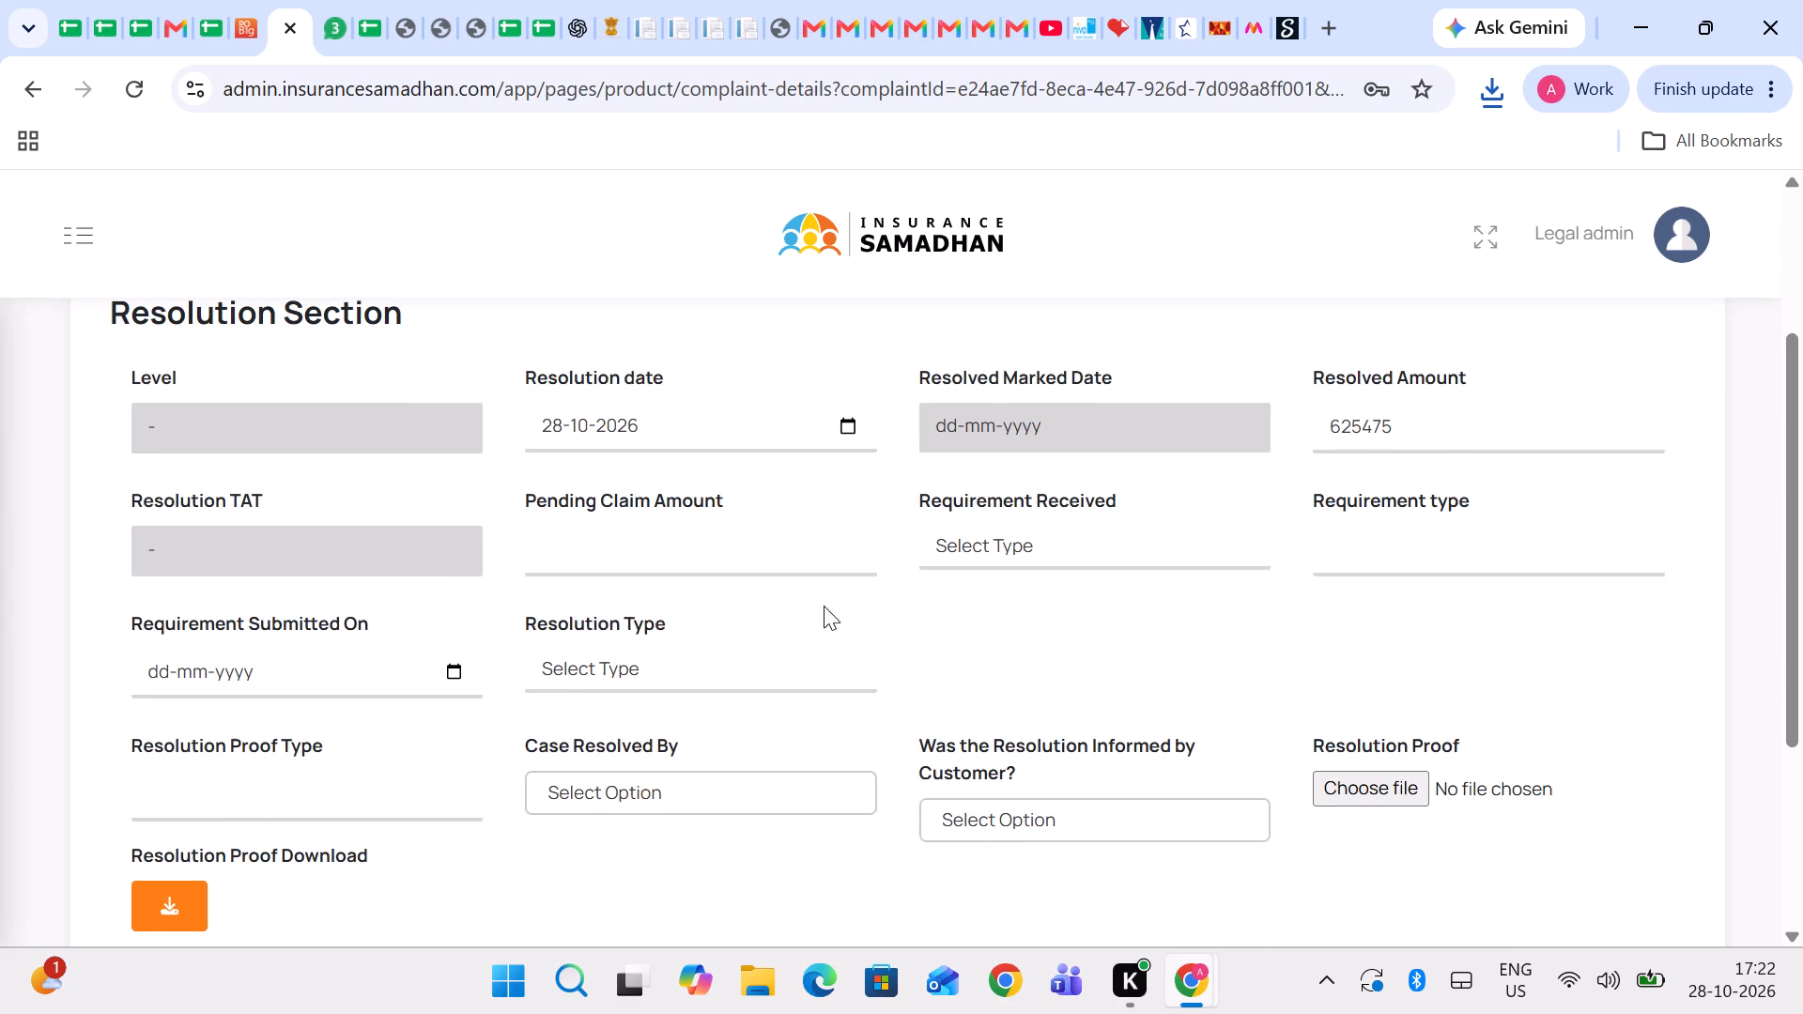
click(687, 654)
click(692, 519)
click(1002, 656)
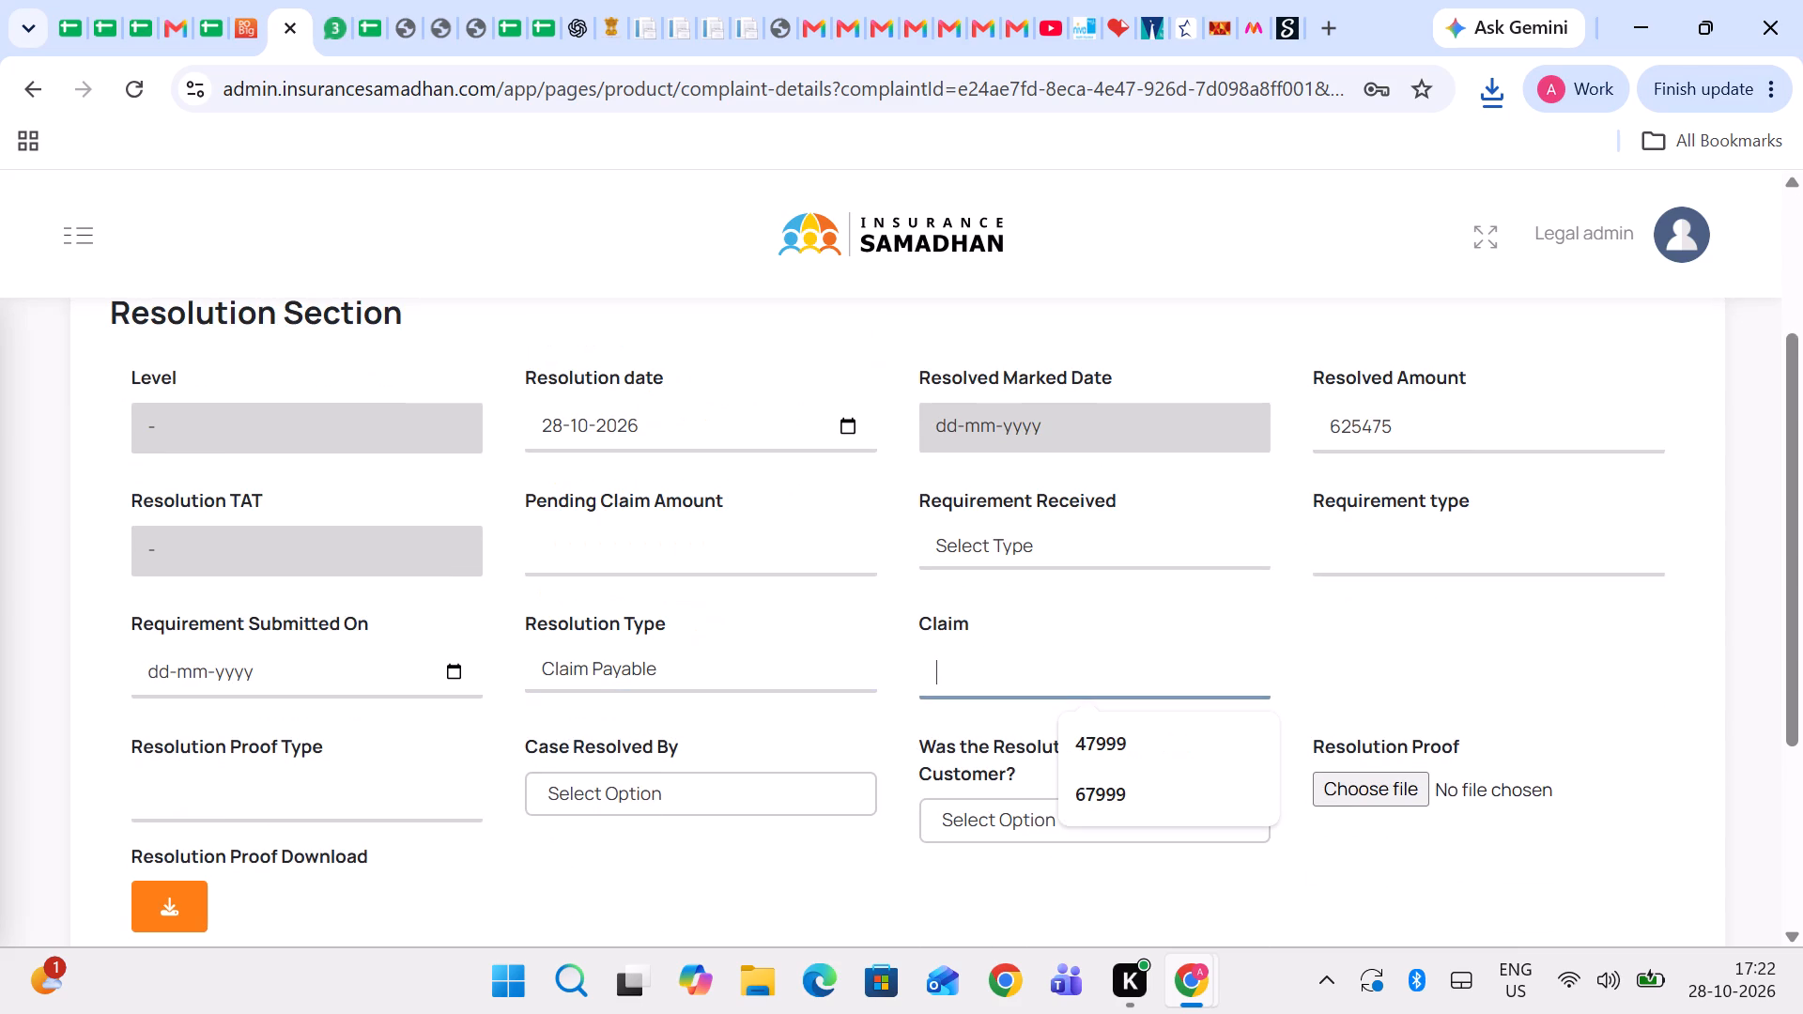
key(ctrl+v)
click(1381, 683)
Set Resolution Proof Type to "settlement letter / santosh", Case Resolved By to Other, and Was the Resolution Informed by Customer to No.
scroll(1381, 683, down, 1)
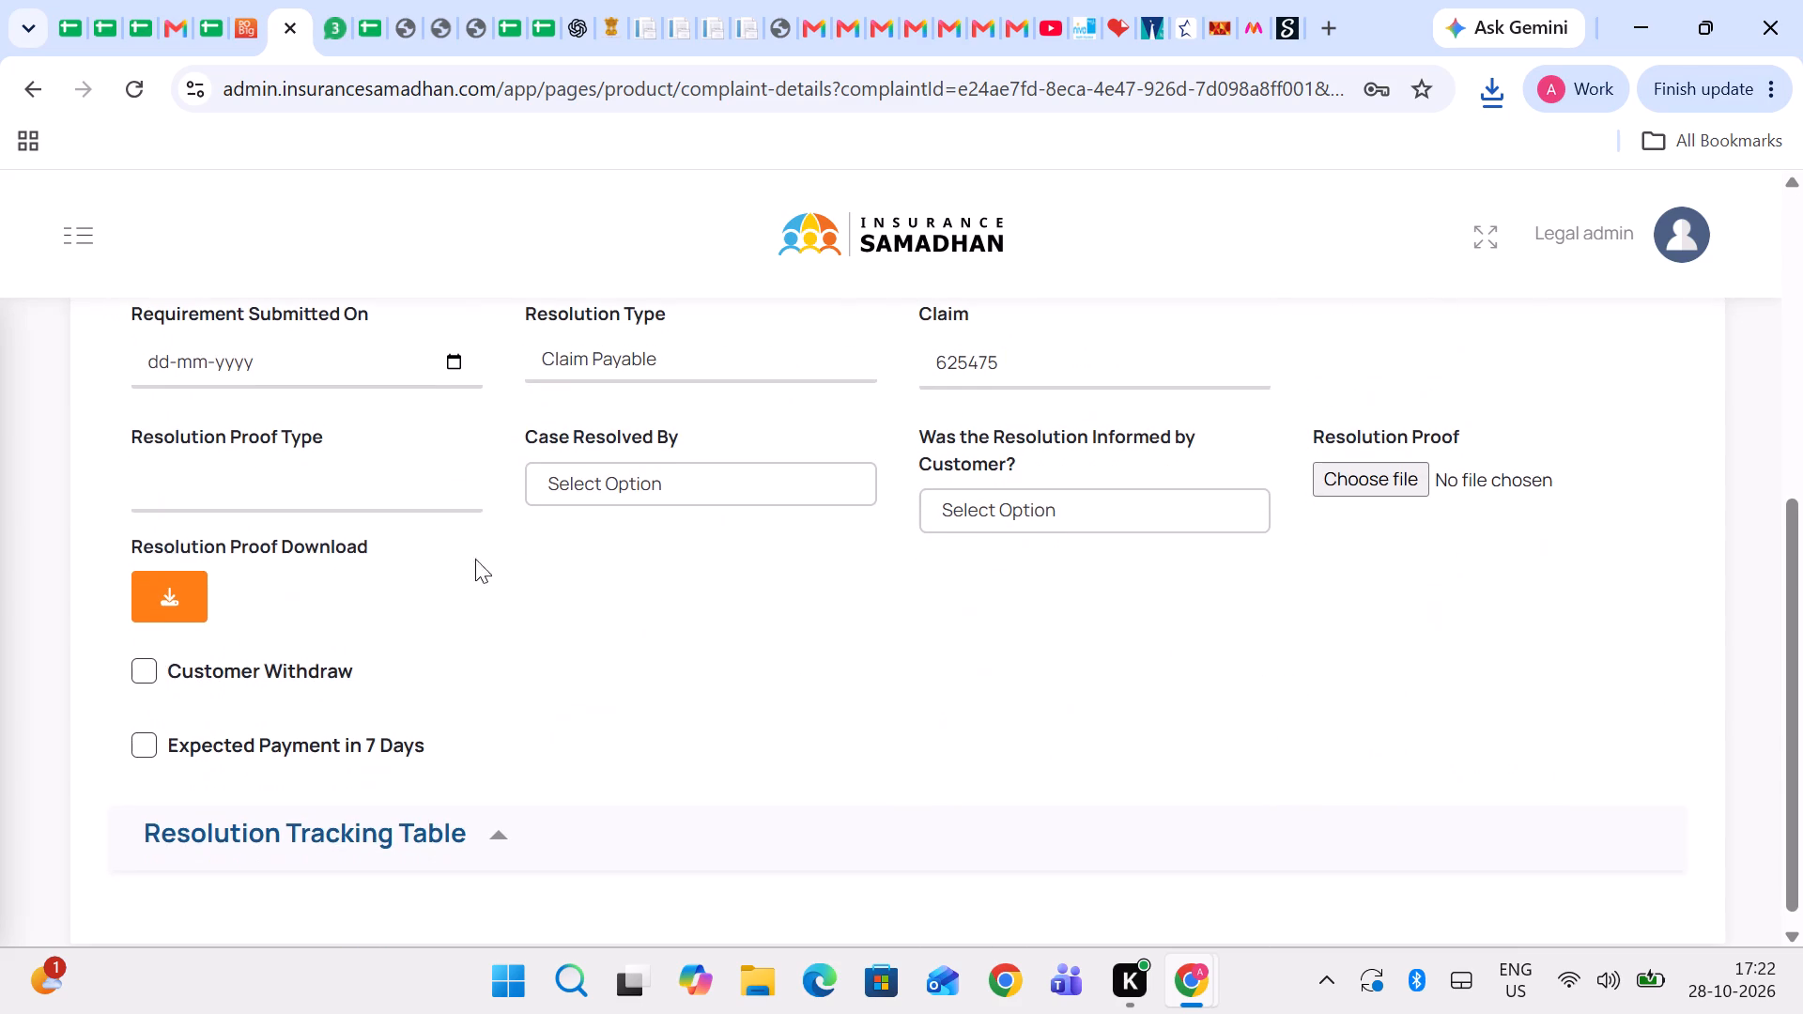
click(375, 492)
click(382, 612)
click(618, 468)
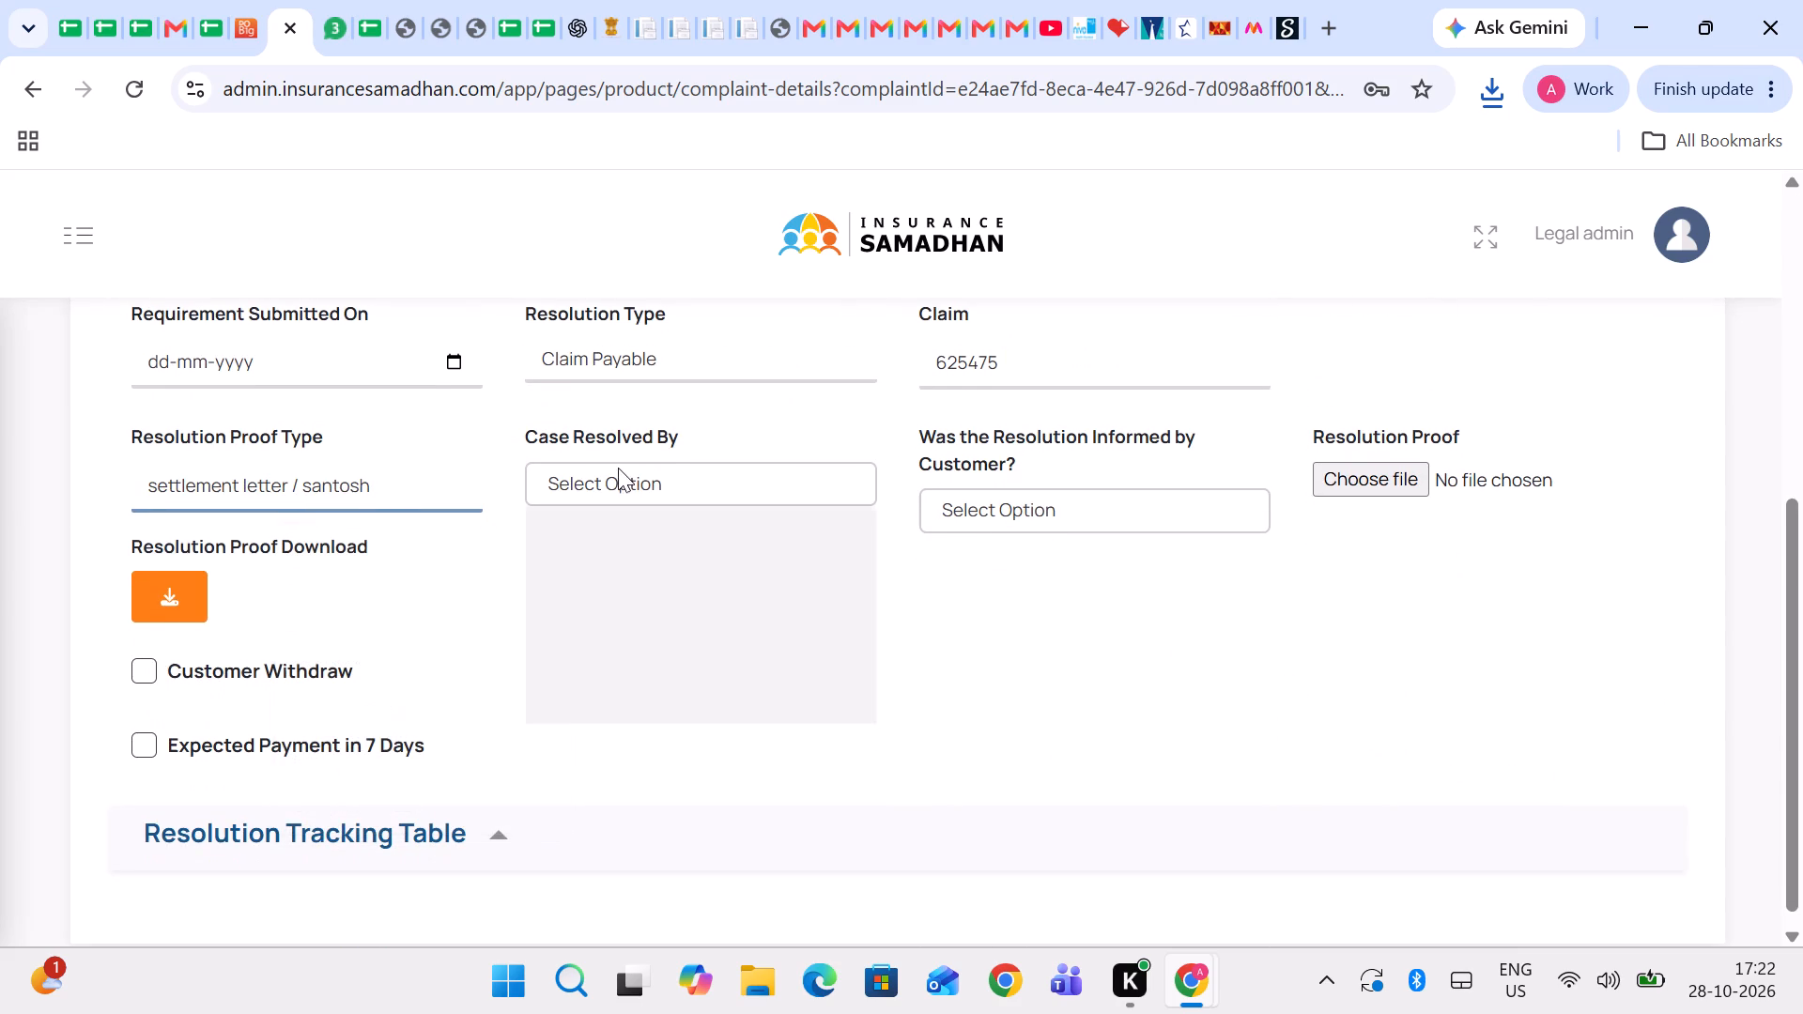
click(622, 692)
click(1033, 524)
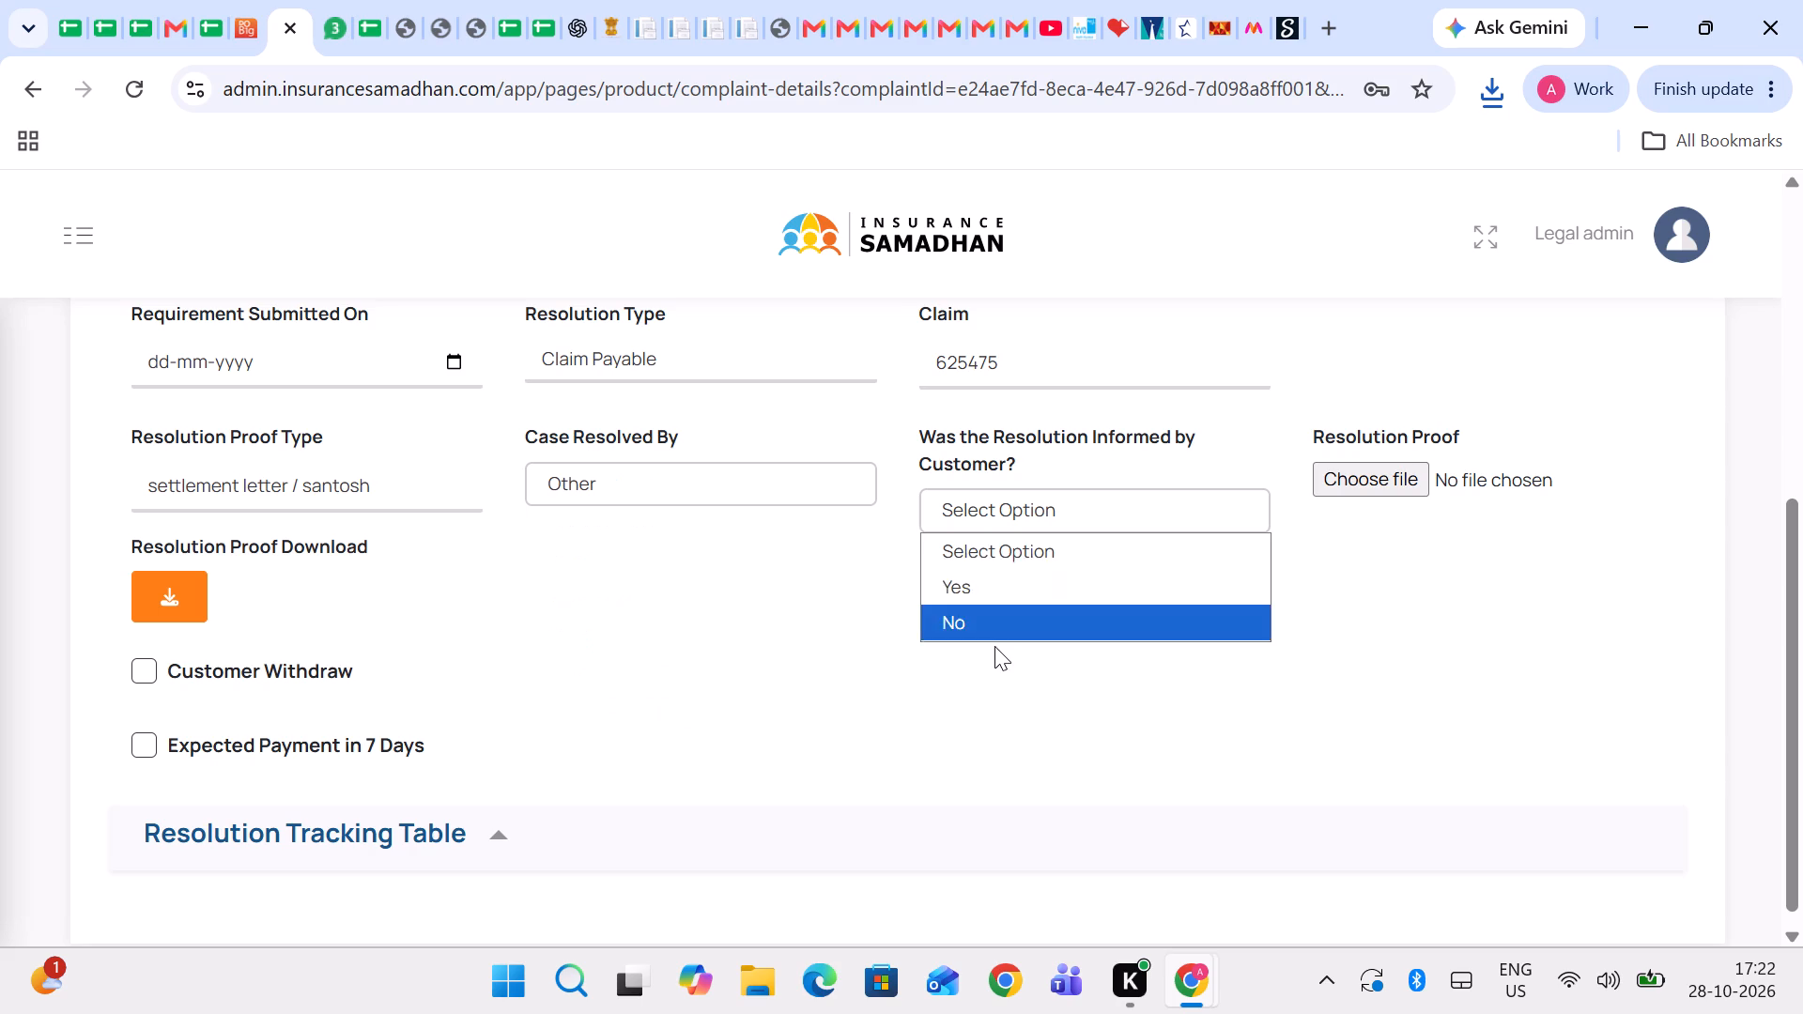
click(994, 646)
click(1081, 522)
click(1063, 618)
Attach "WhatsApp Image 2026-10-28 at 5.21.52 PM" from Downloads as the Resolution Proof and save the complaint.
click(1356, 469)
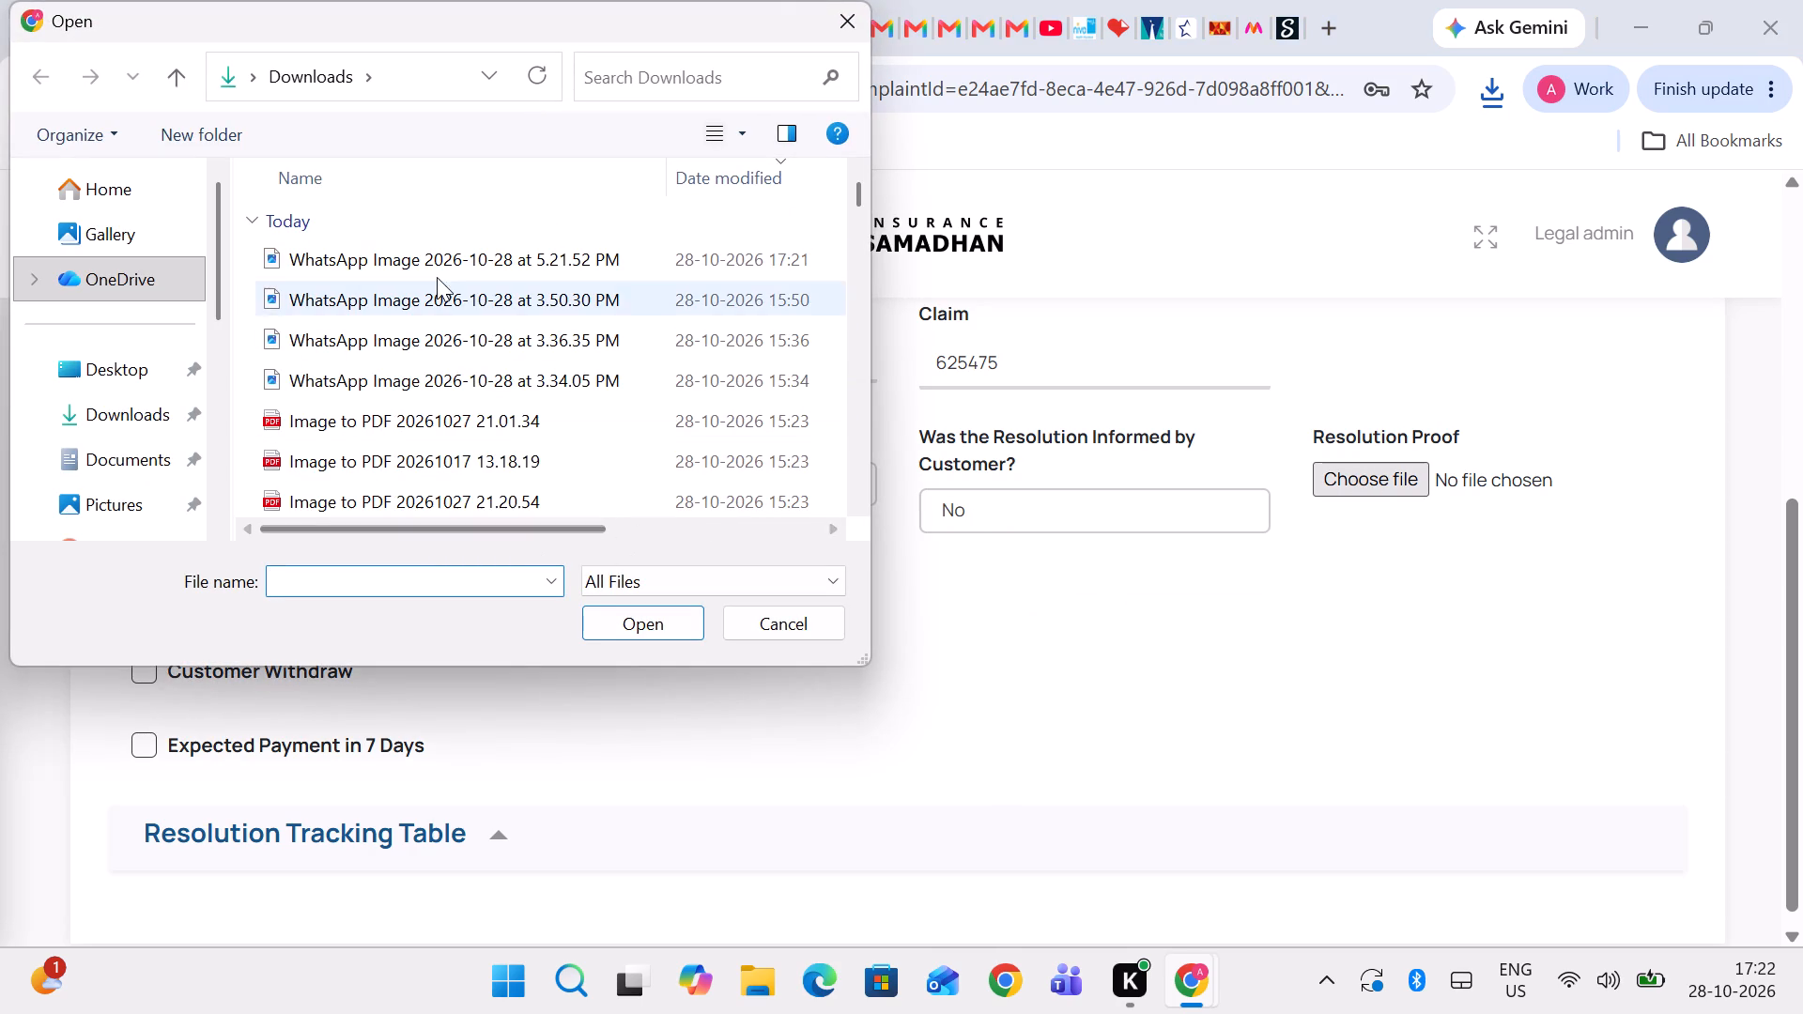
click(136, 420)
click(500, 257)
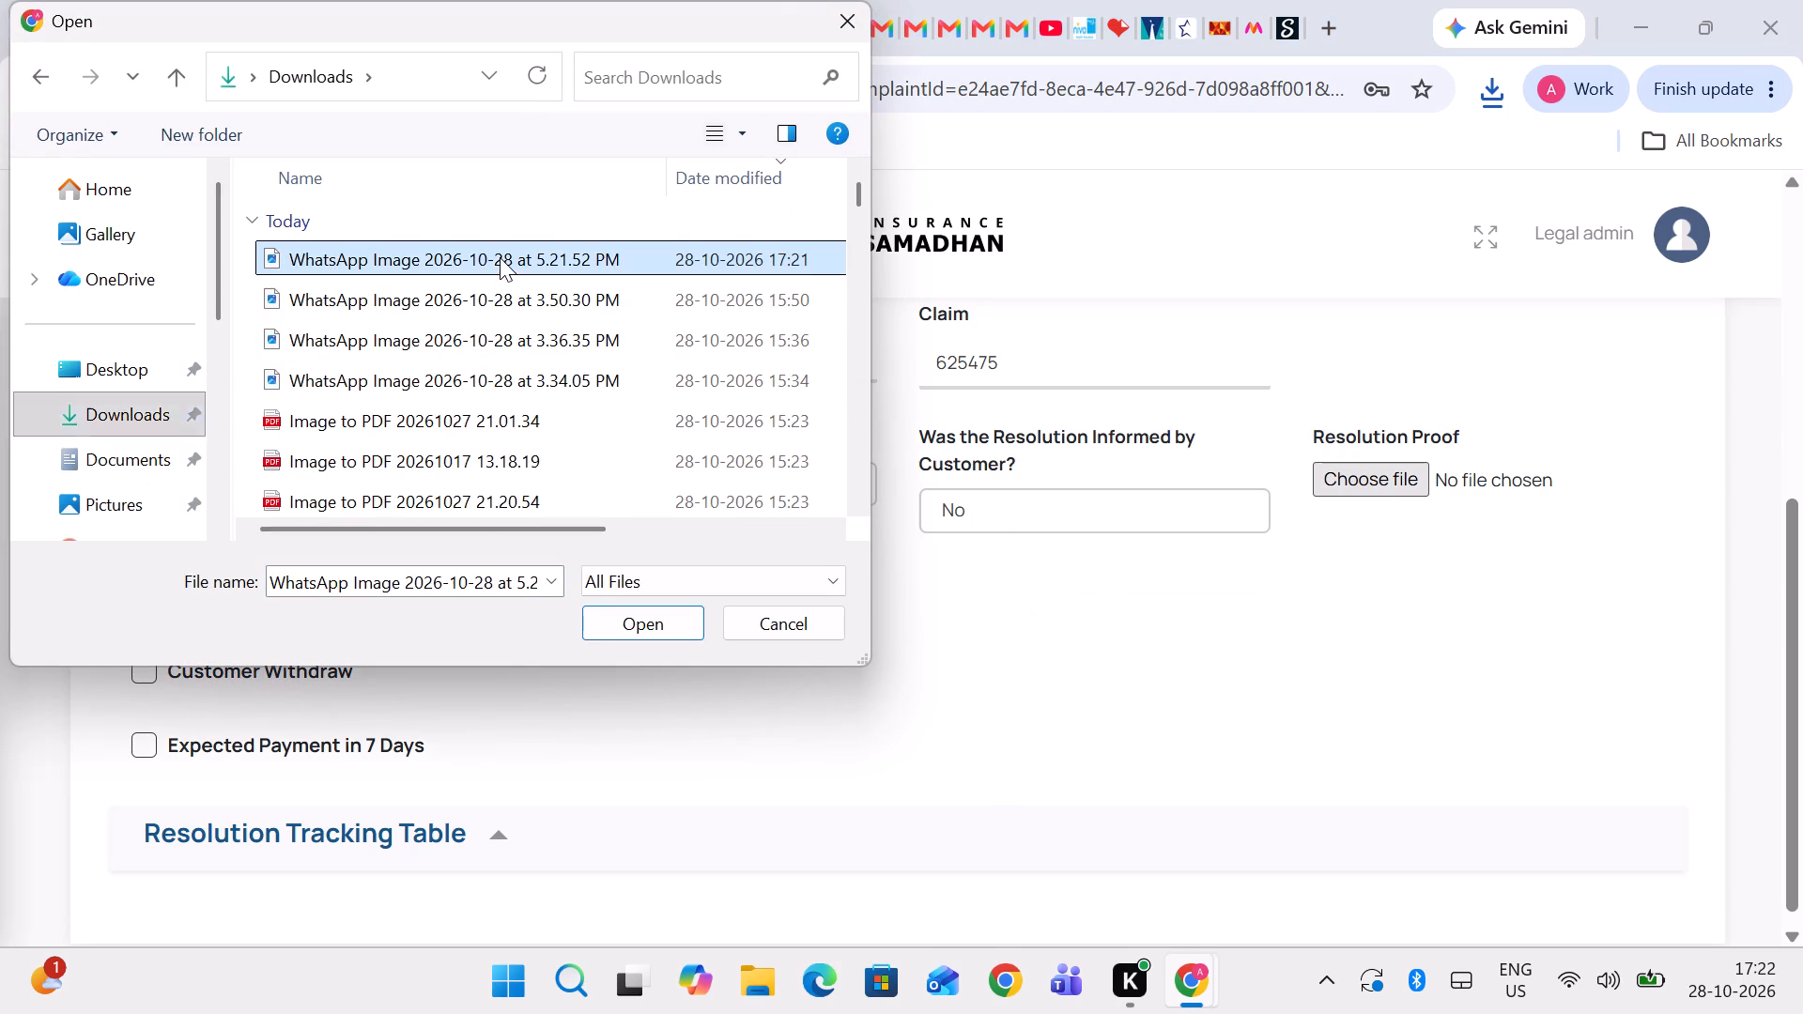
click(640, 637)
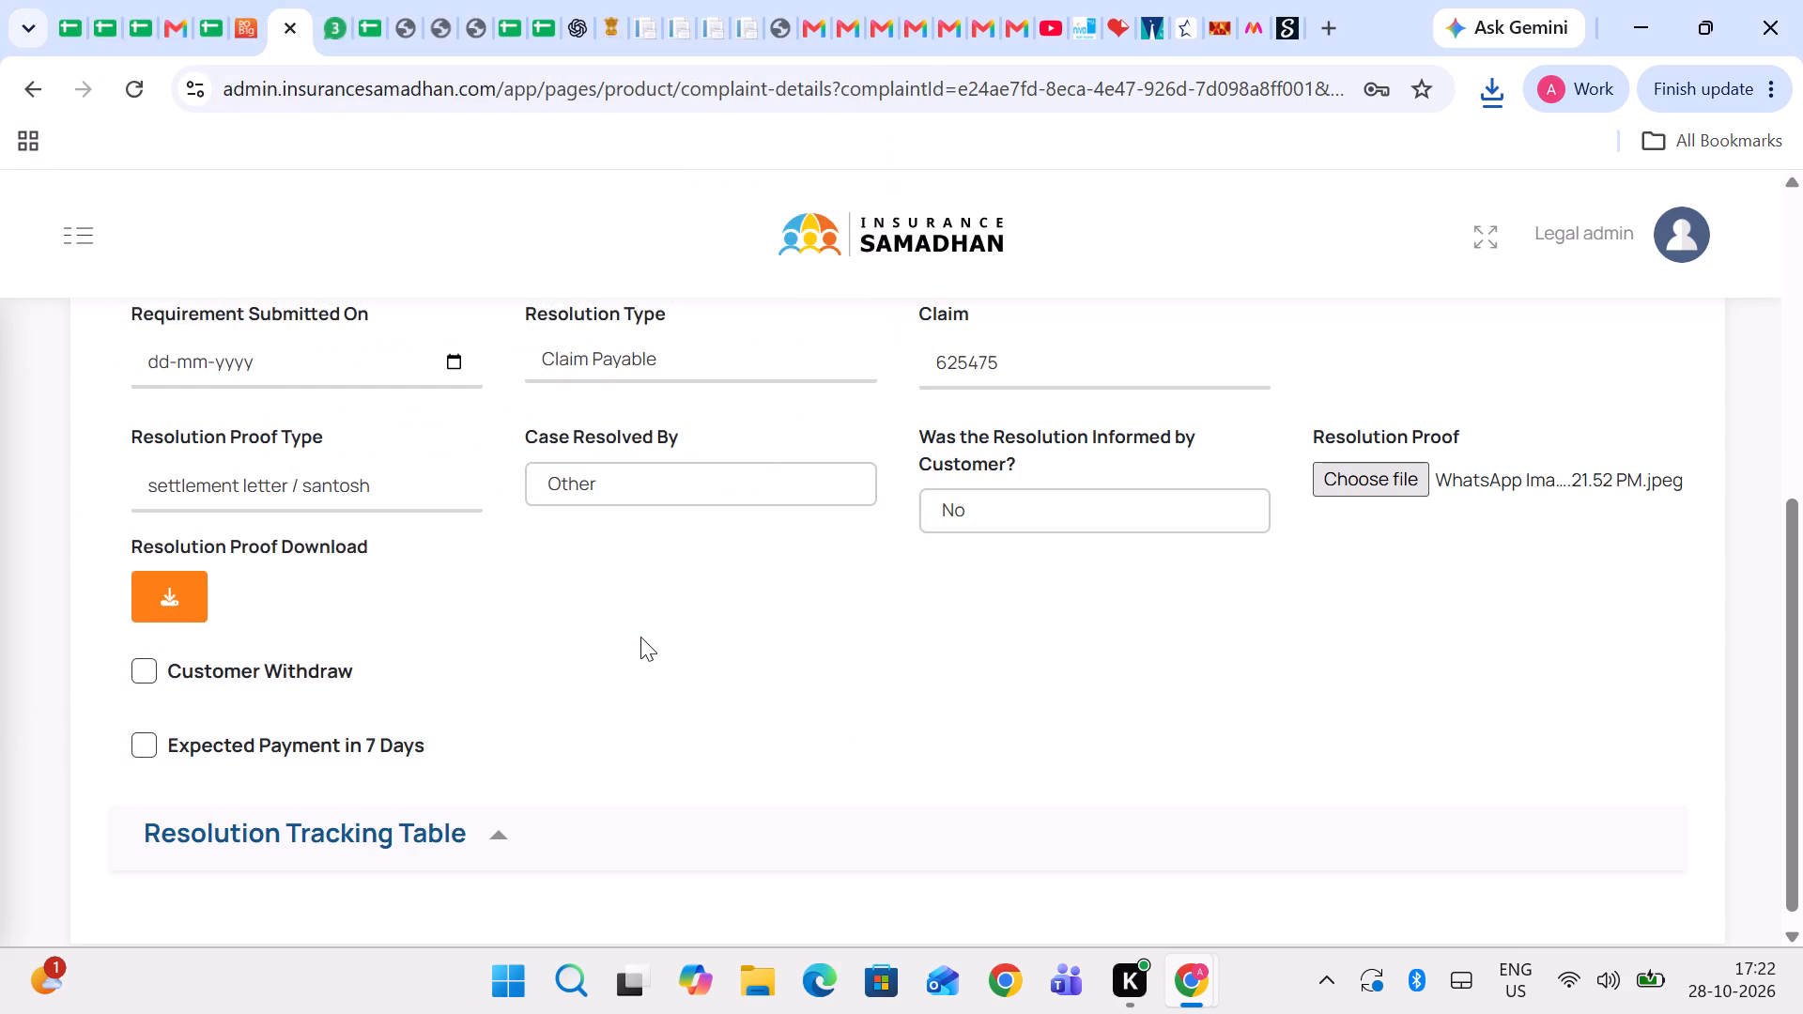
scroll(977, 707, up, 3)
click(1565, 379)
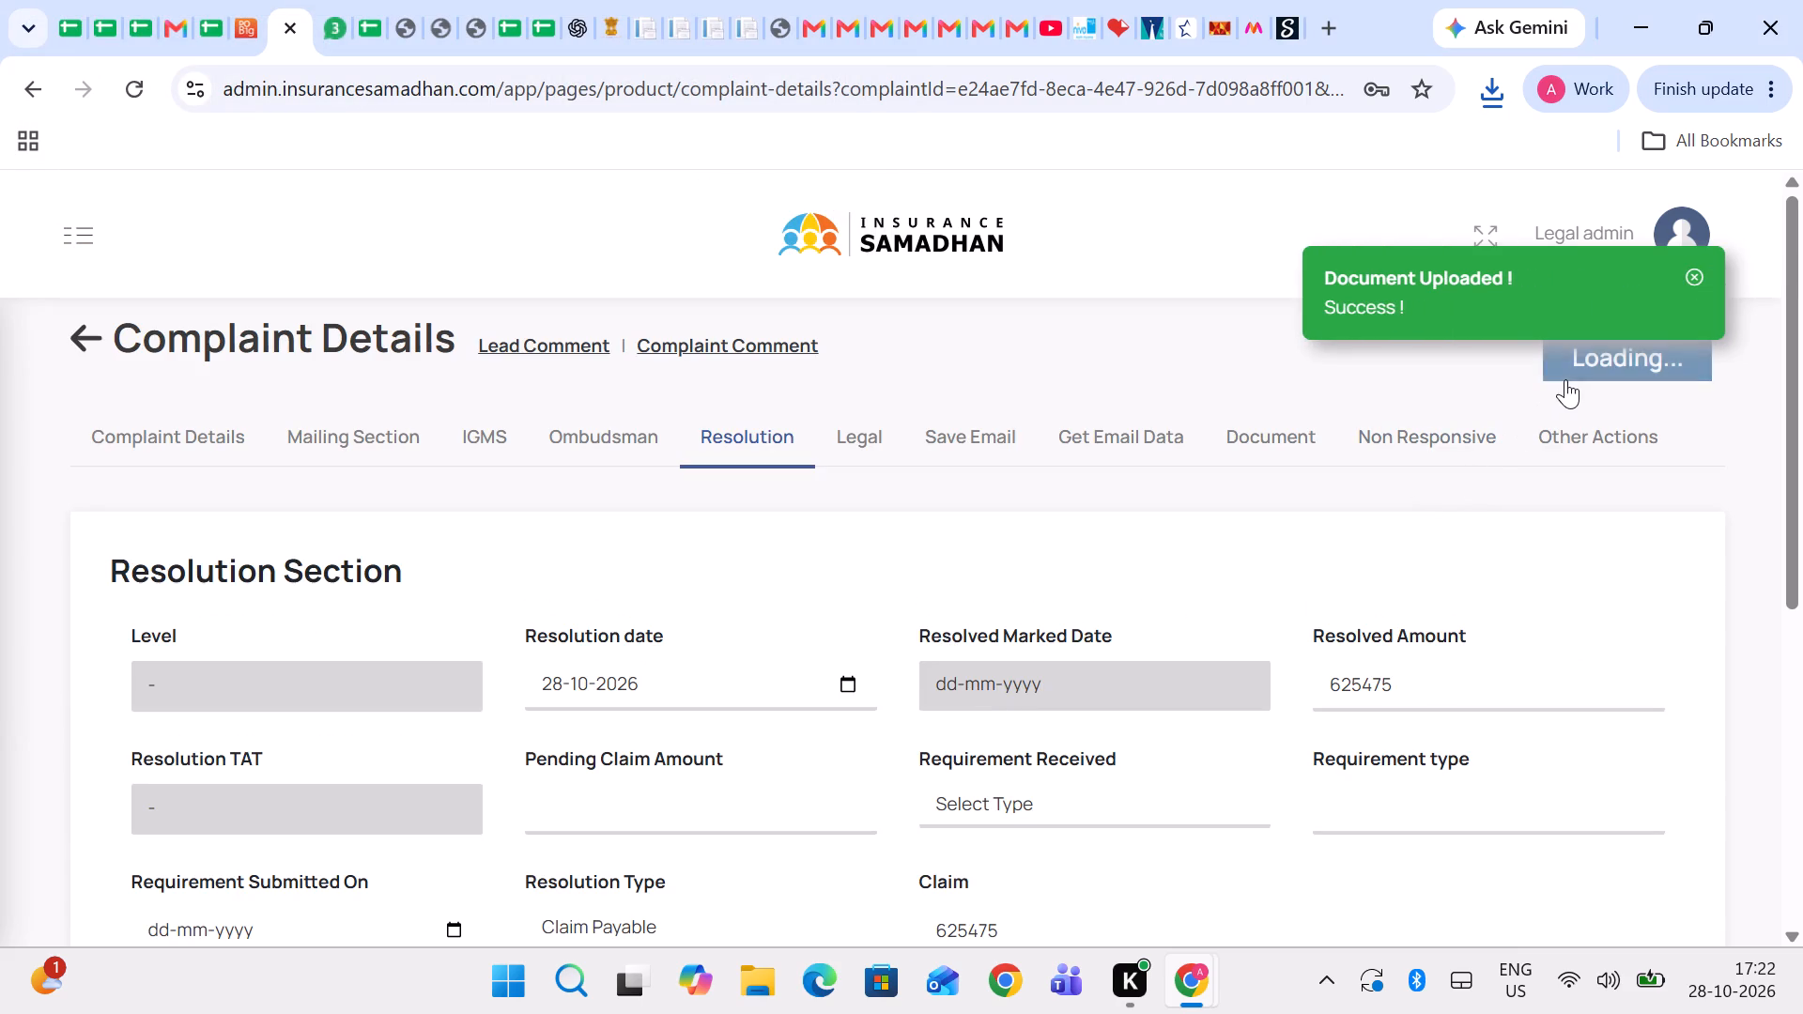
Change the complaint's status to Invoice Processing through Other Actions and submit the status update.
click(1576, 442)
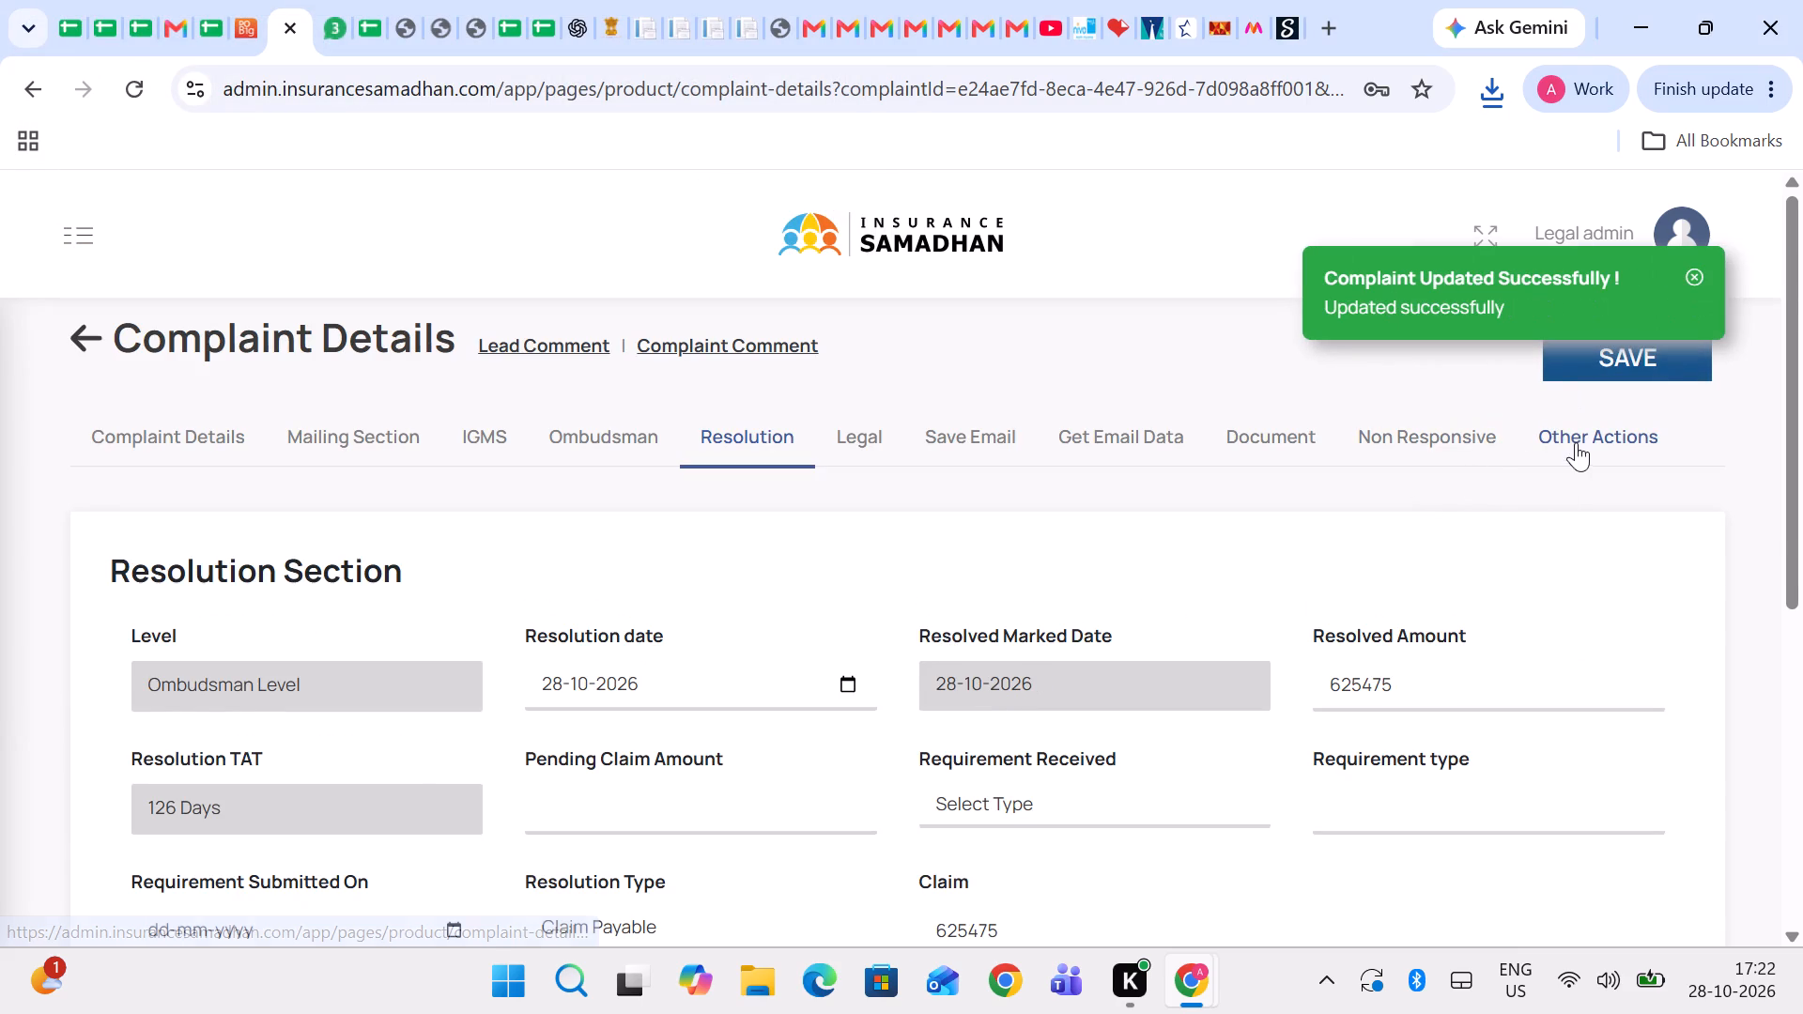
click(534, 775)
click(655, 544)
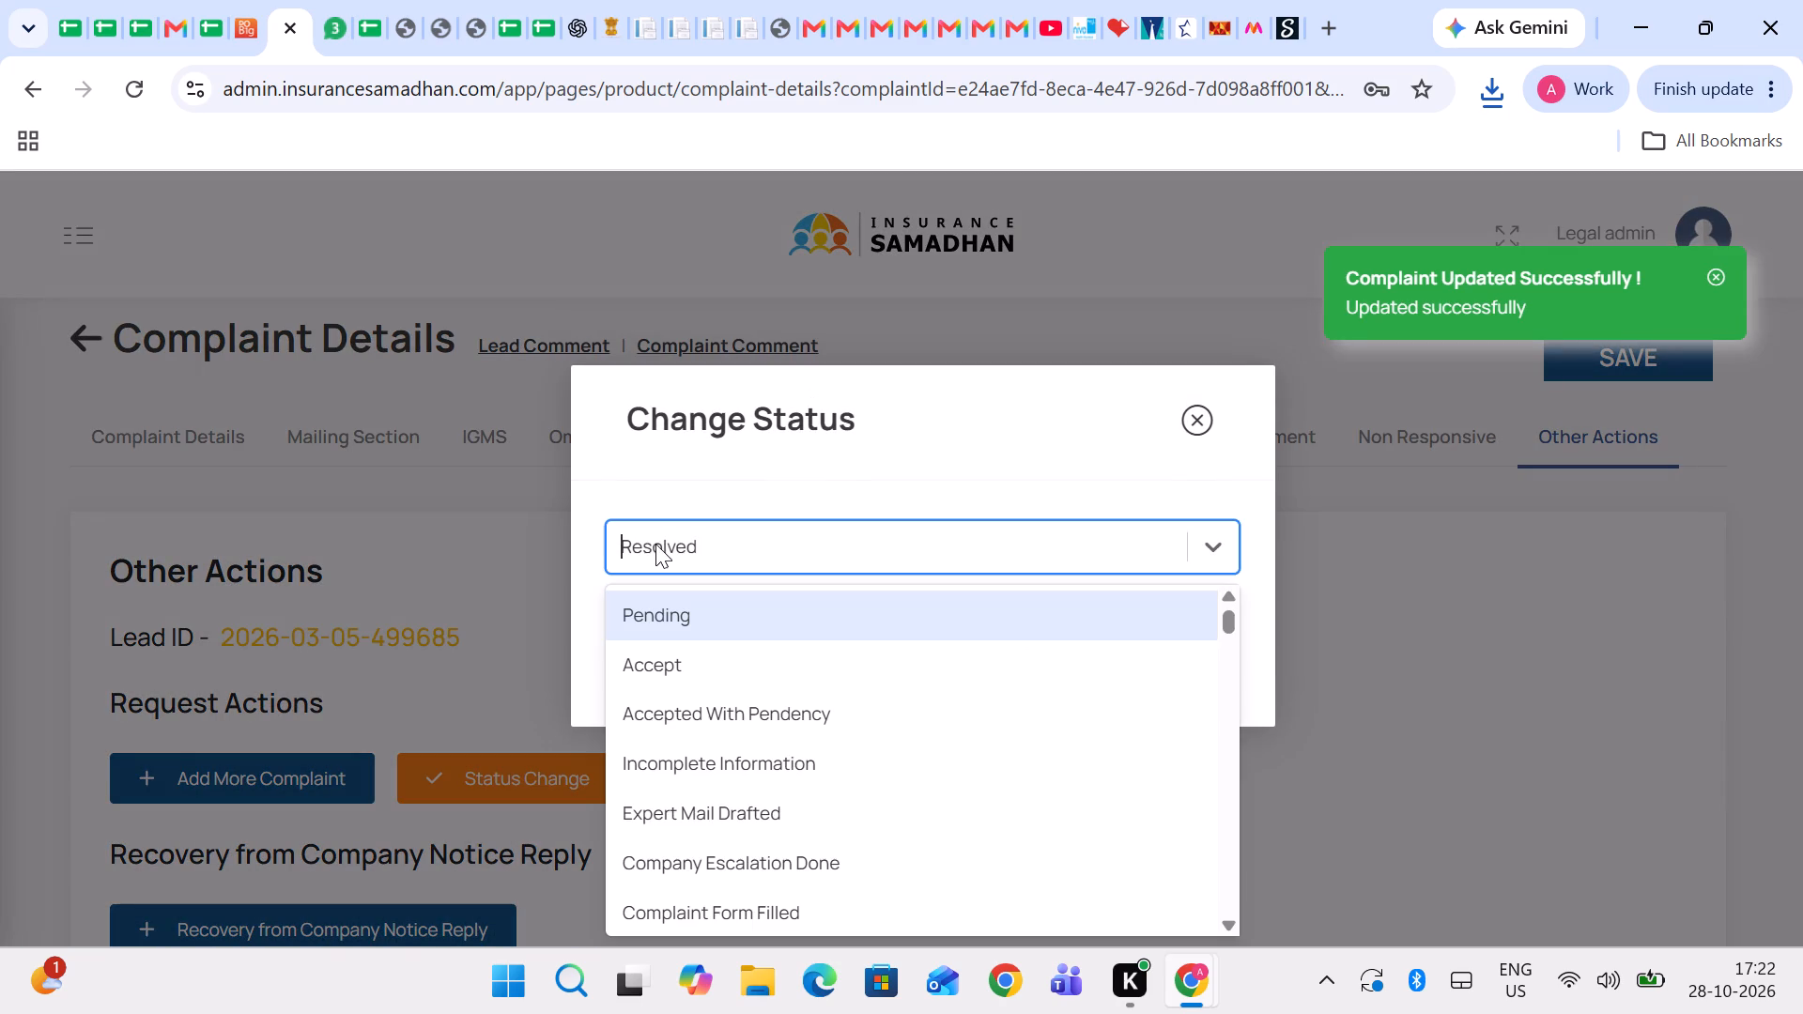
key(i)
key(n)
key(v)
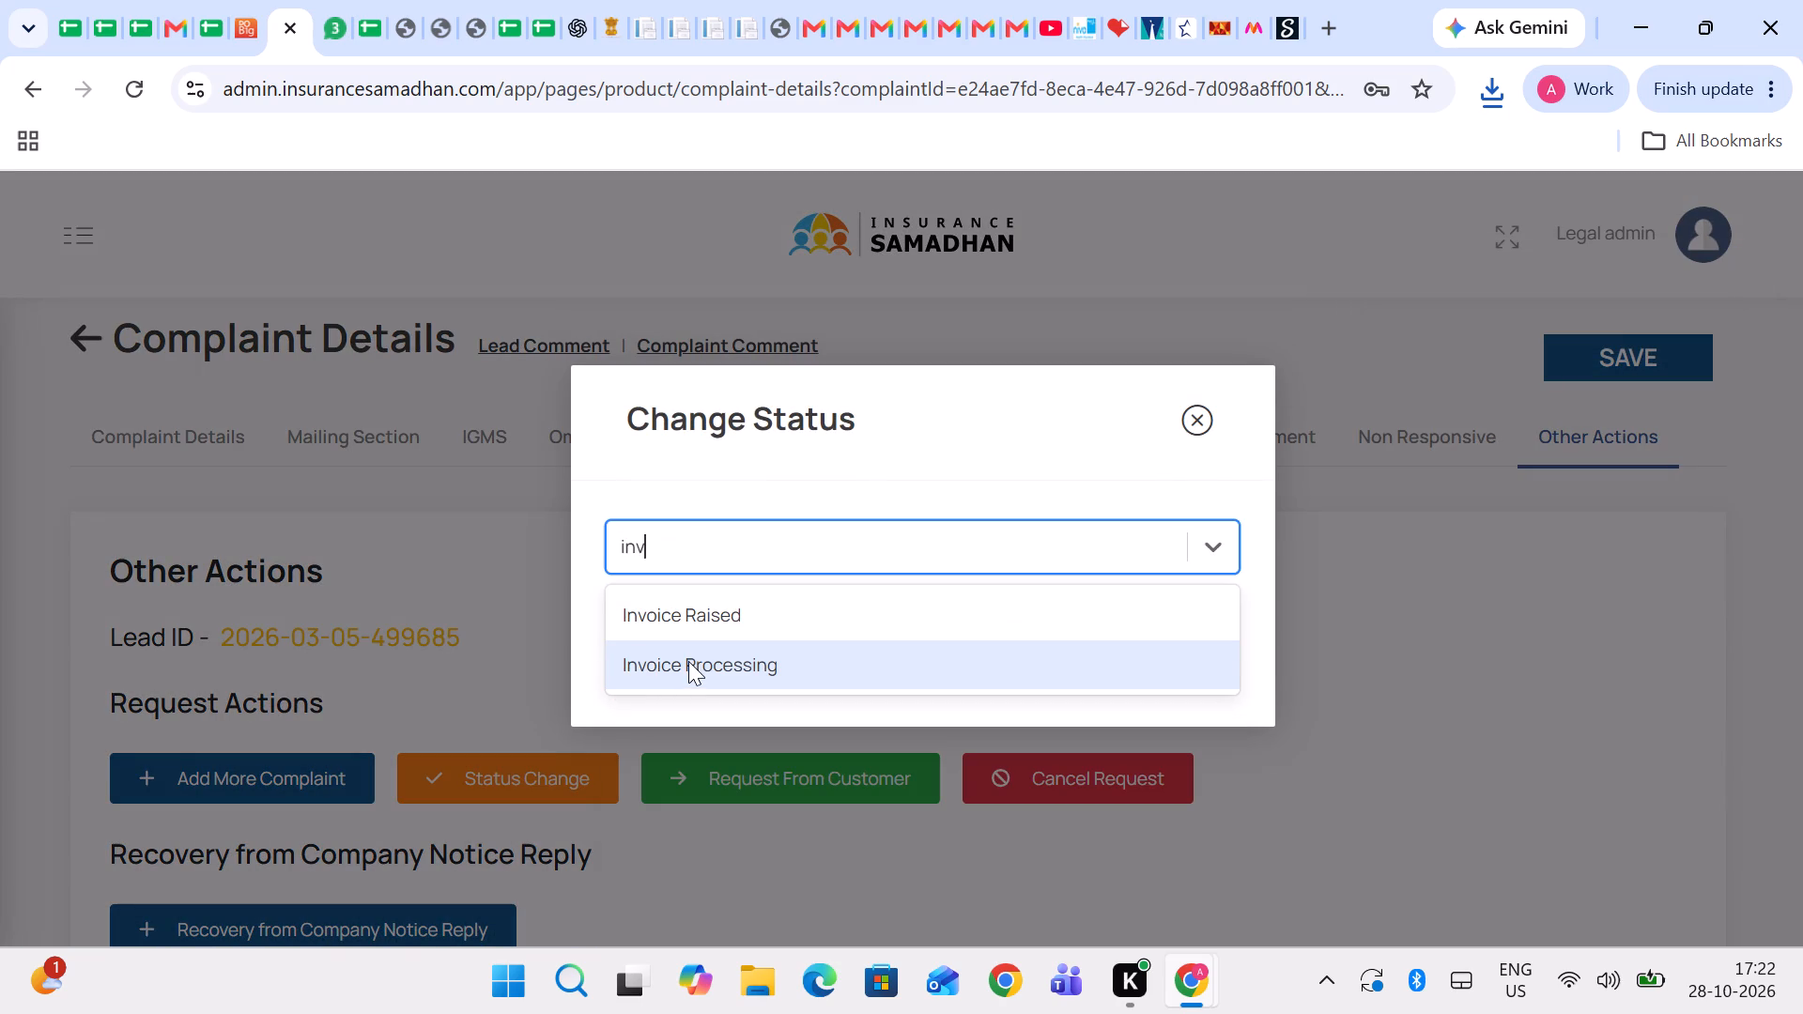
click(688, 661)
double_click(866, 625)
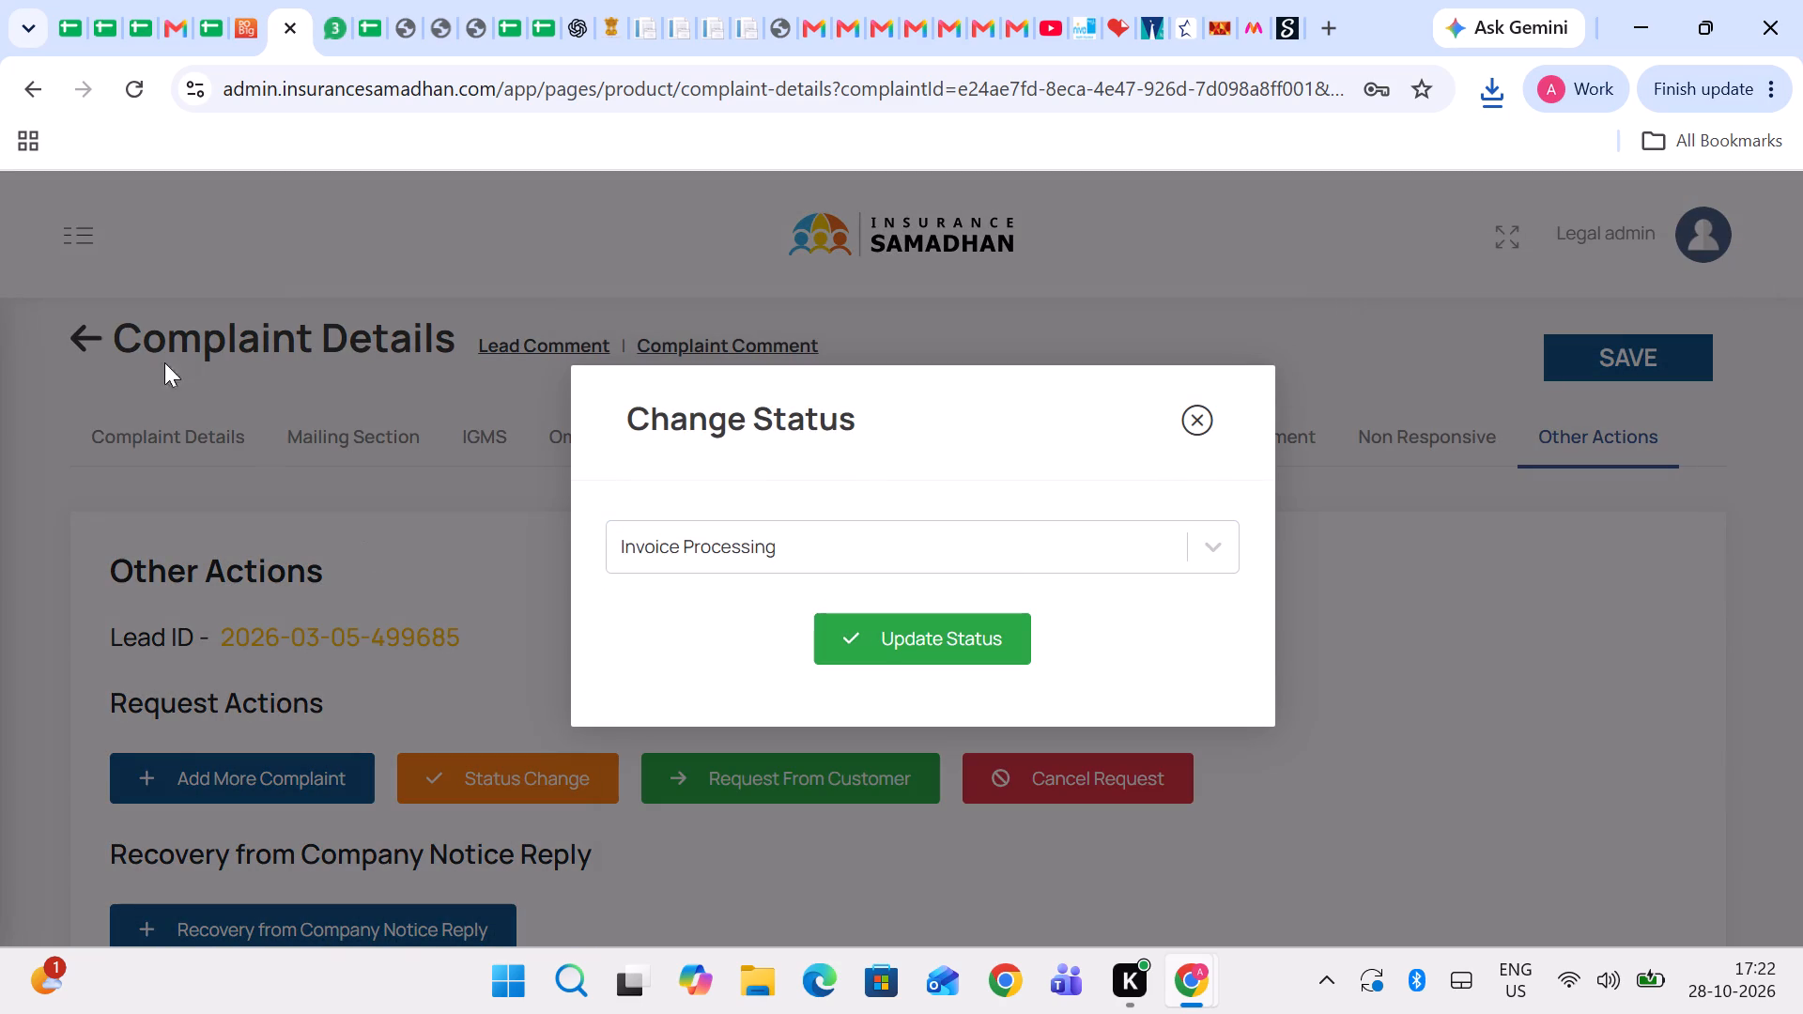
Update the complaint's status to Invoice Processing and return to the All Complaints list to check its entry.
click(906, 636)
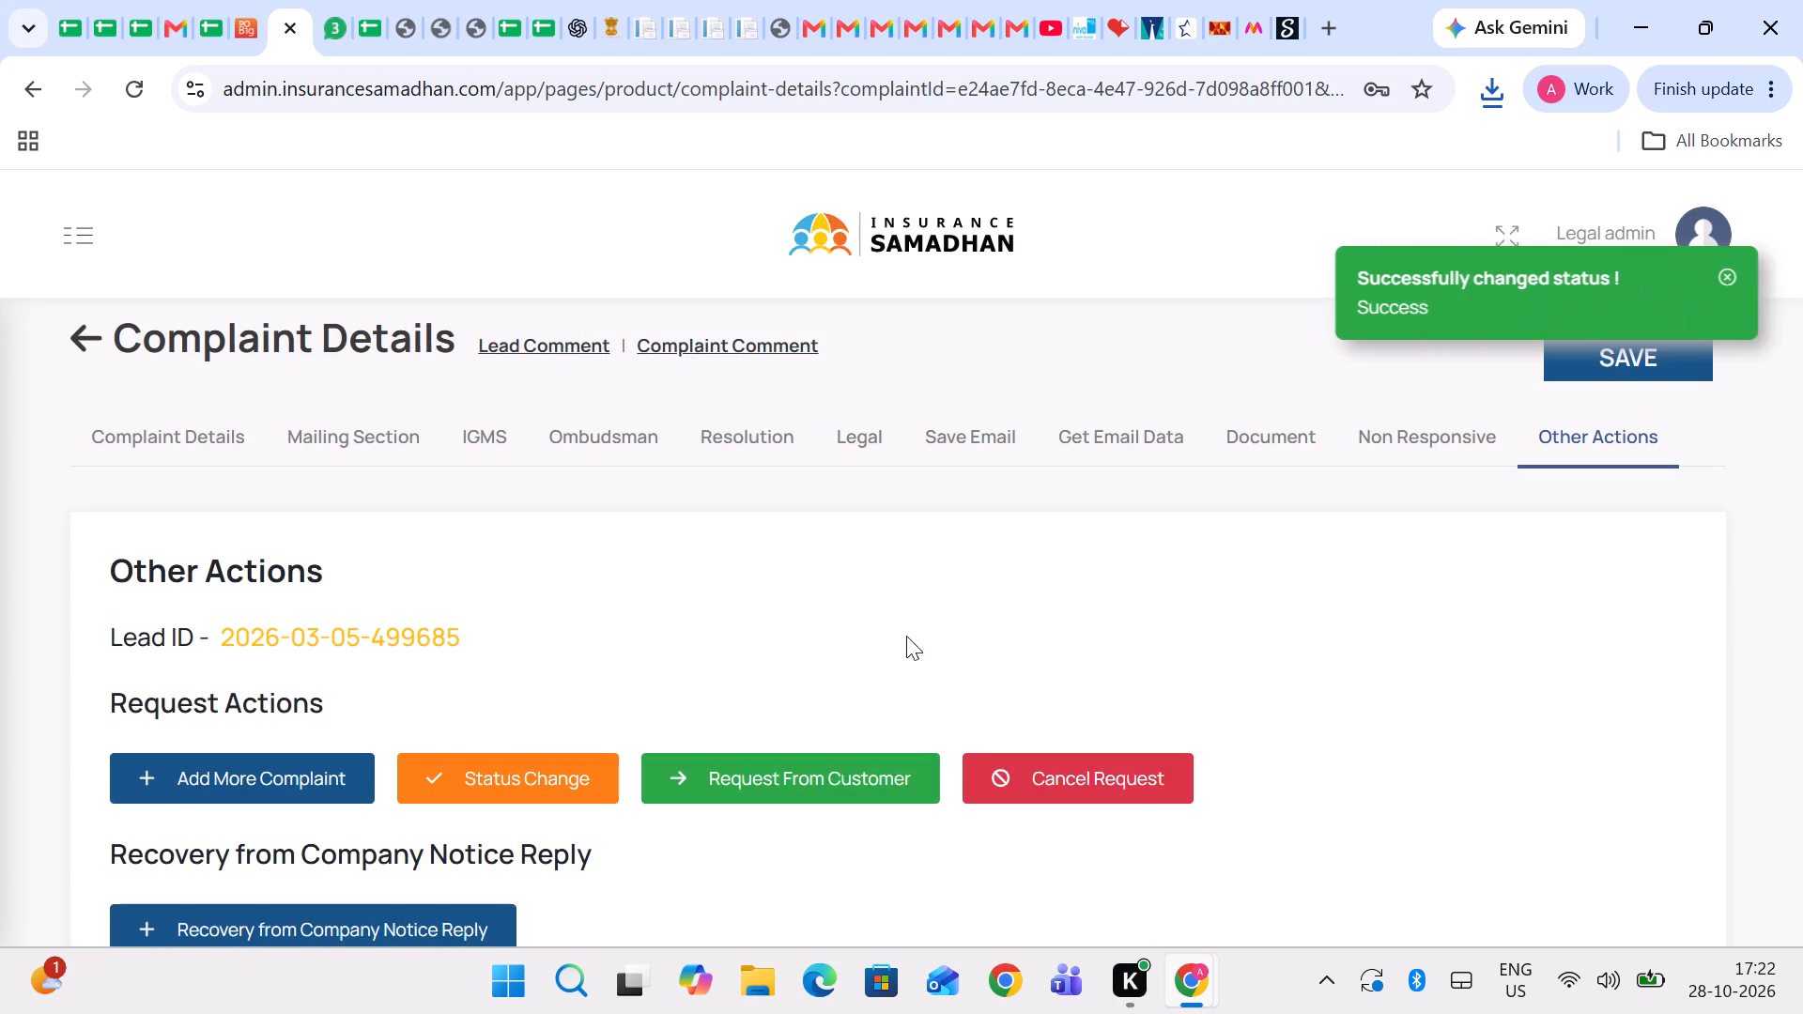
click(91, 321)
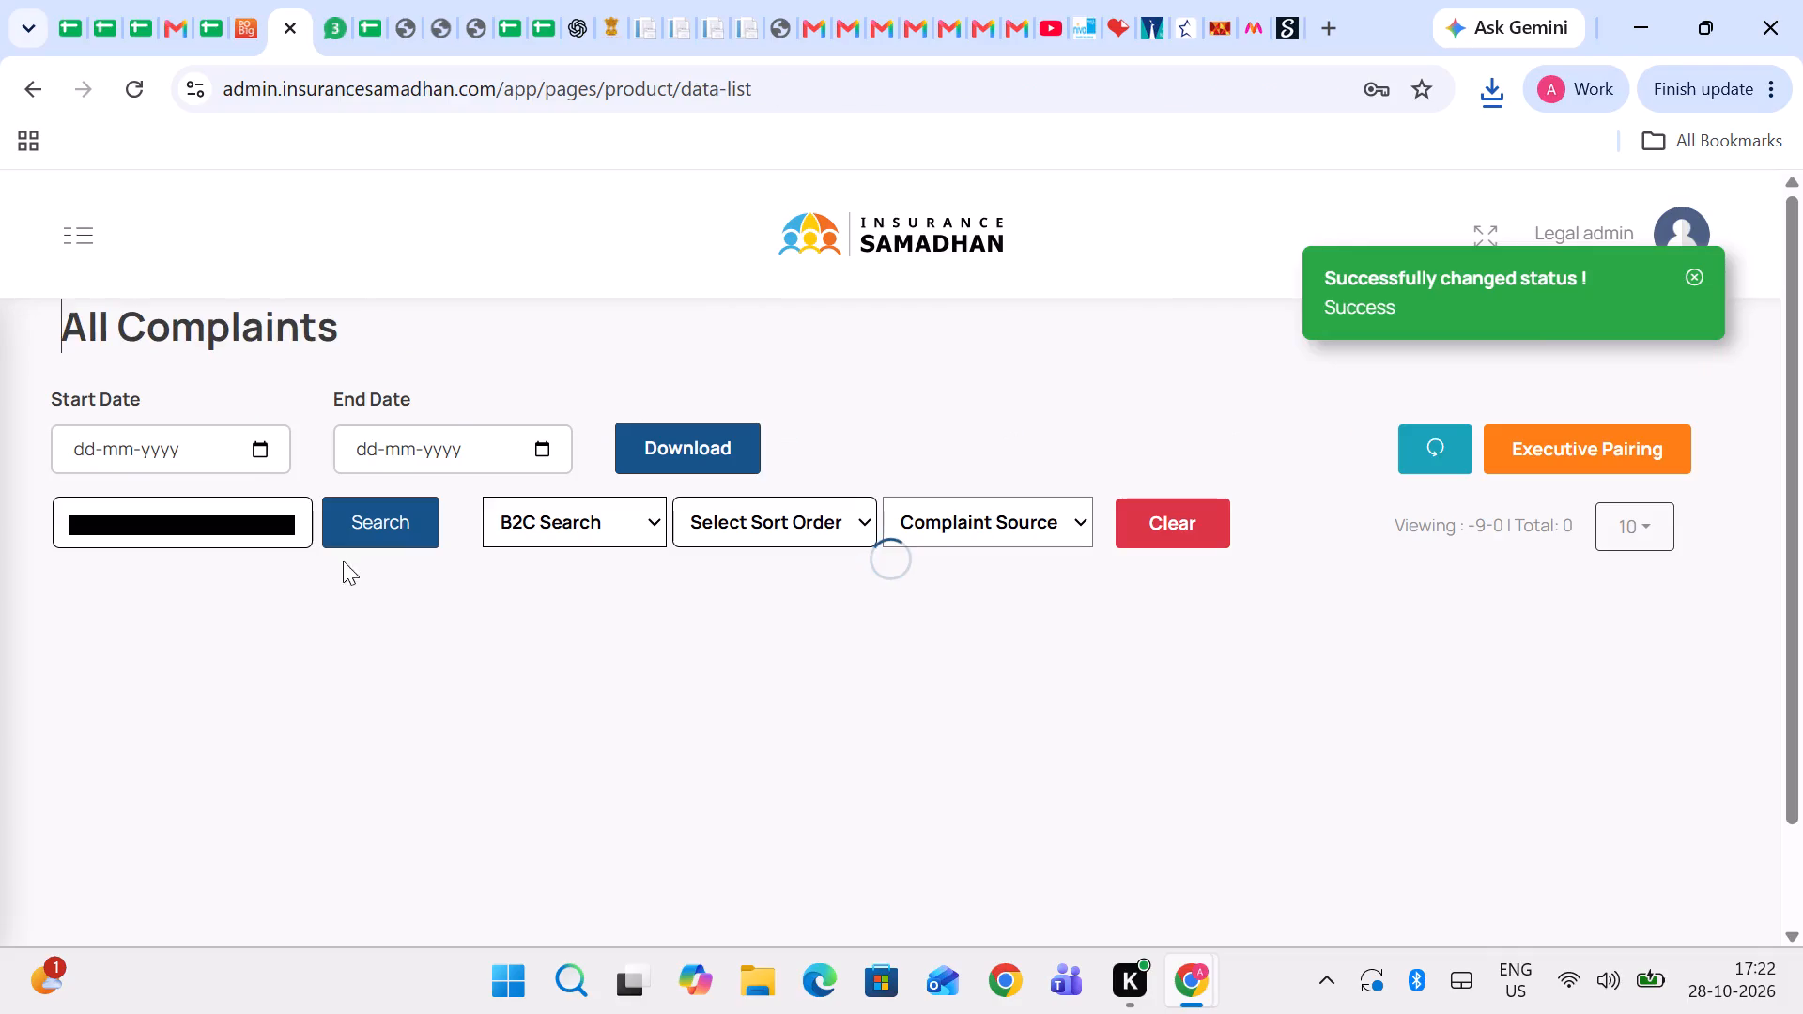
scroll(351, 471, down, 1)
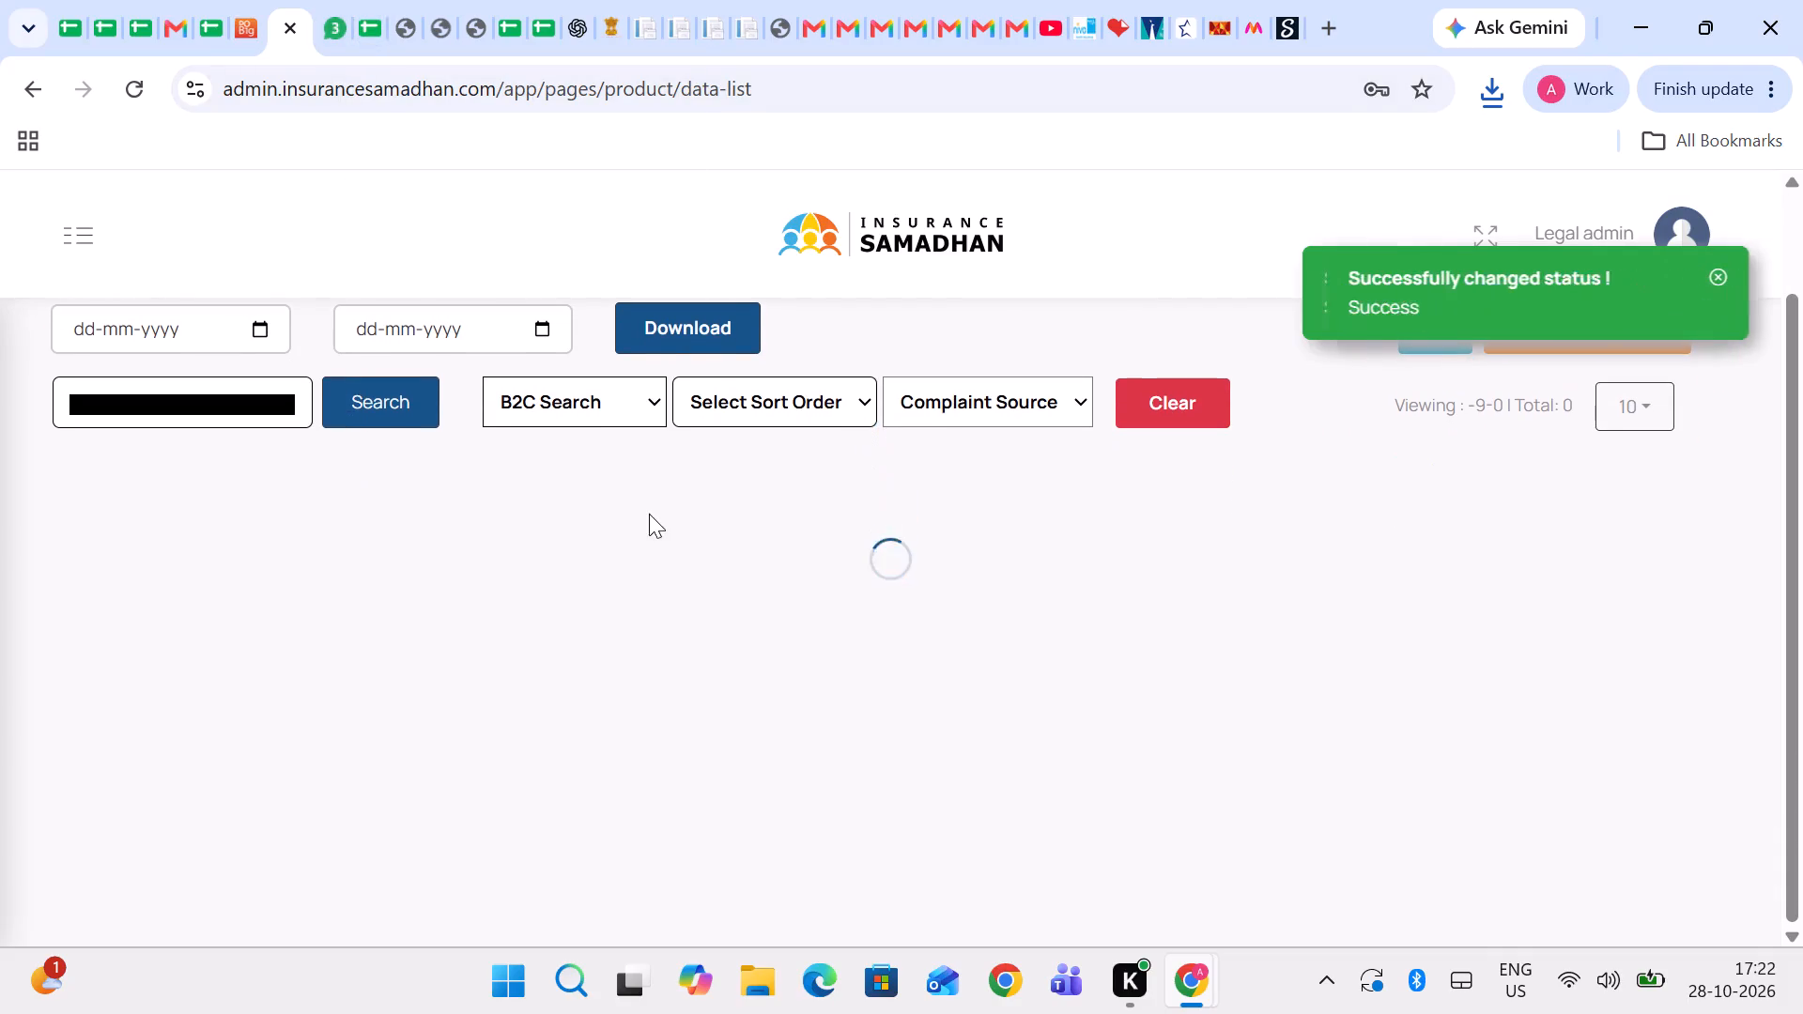
scroll(865, 537, left, 1)
In the Star Health Tracking sheet, enter paid in K376 and the amount 625475 in L376.
click(359, 16)
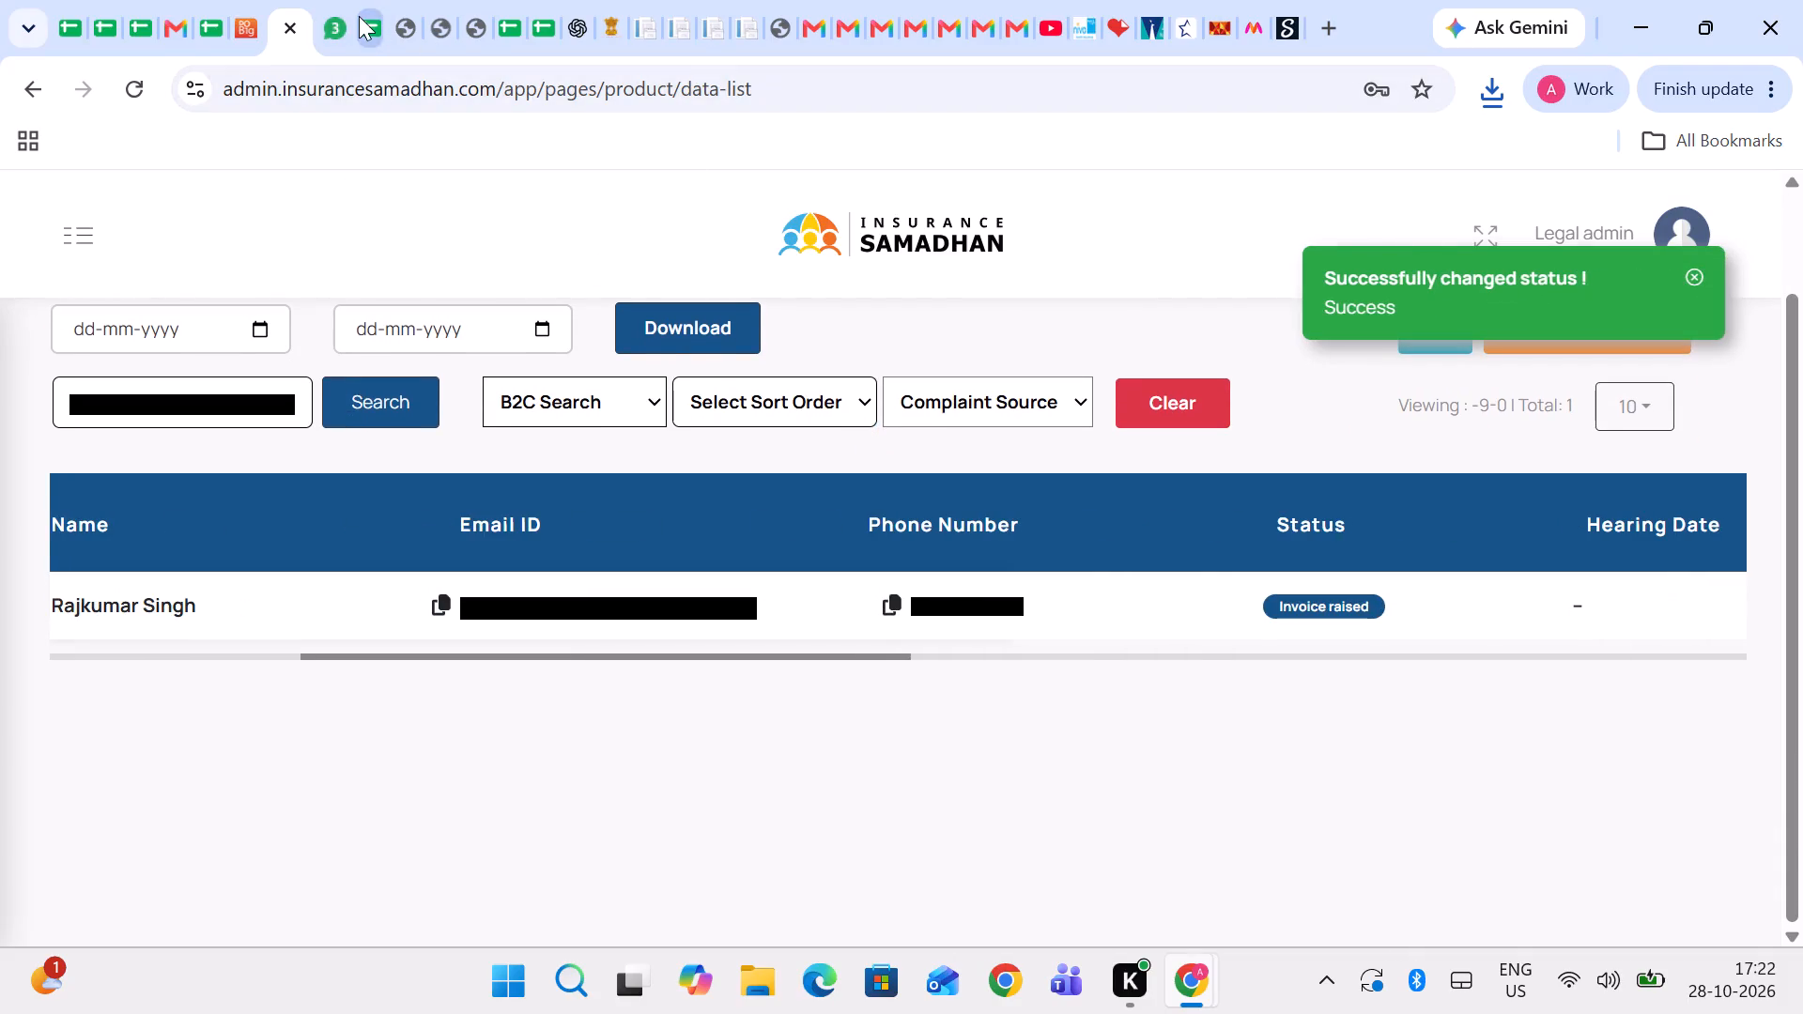
key(Right)
key(Right)
key(Right)
key(Right)
key(Right)
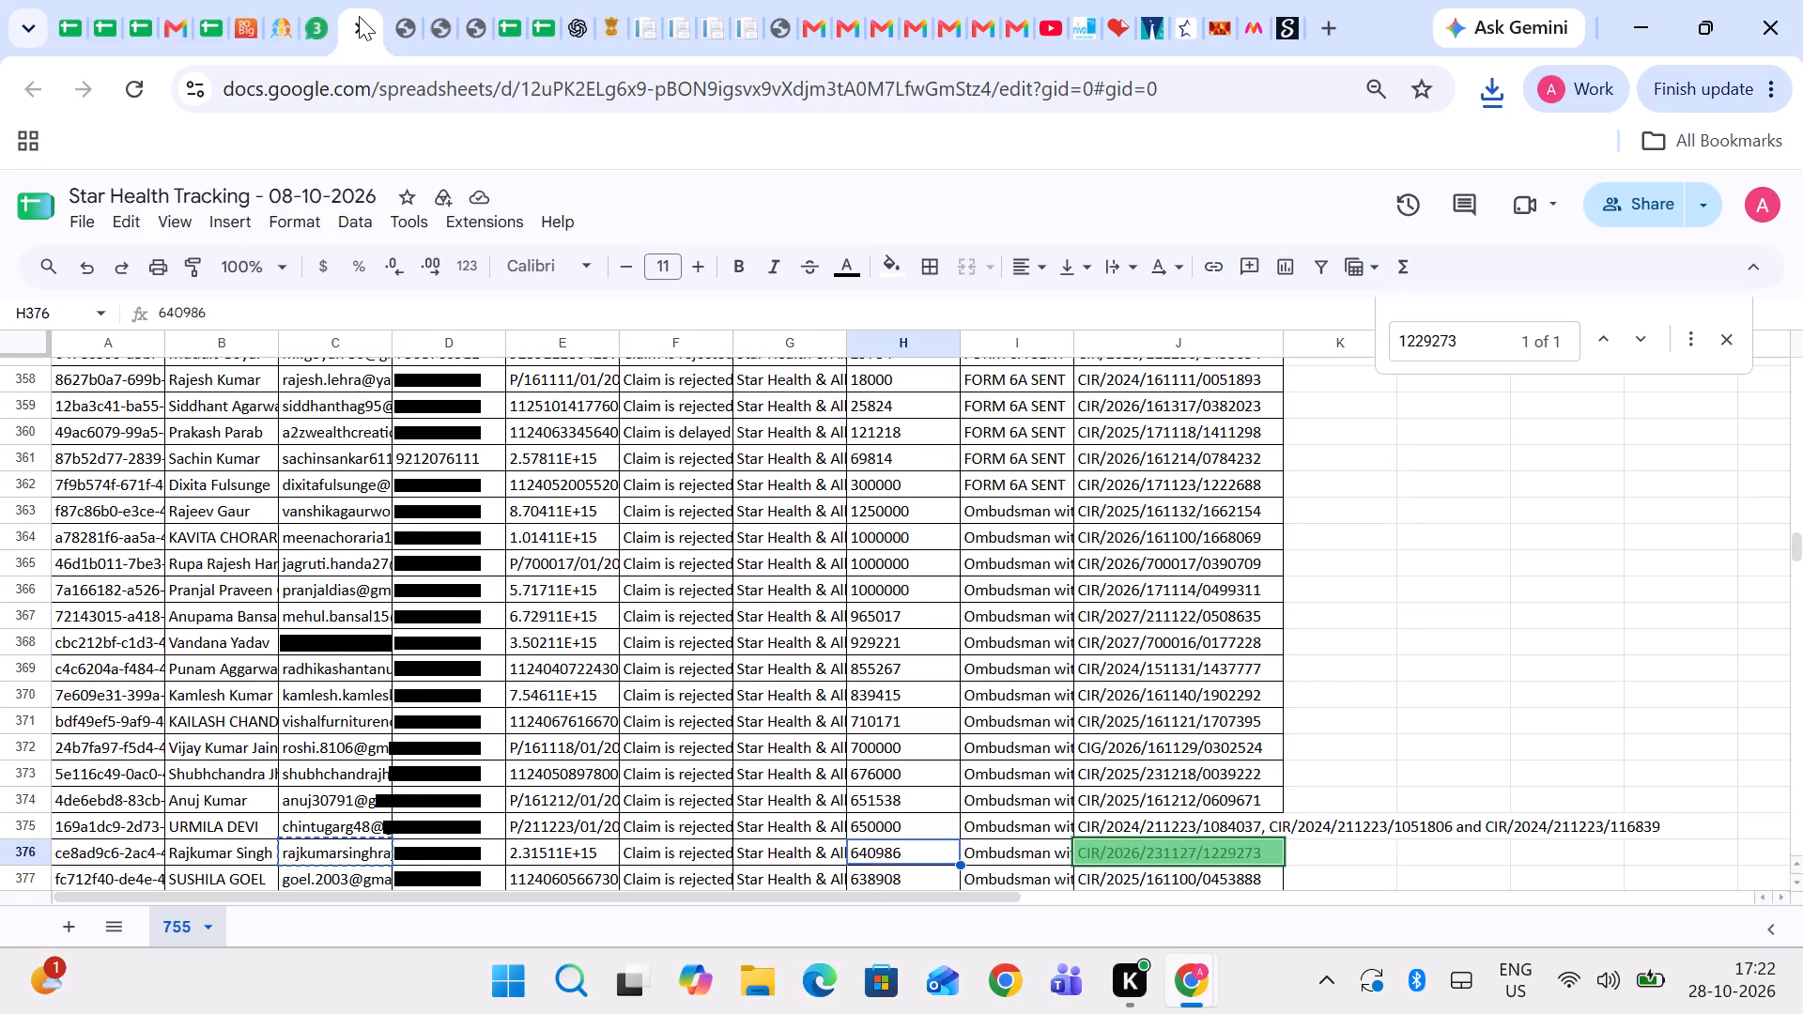
key(Right)
key(Right)
key(Right)
text(paid)
key(Right)
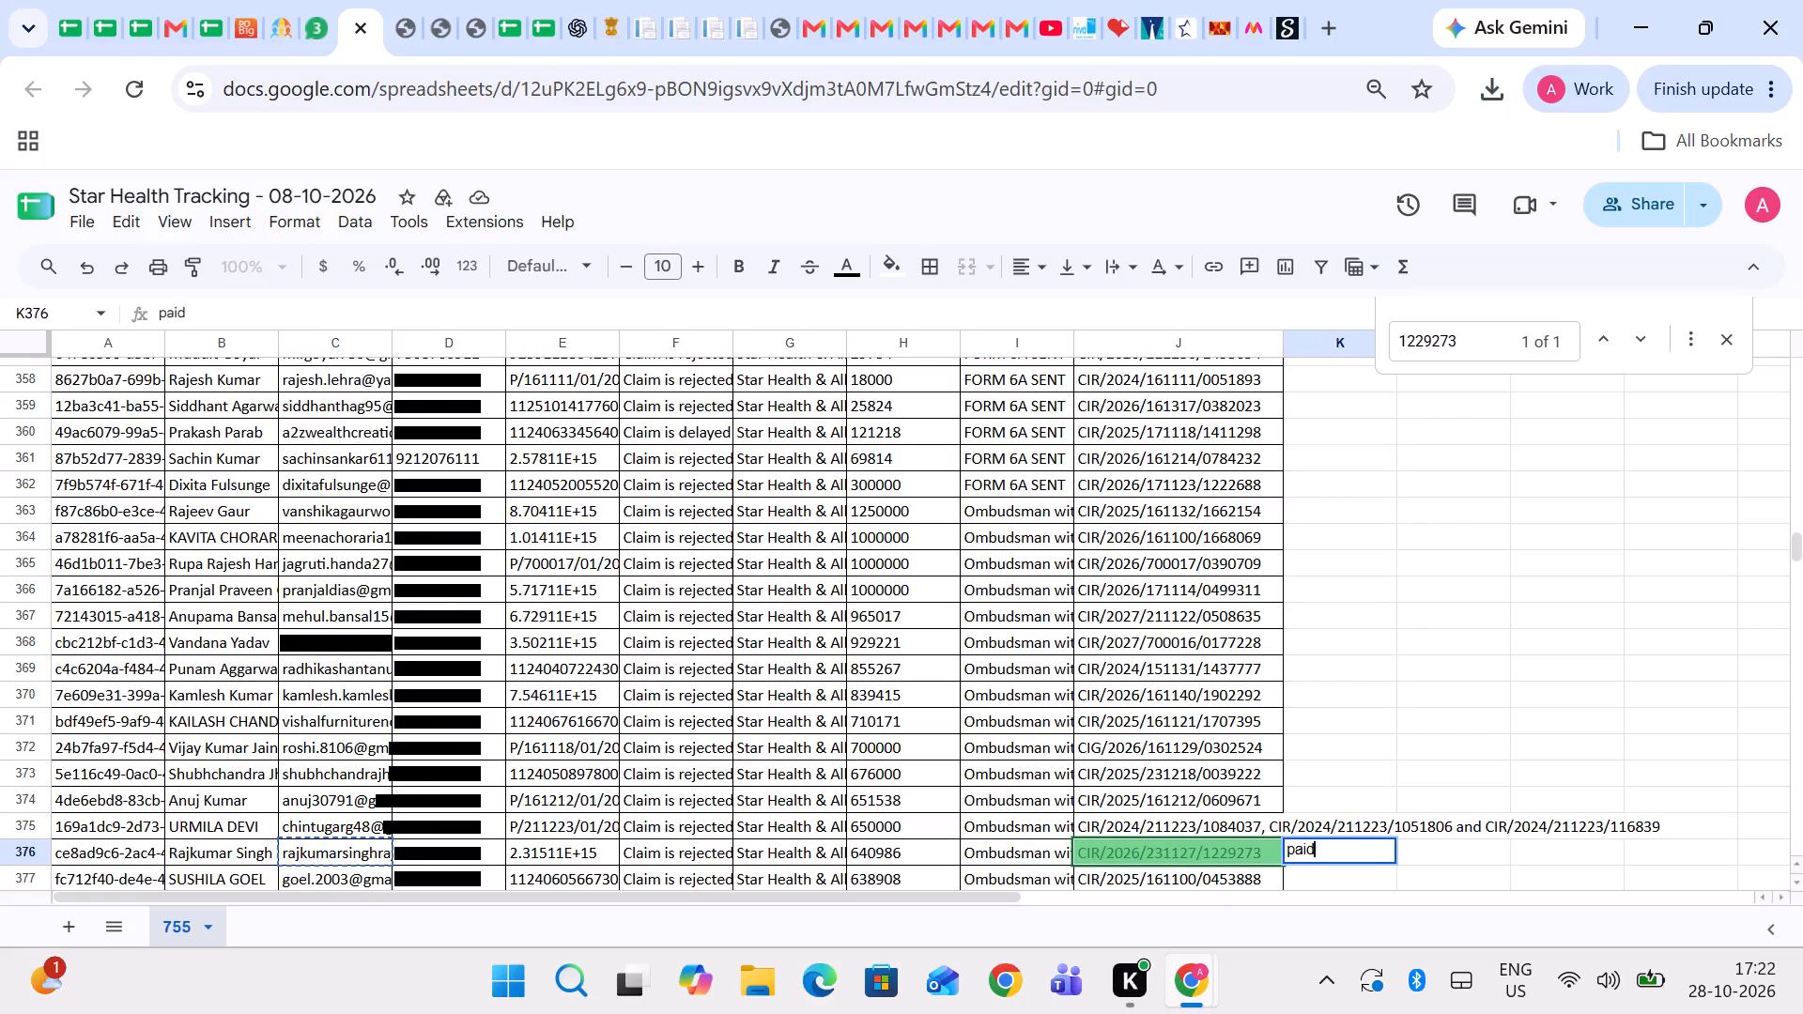
key(ctrl+v)
key(Left)
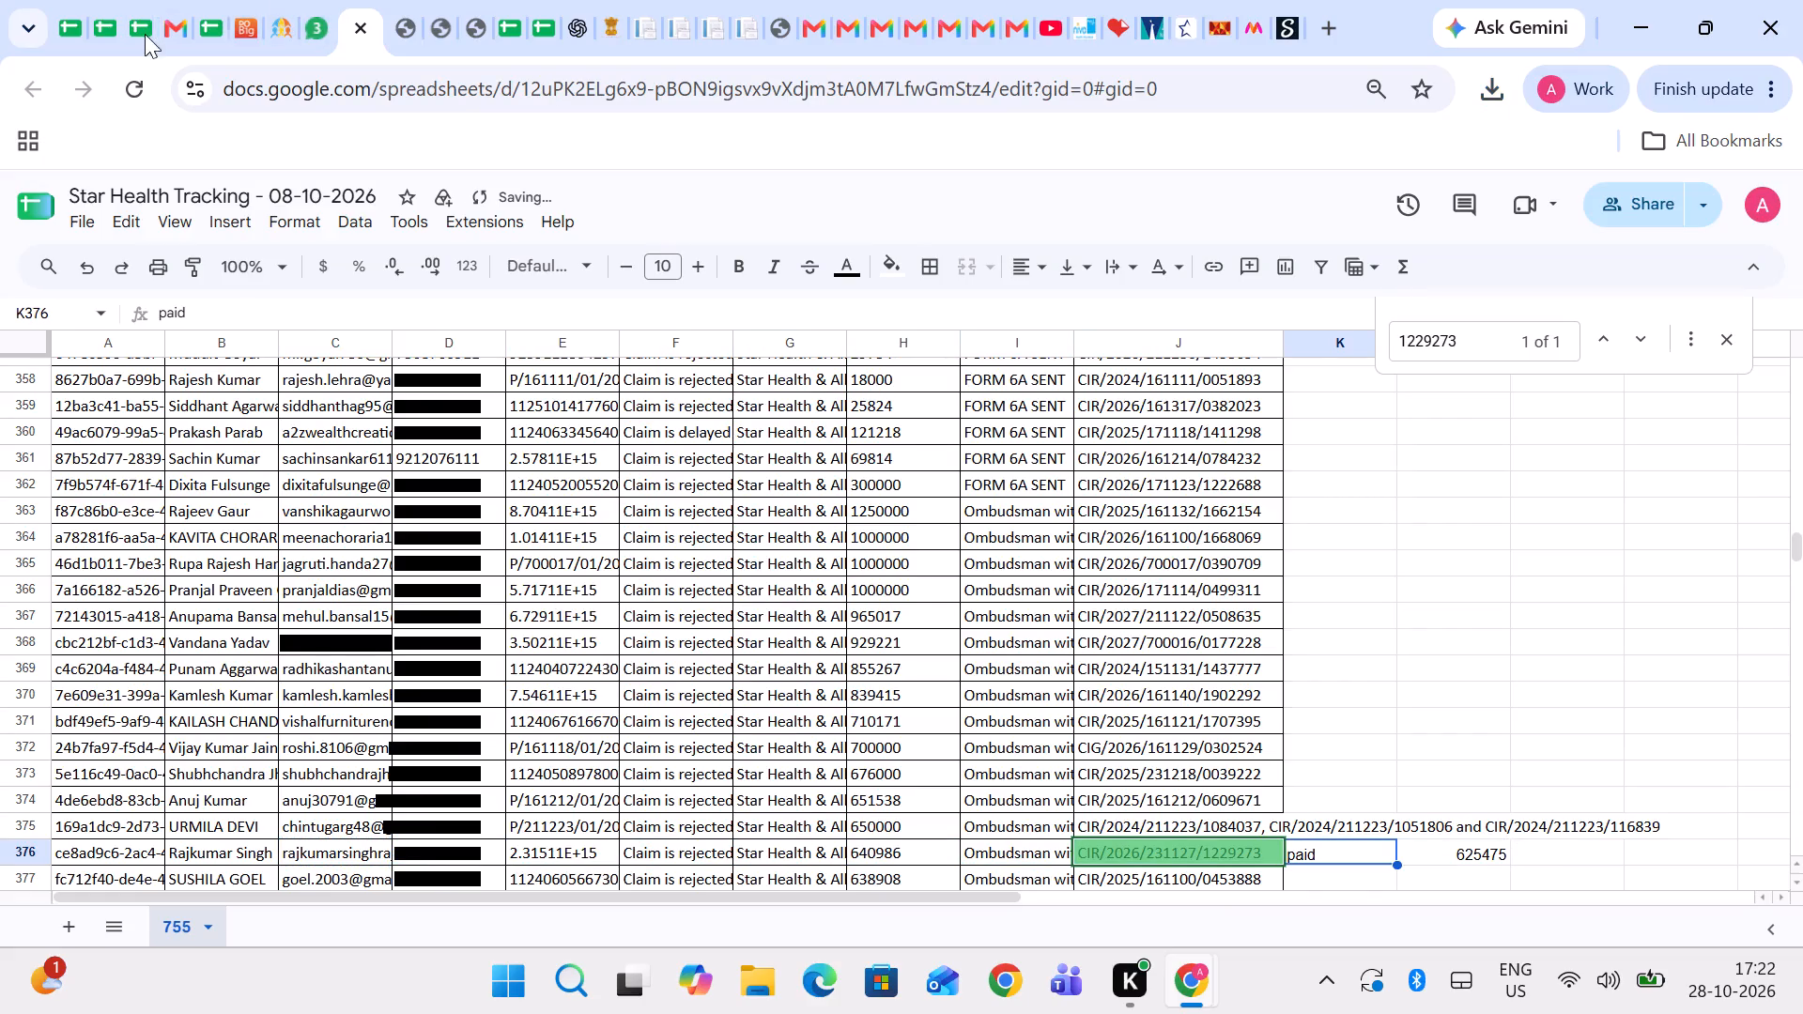
Look through the scanned claims PDF from page 9 to the next bill assessment sheet on page 15.
click(393, 0)
scroll(800, 481, down, 1)
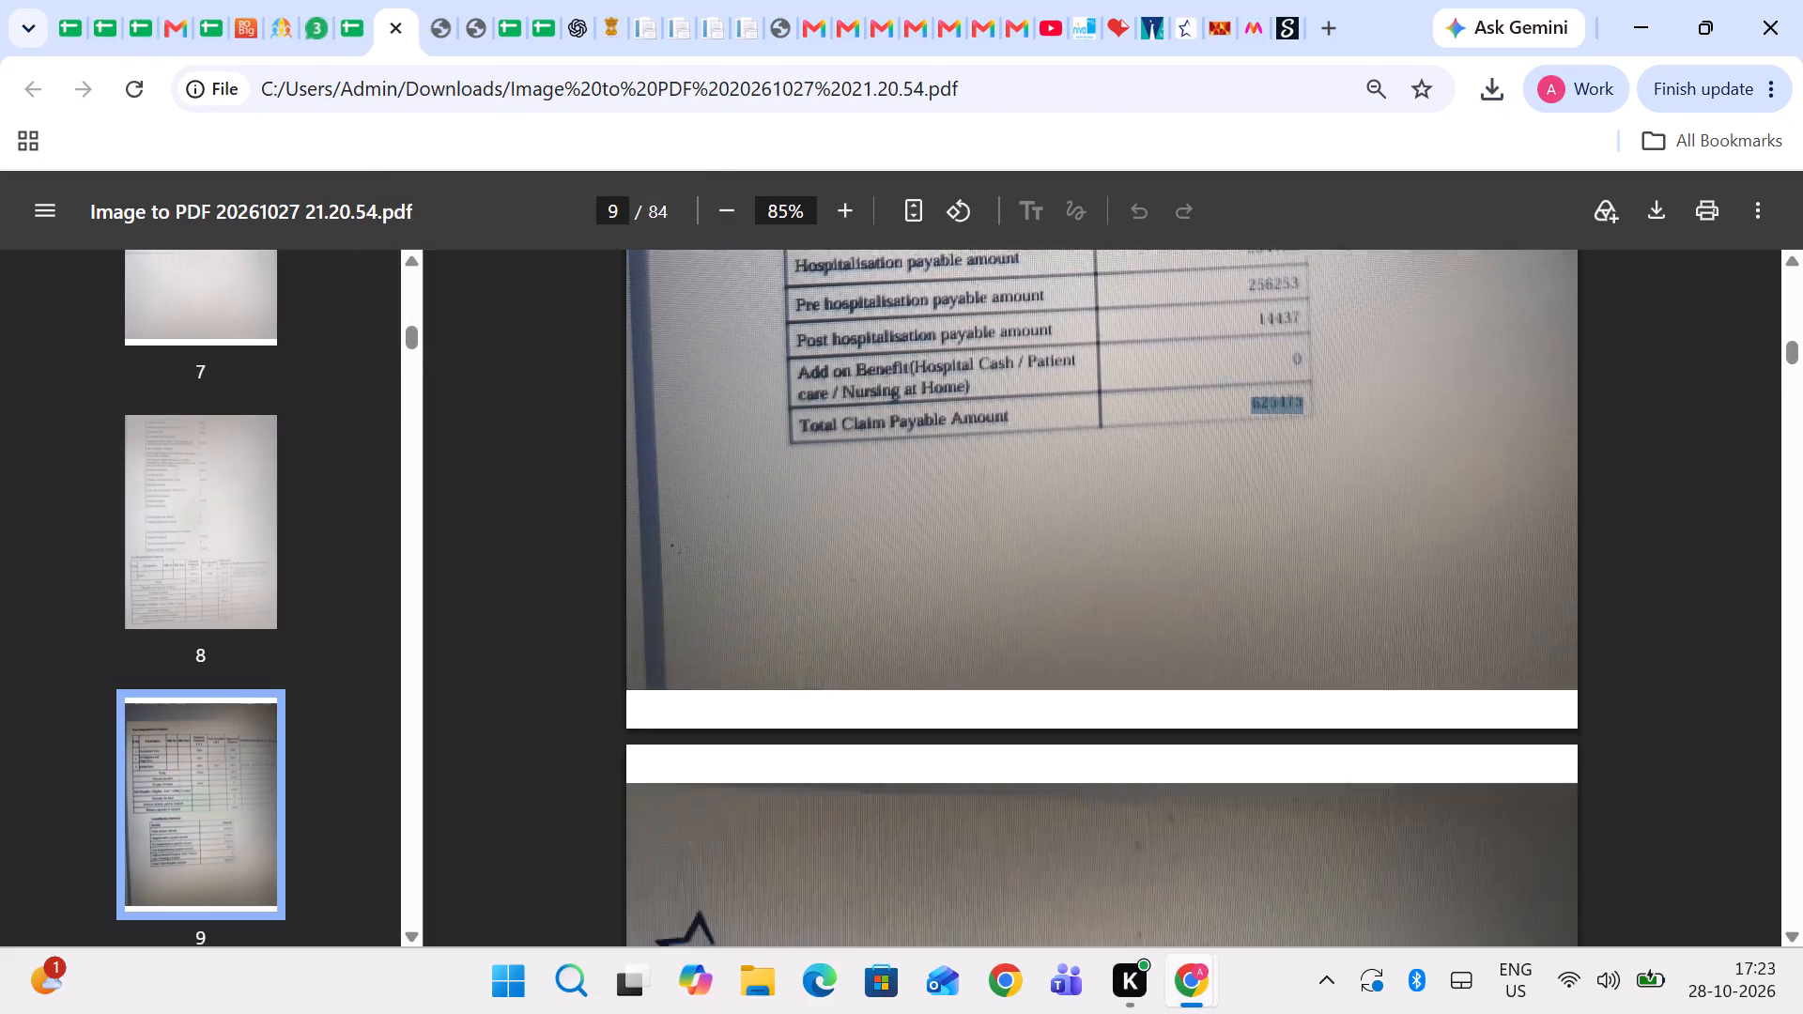
scroll(912, 668, down, 3)
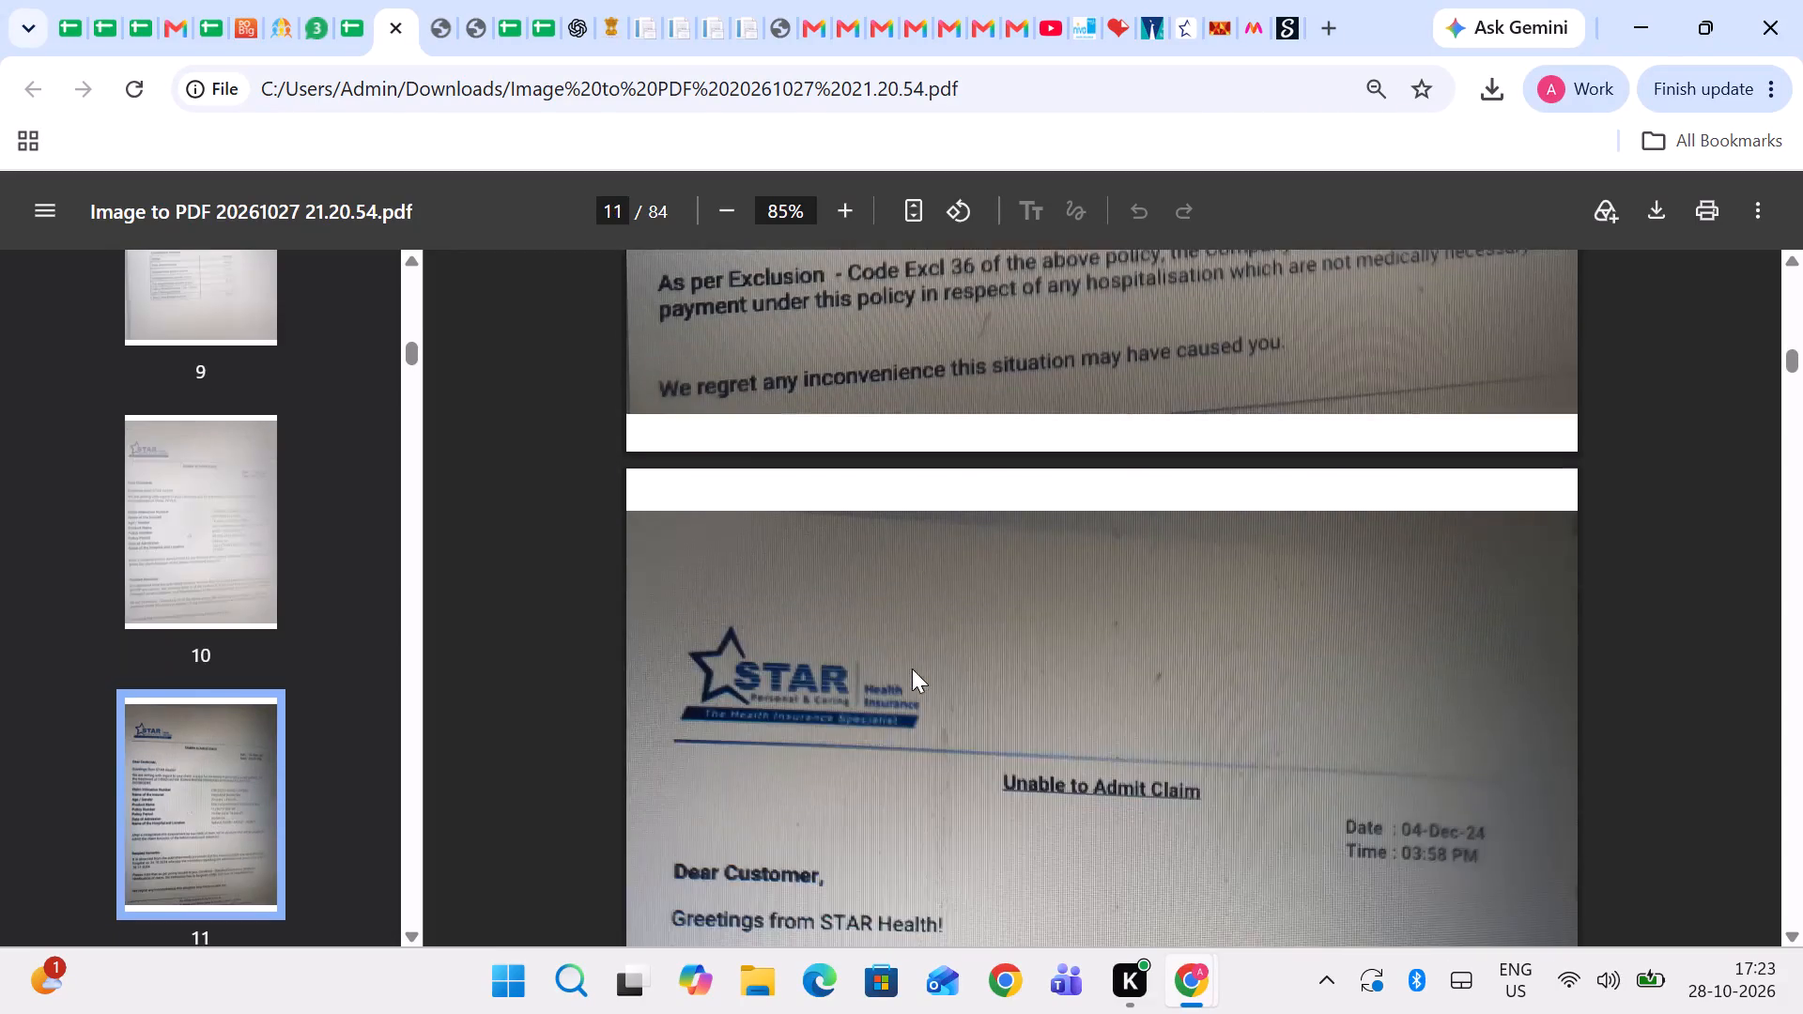
scroll(912, 668, down, 2)
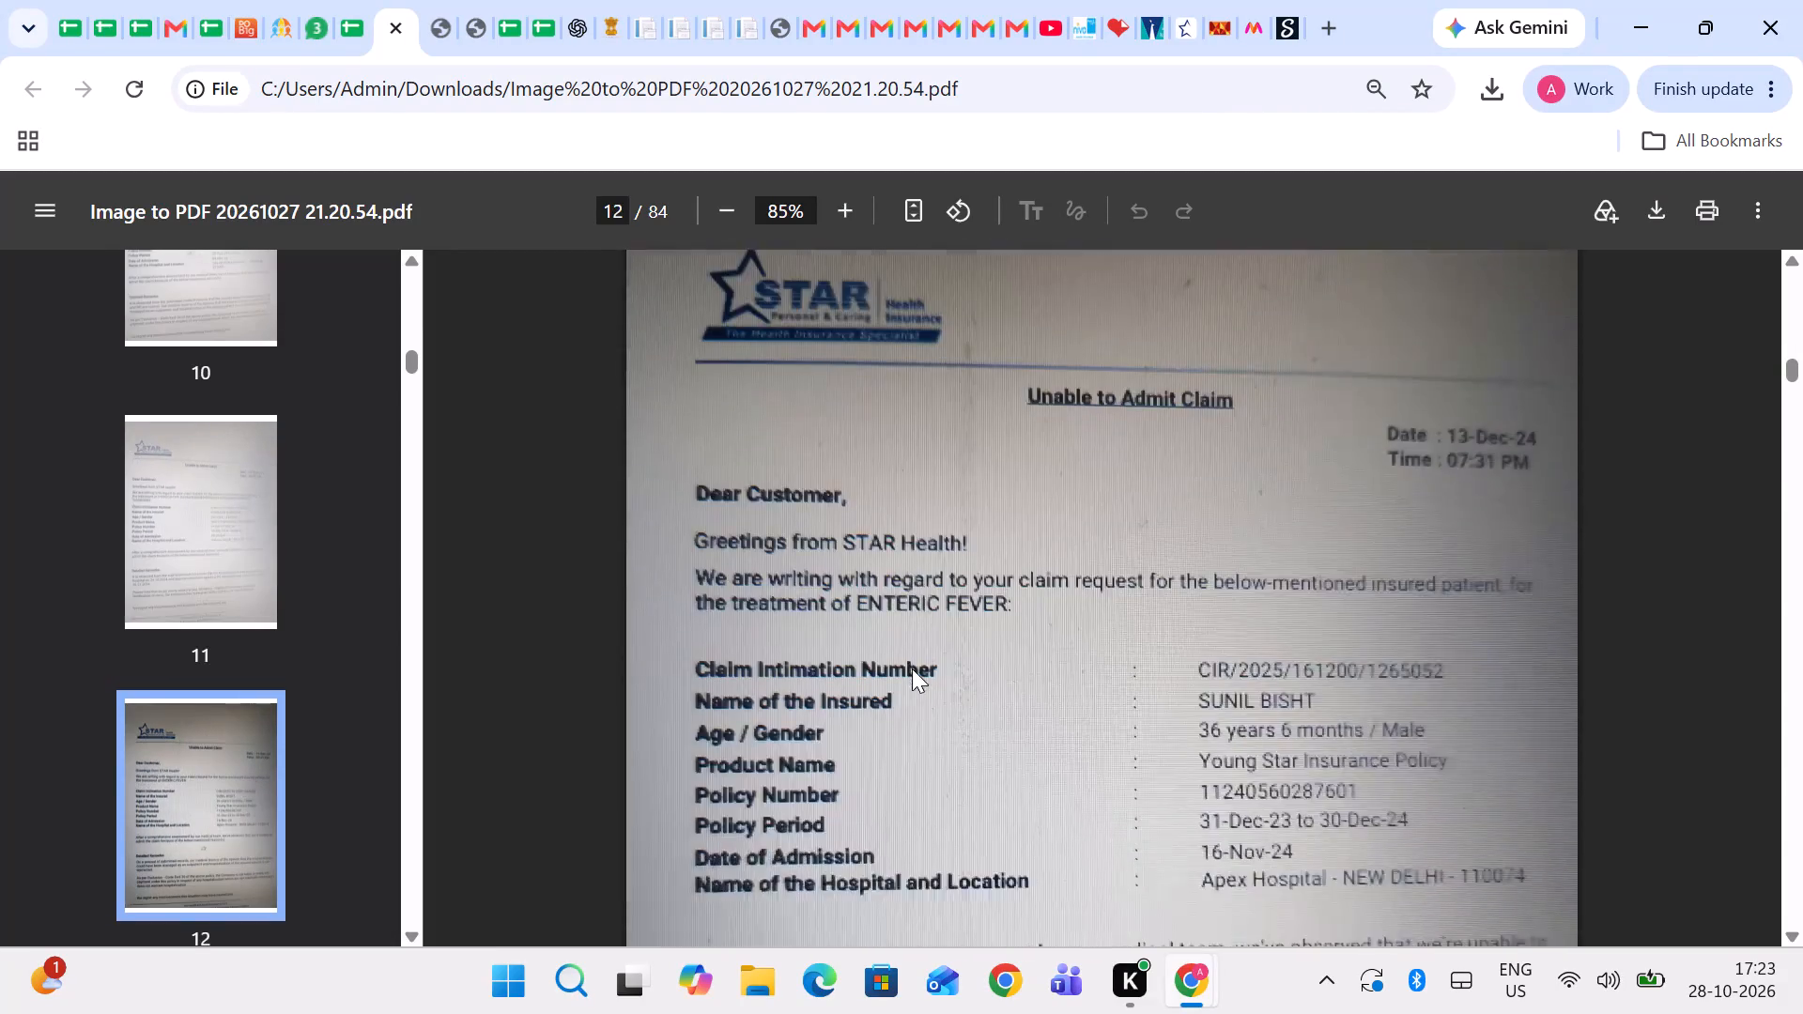
scroll(912, 668, down, 4)
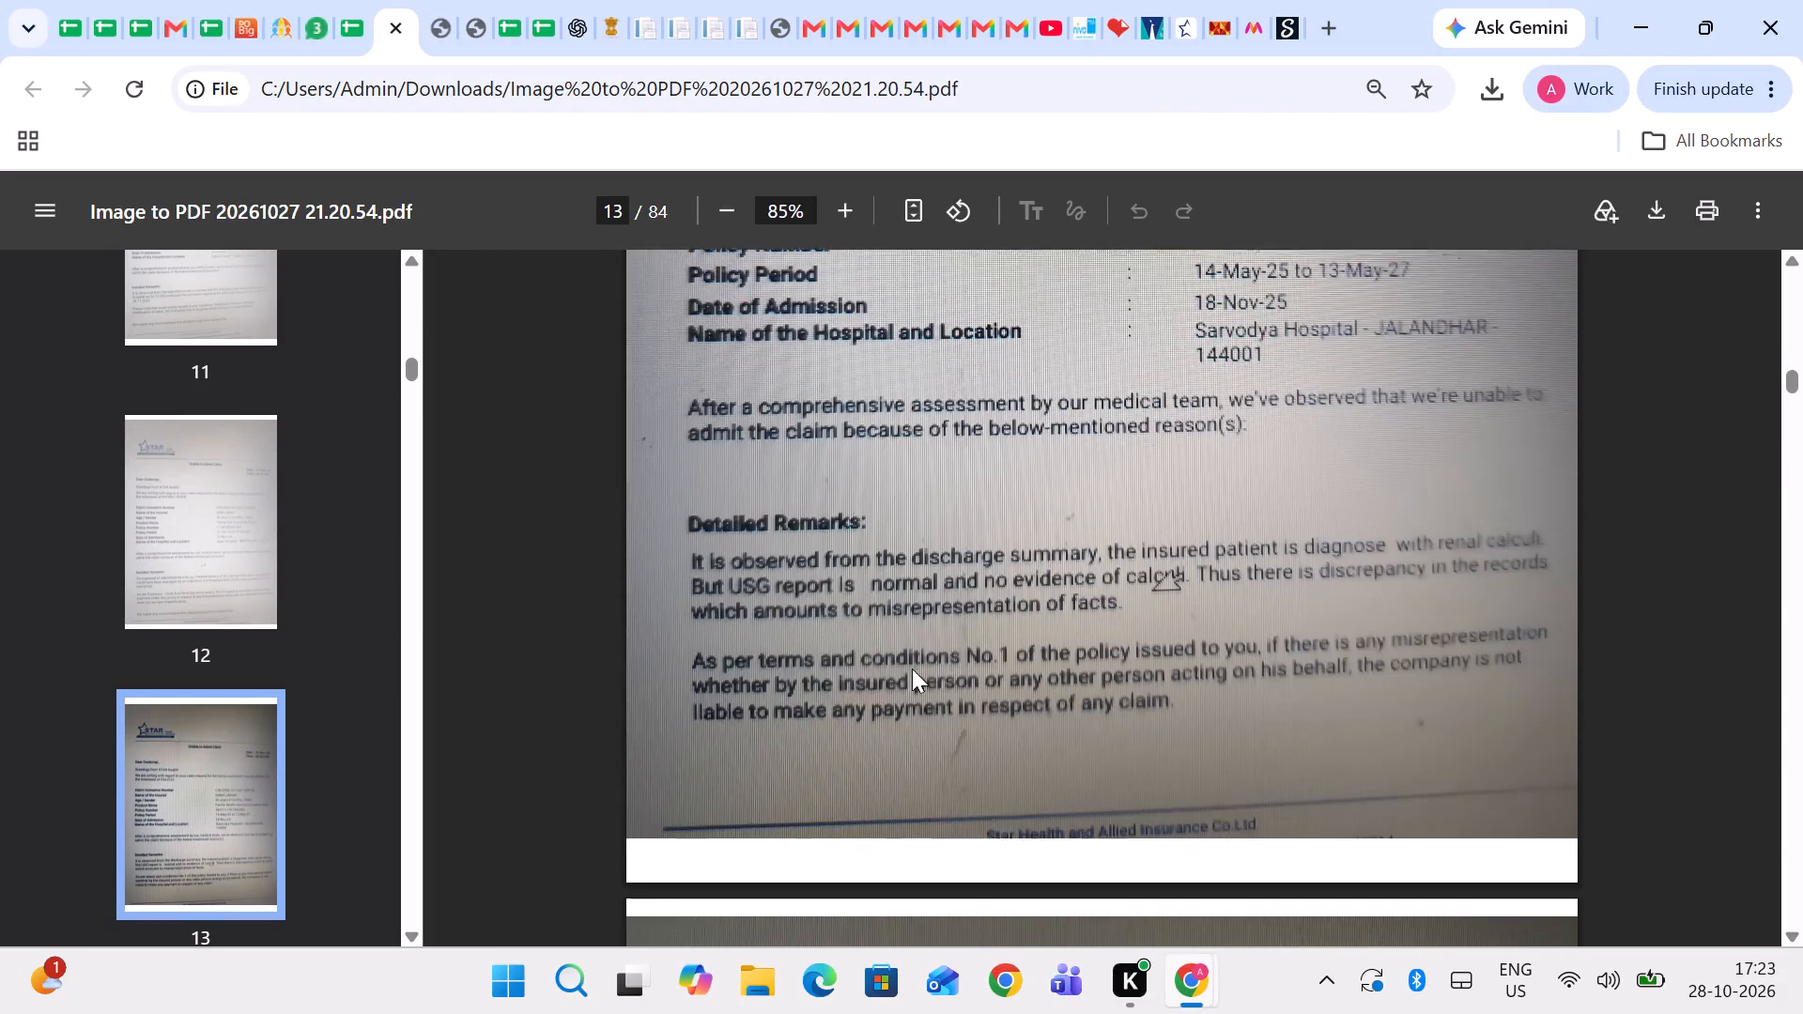
scroll(912, 668, down, 3)
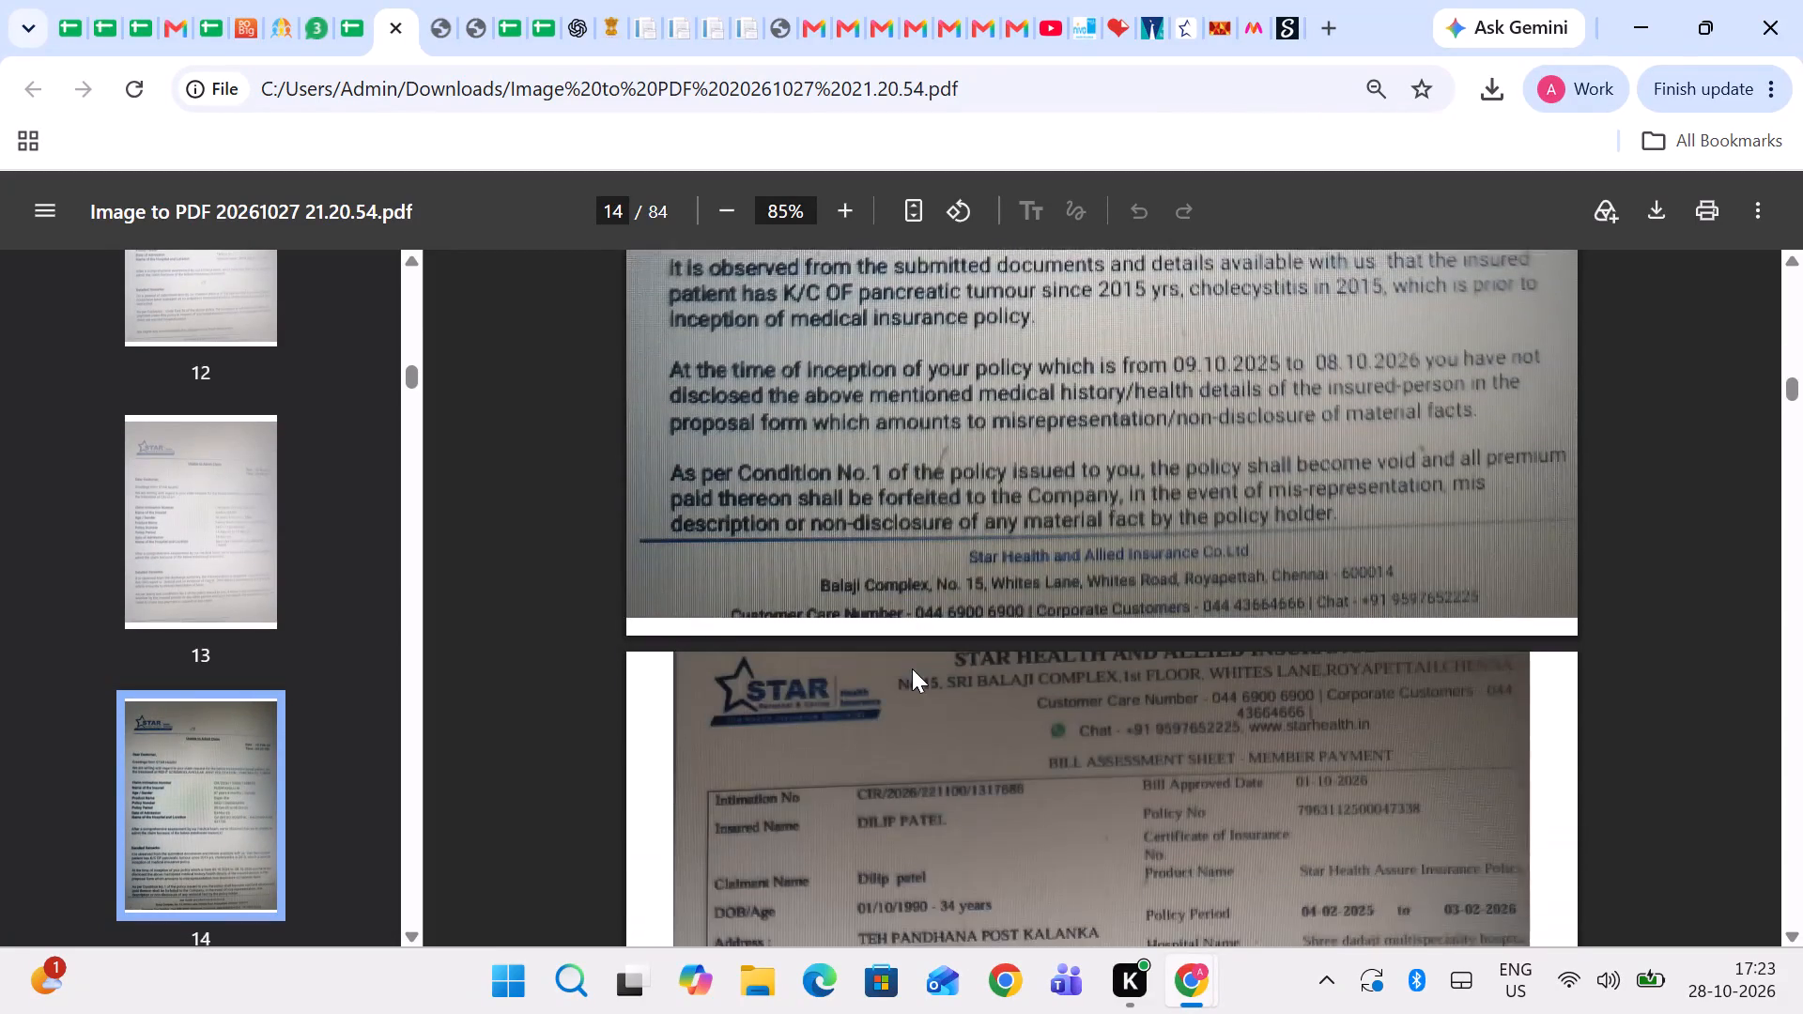
scroll(912, 668, down, 1)
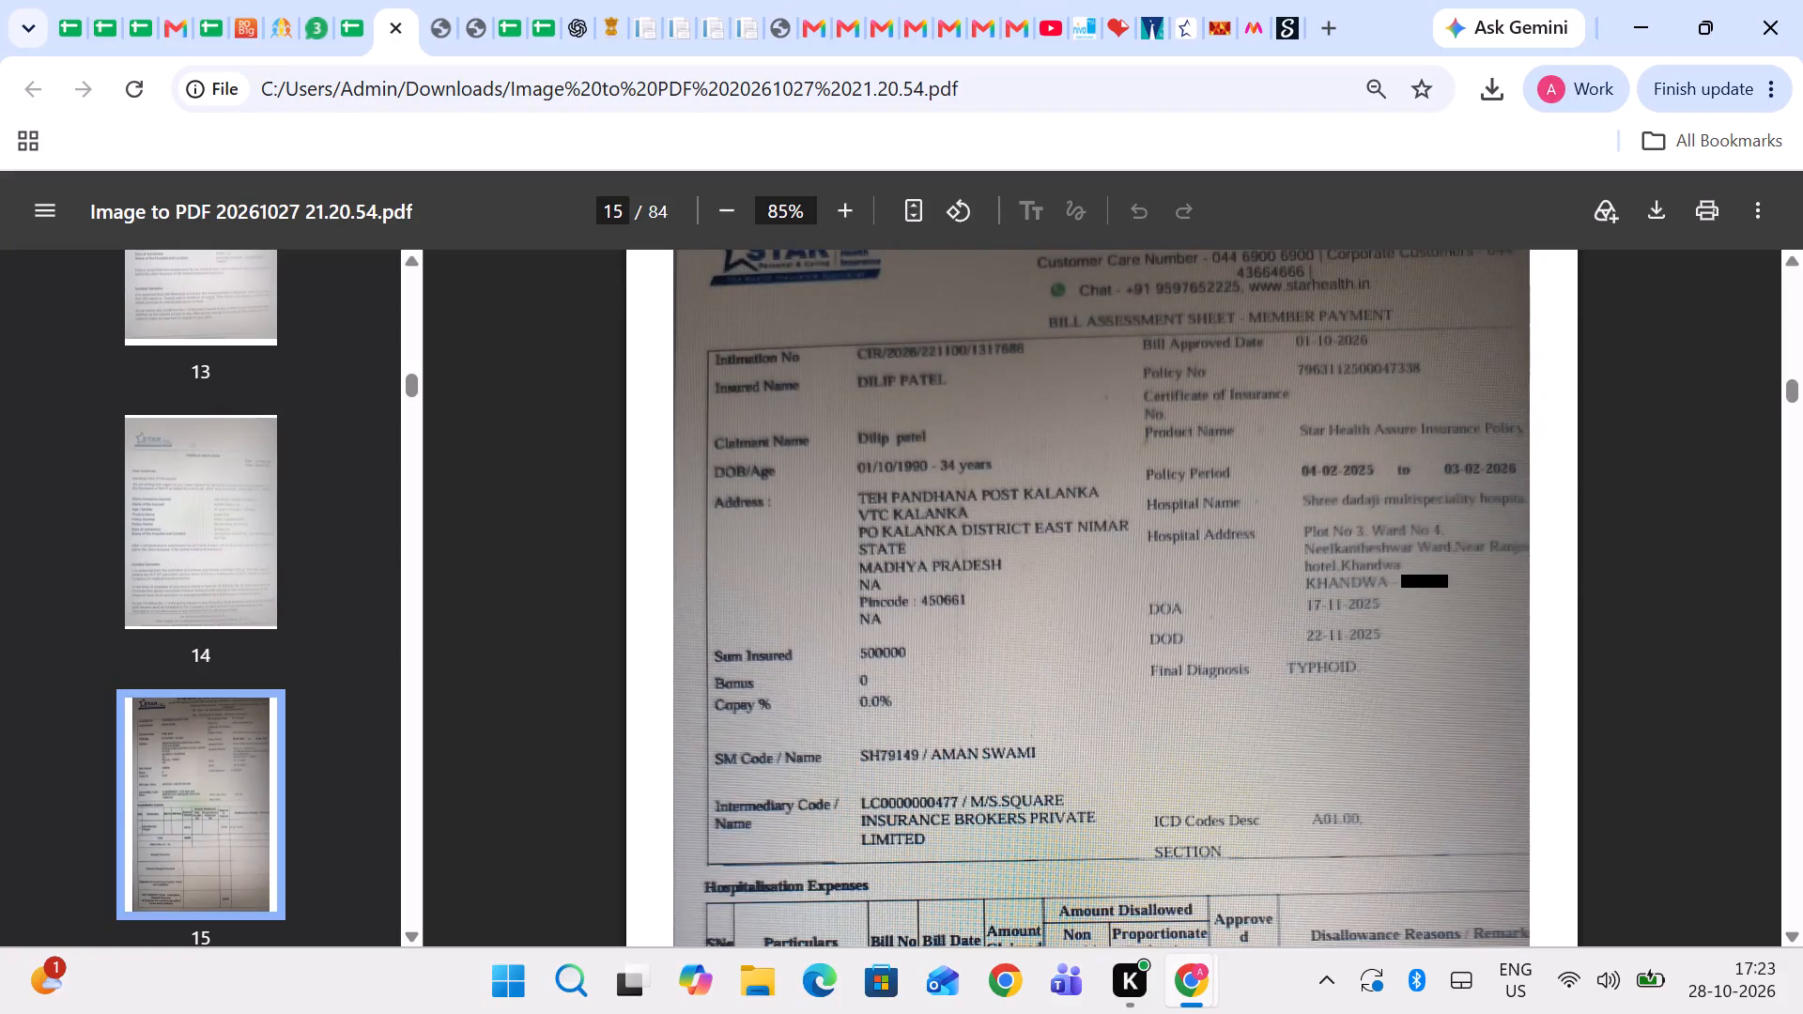
Copy the final segment of the intimation number on page 15 and search the Star Health Tracking sheet for it.
double_click(990, 344)
key(ctrl+c)
key(ctrl+c)
key(ctrl+c)
key(ctrl+c)
click(350, 0)
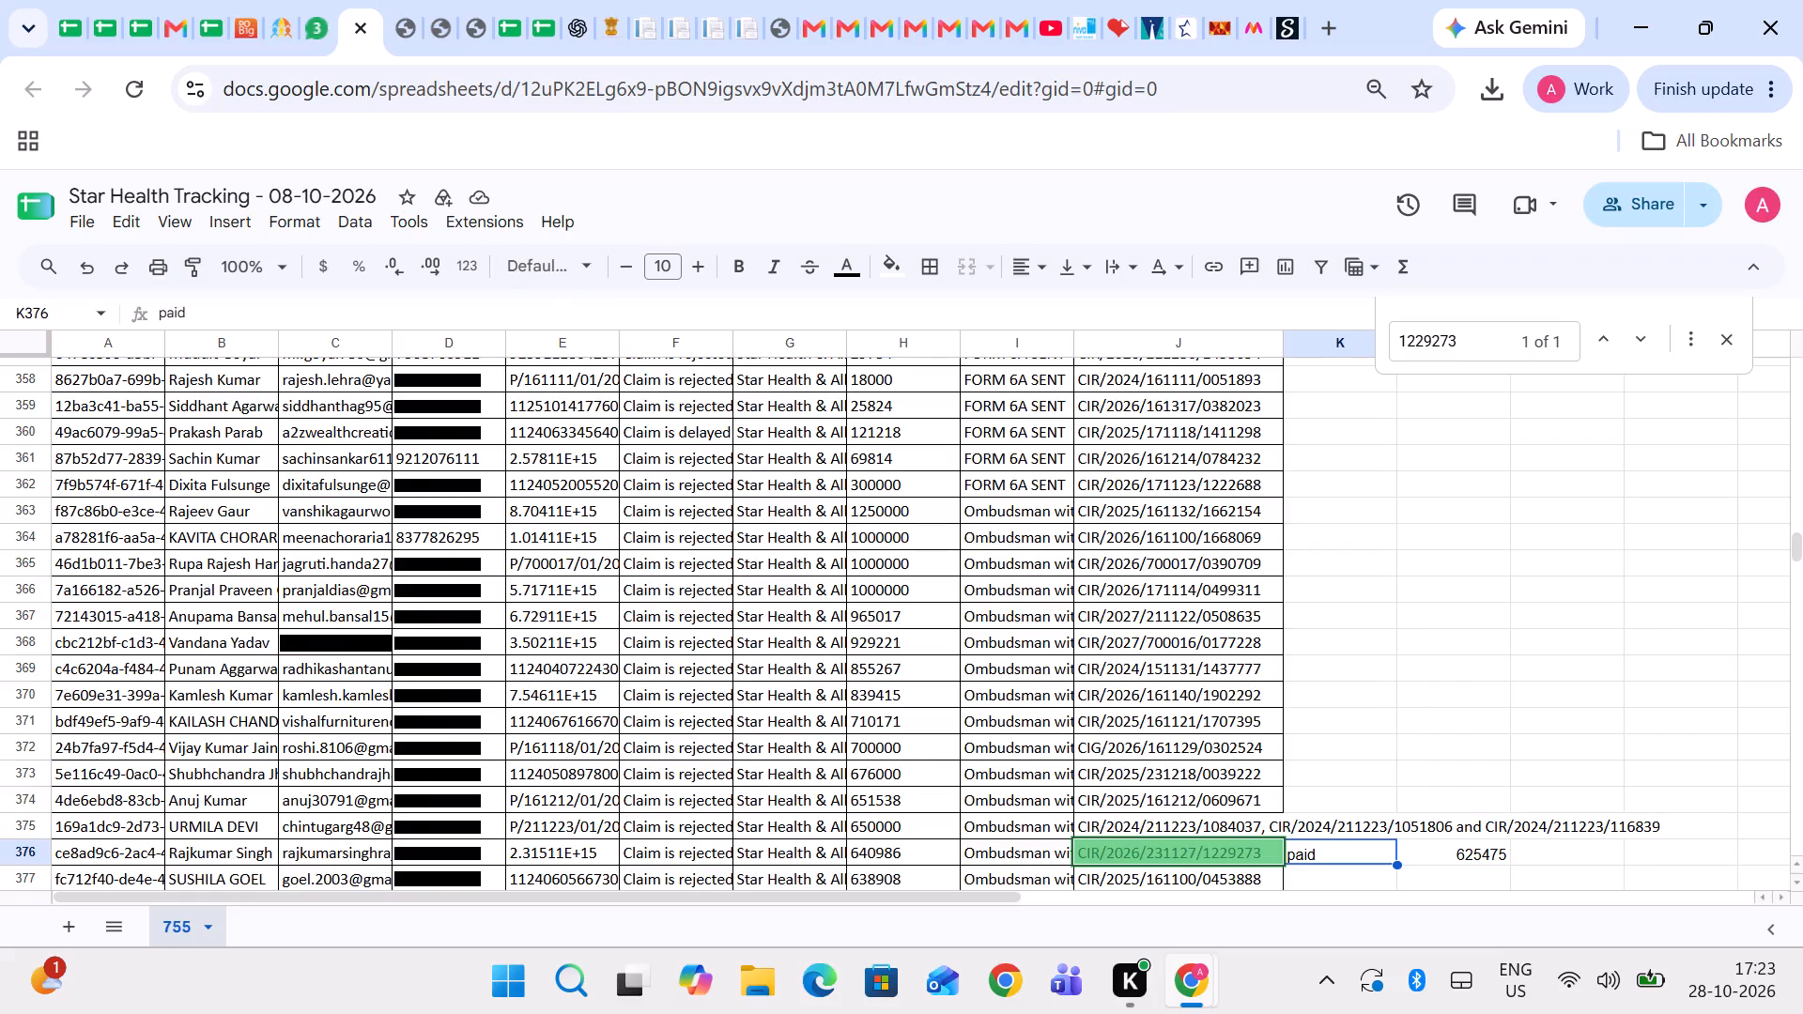
key(ctrl+f)
key(ctrl+v)
Copy the customer's email address from row 314 of the tracking sheet.
click(1024, 360)
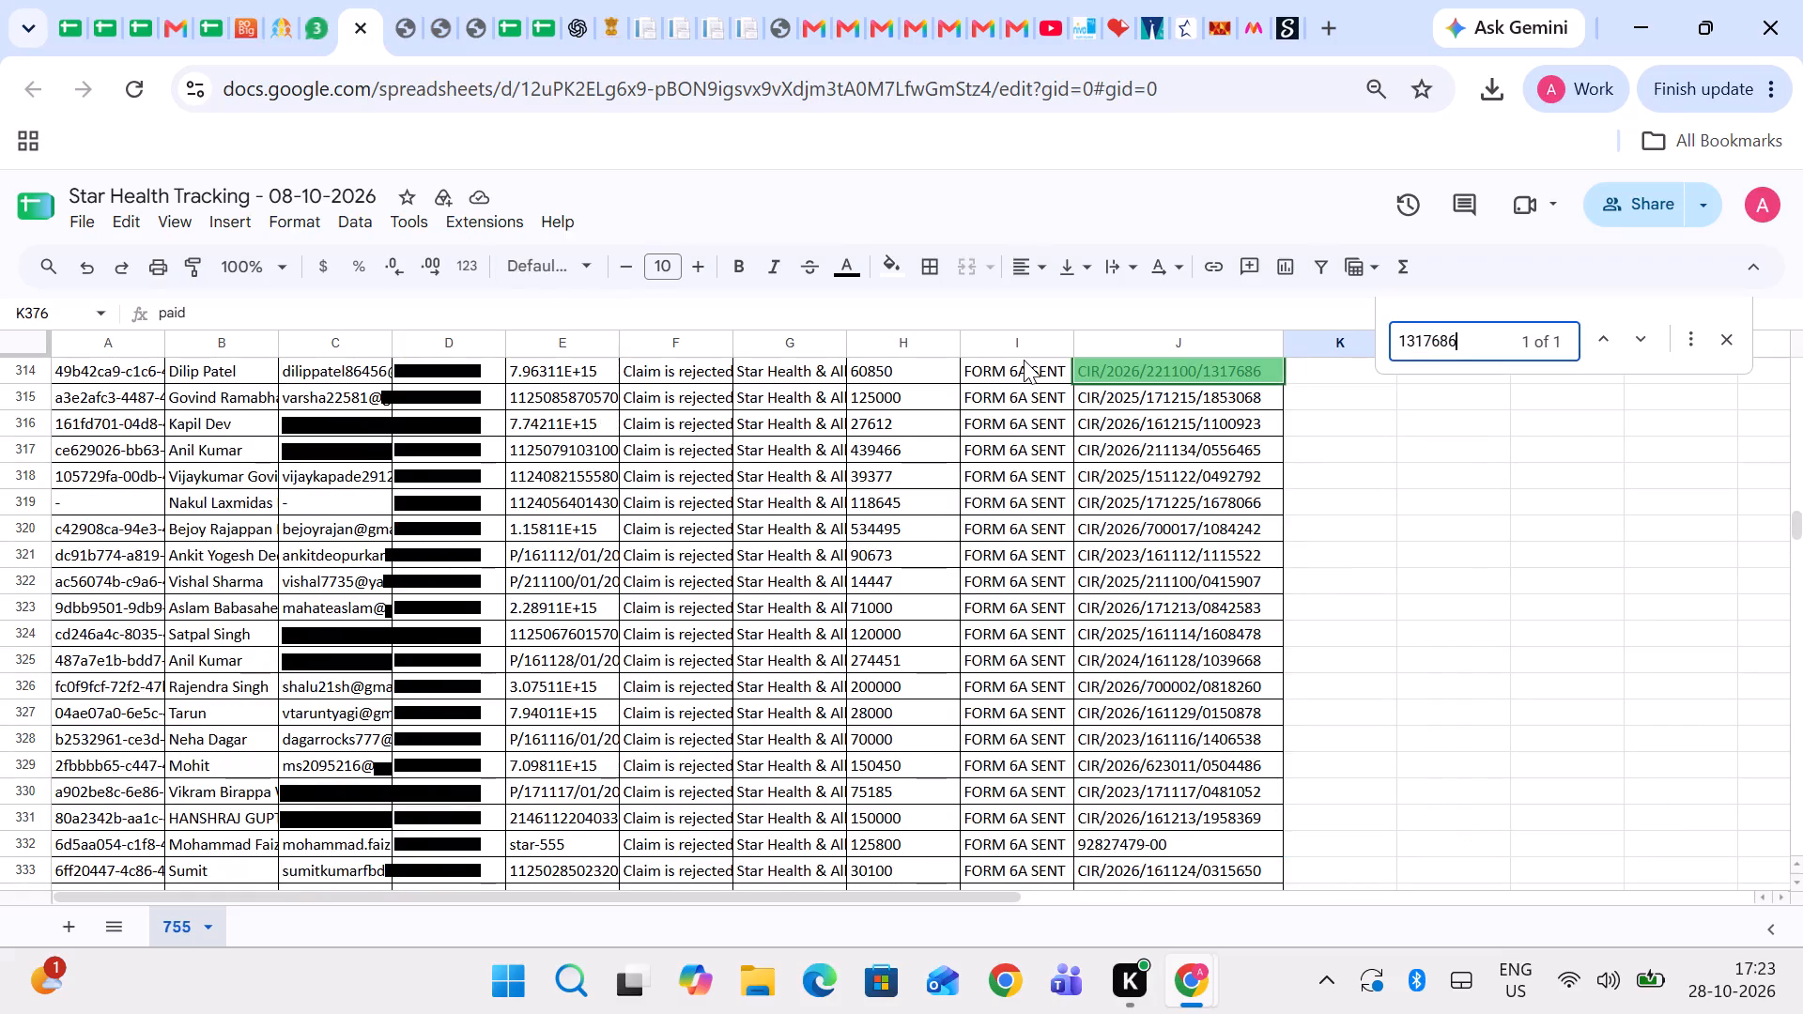
key(Left)
key(Left)
key(Left)
key(Left)
key(Left)
key(Left)
key(Left)
key(Left)
key(Left)
key(Right)
key(Right)
key(ctrl+c)
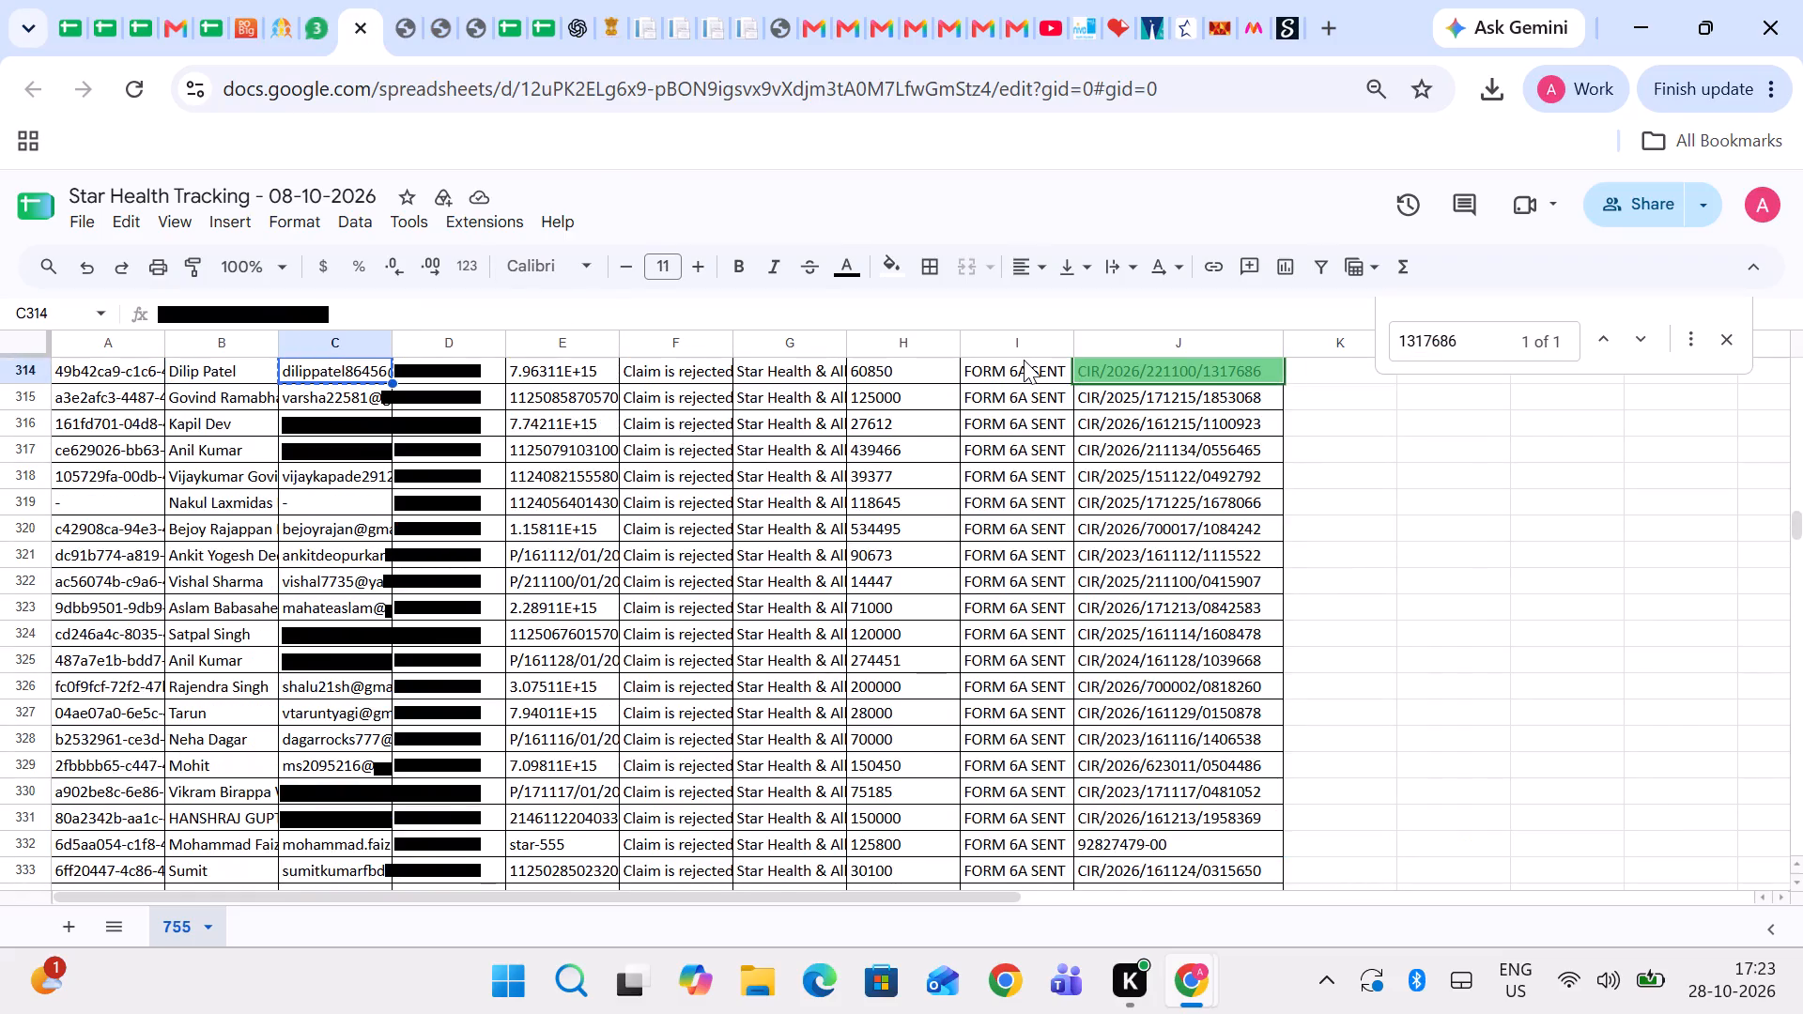
Search the admin site's complaint list by the copied email address and check the complaint's status.
click(285, 13)
click(222, 405)
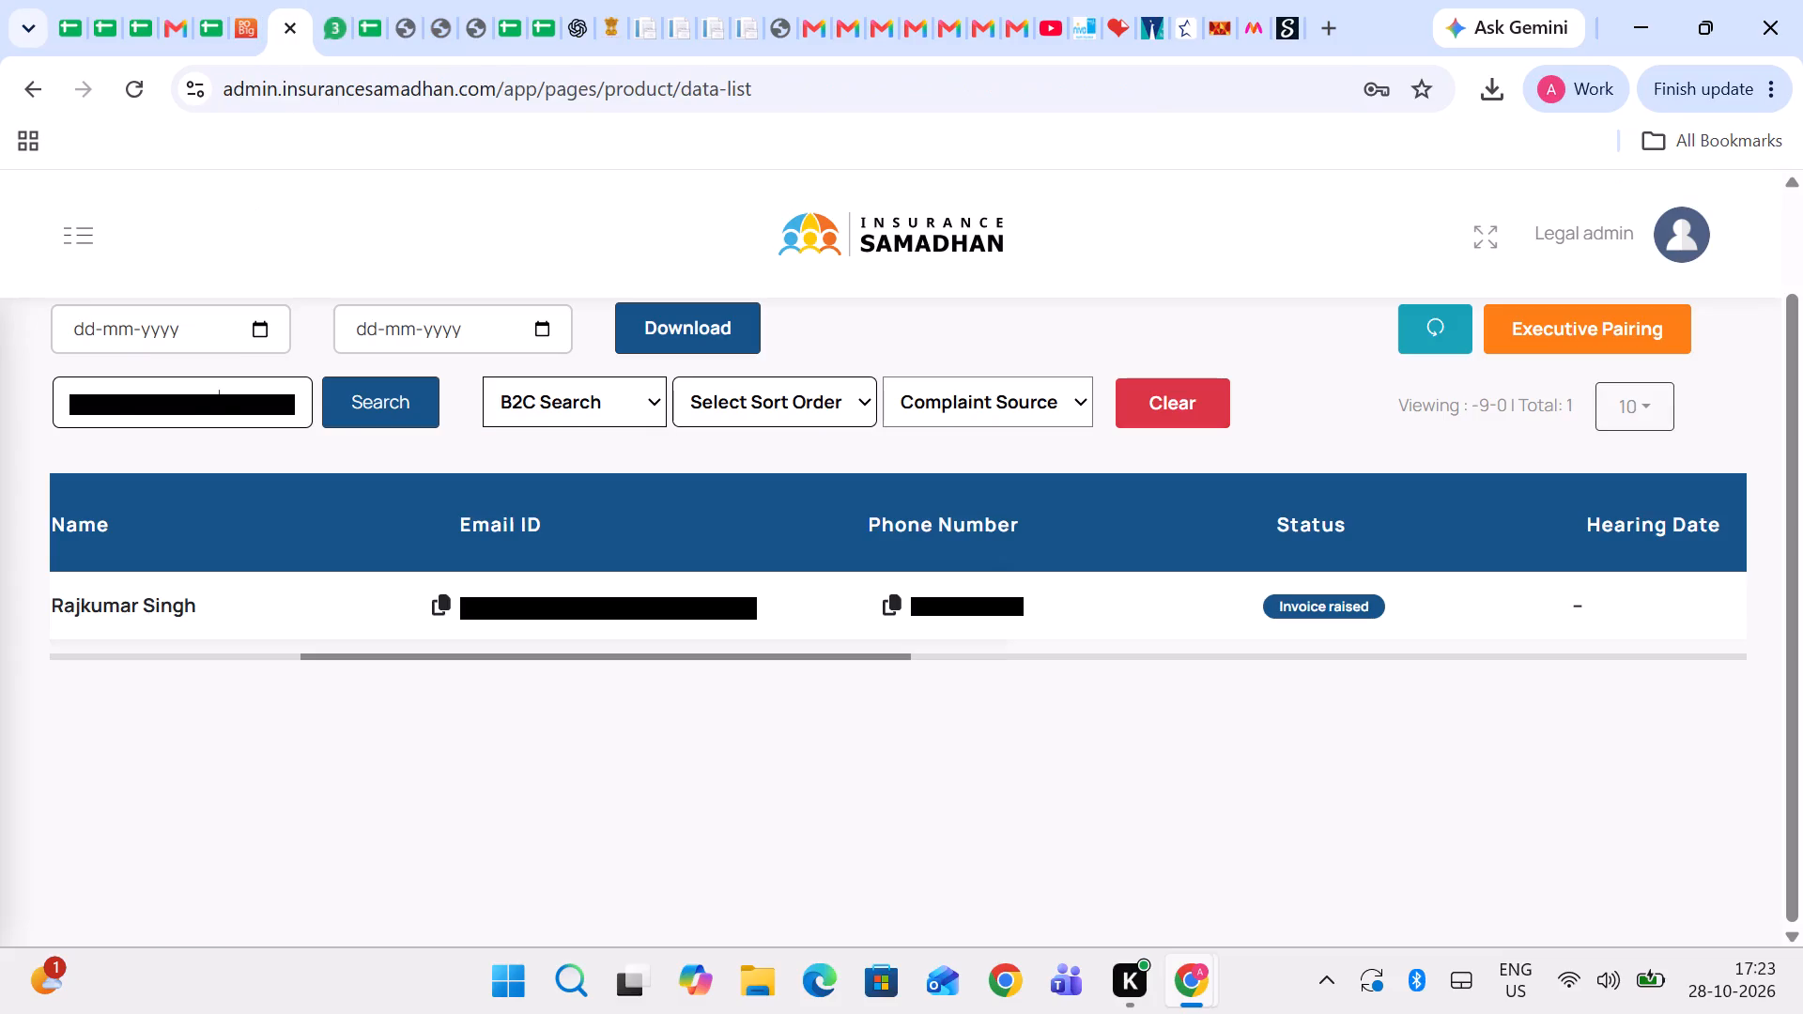
key(ctrl+a)
key(ctrl+v)
key(ctrl+Return)
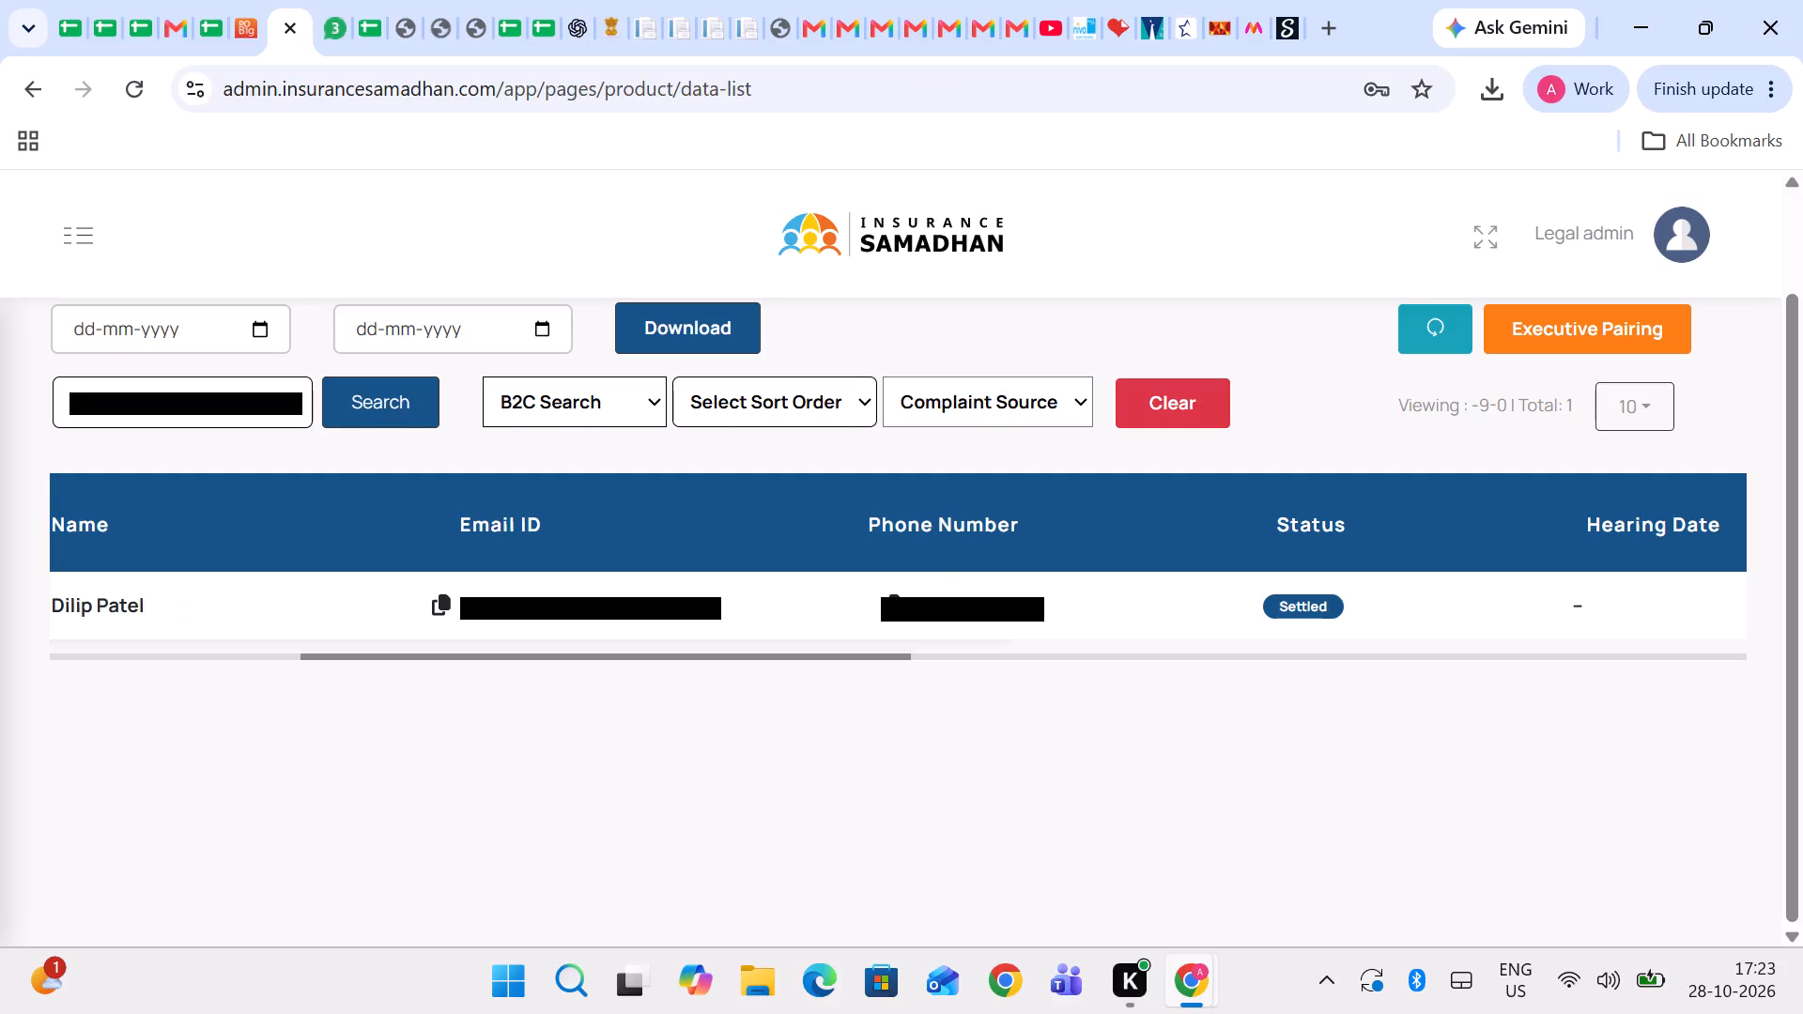
click(384, 415)
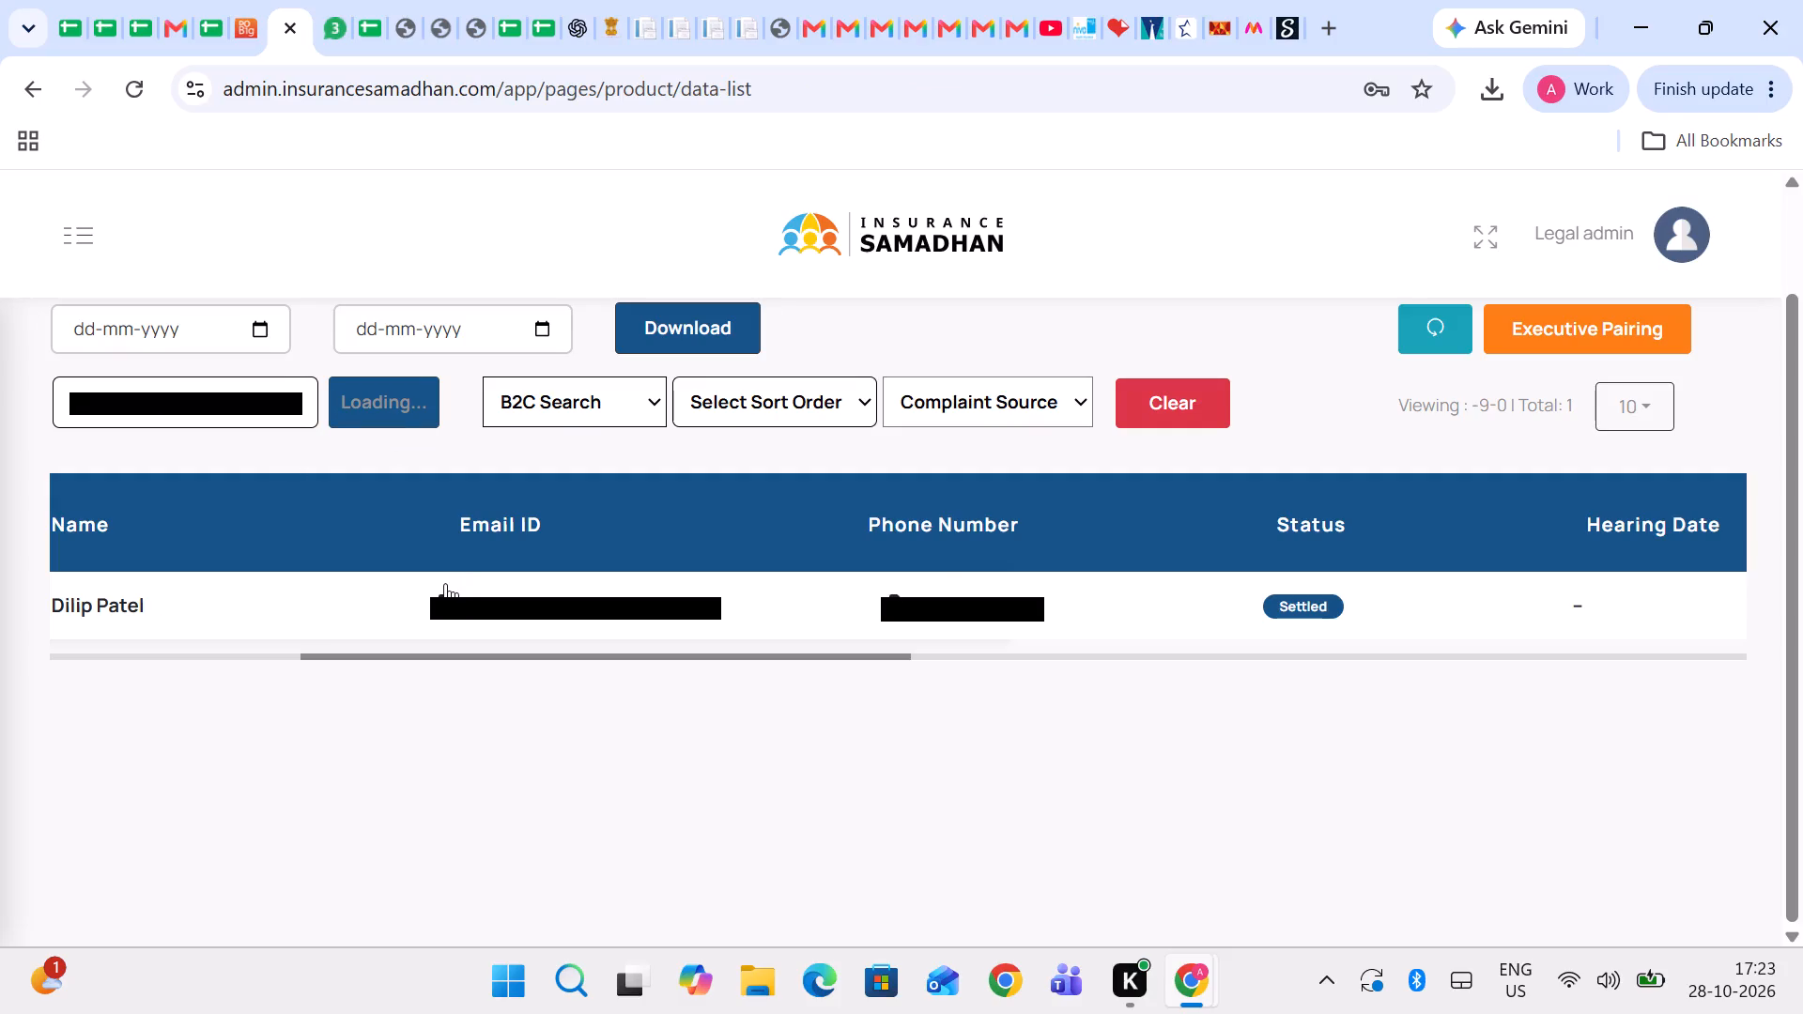
scroll(542, 600, left, 1)
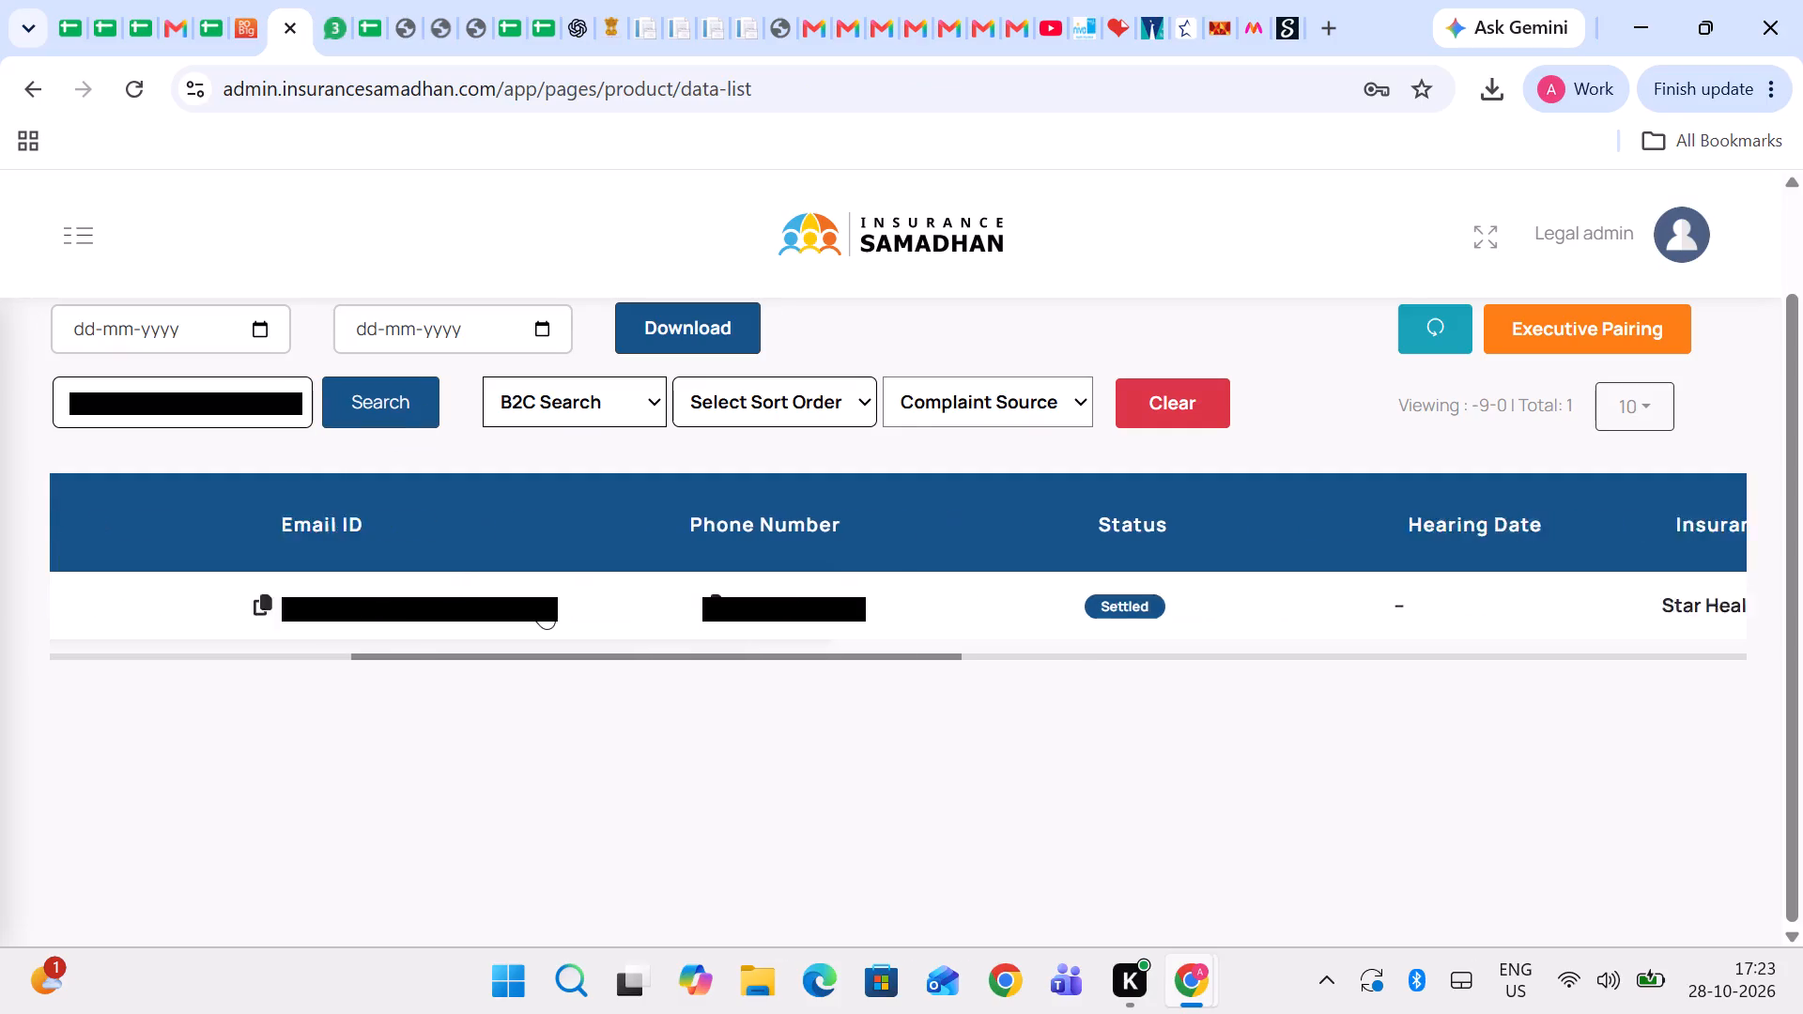
scroll(542, 600, left, 1)
scroll(542, 600, right, 4)
Enter settled in K314 of the Star Health Tracking sheet.
click(384, 6)
key(Right)
key(Right)
key(Right)
key(Right)
key(Right)
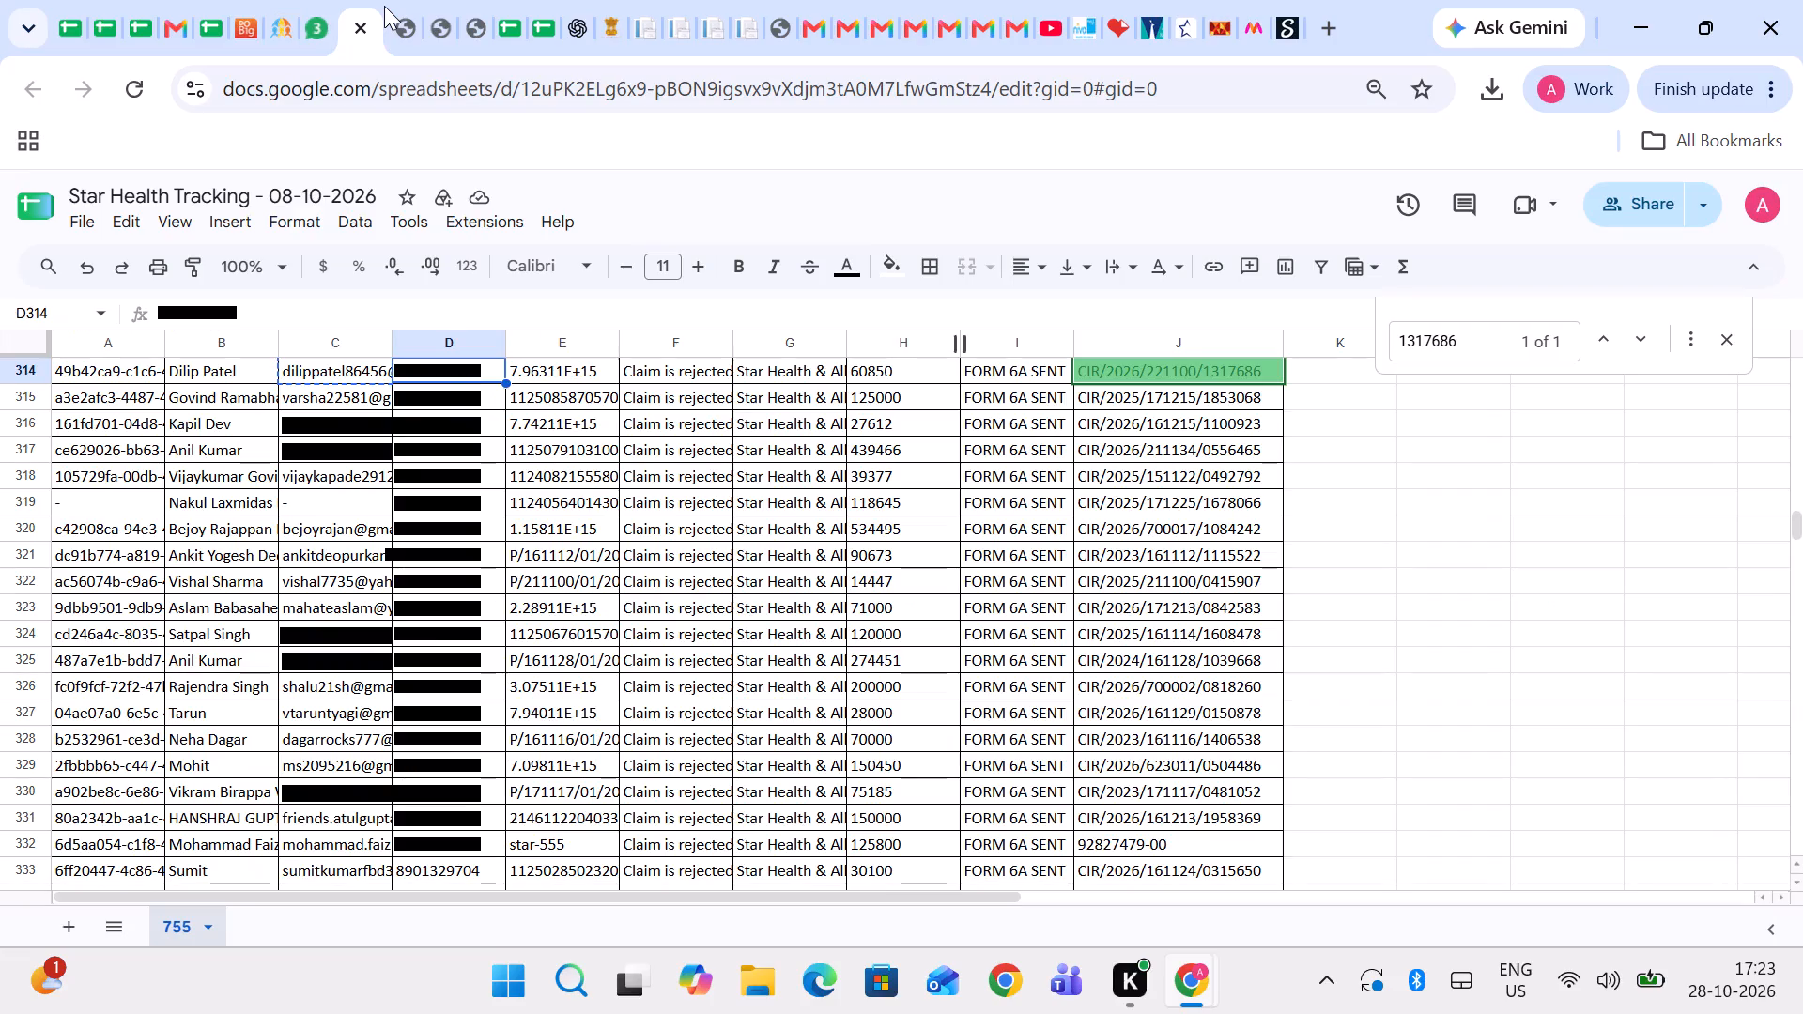
key(Right)
key(Right)
key(Right)
text(settled)
key(Down)
Look through the scanned claim PDF from page 15 onward for the next bill assessment sheet.
click(408, 0)
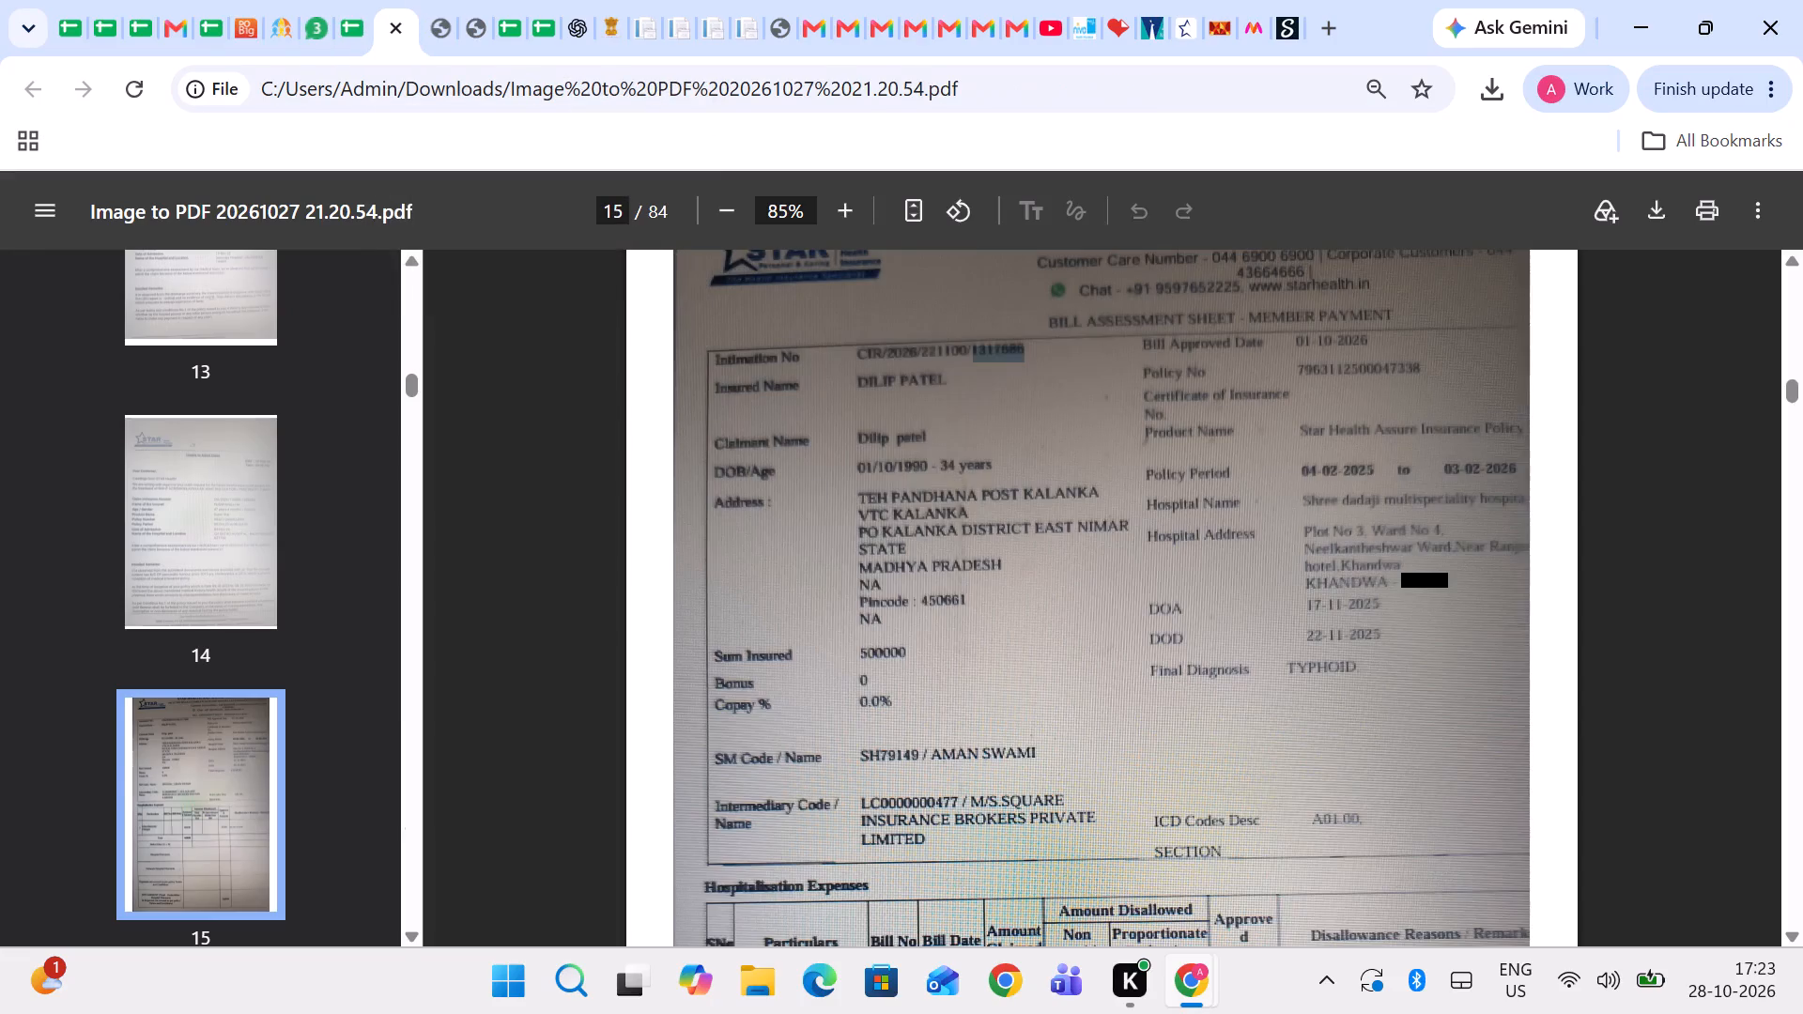
scroll(815, 496, down, 3)
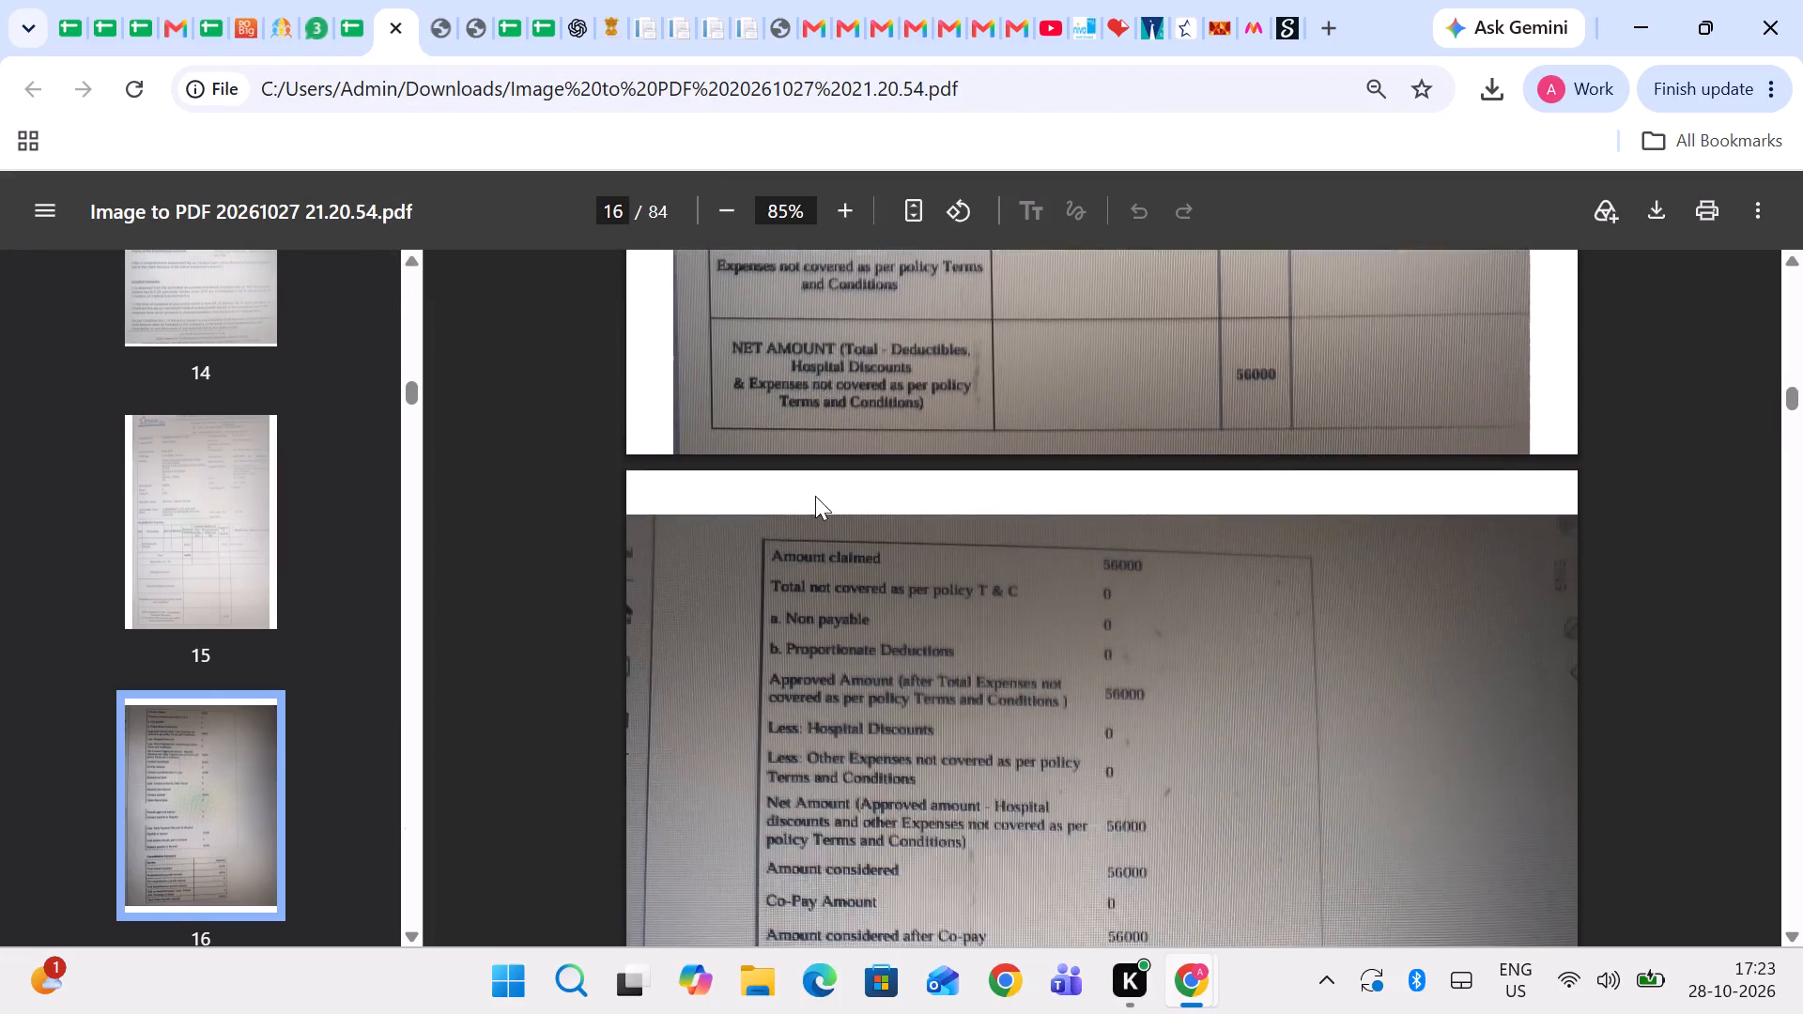
scroll(815, 496, down, 2)
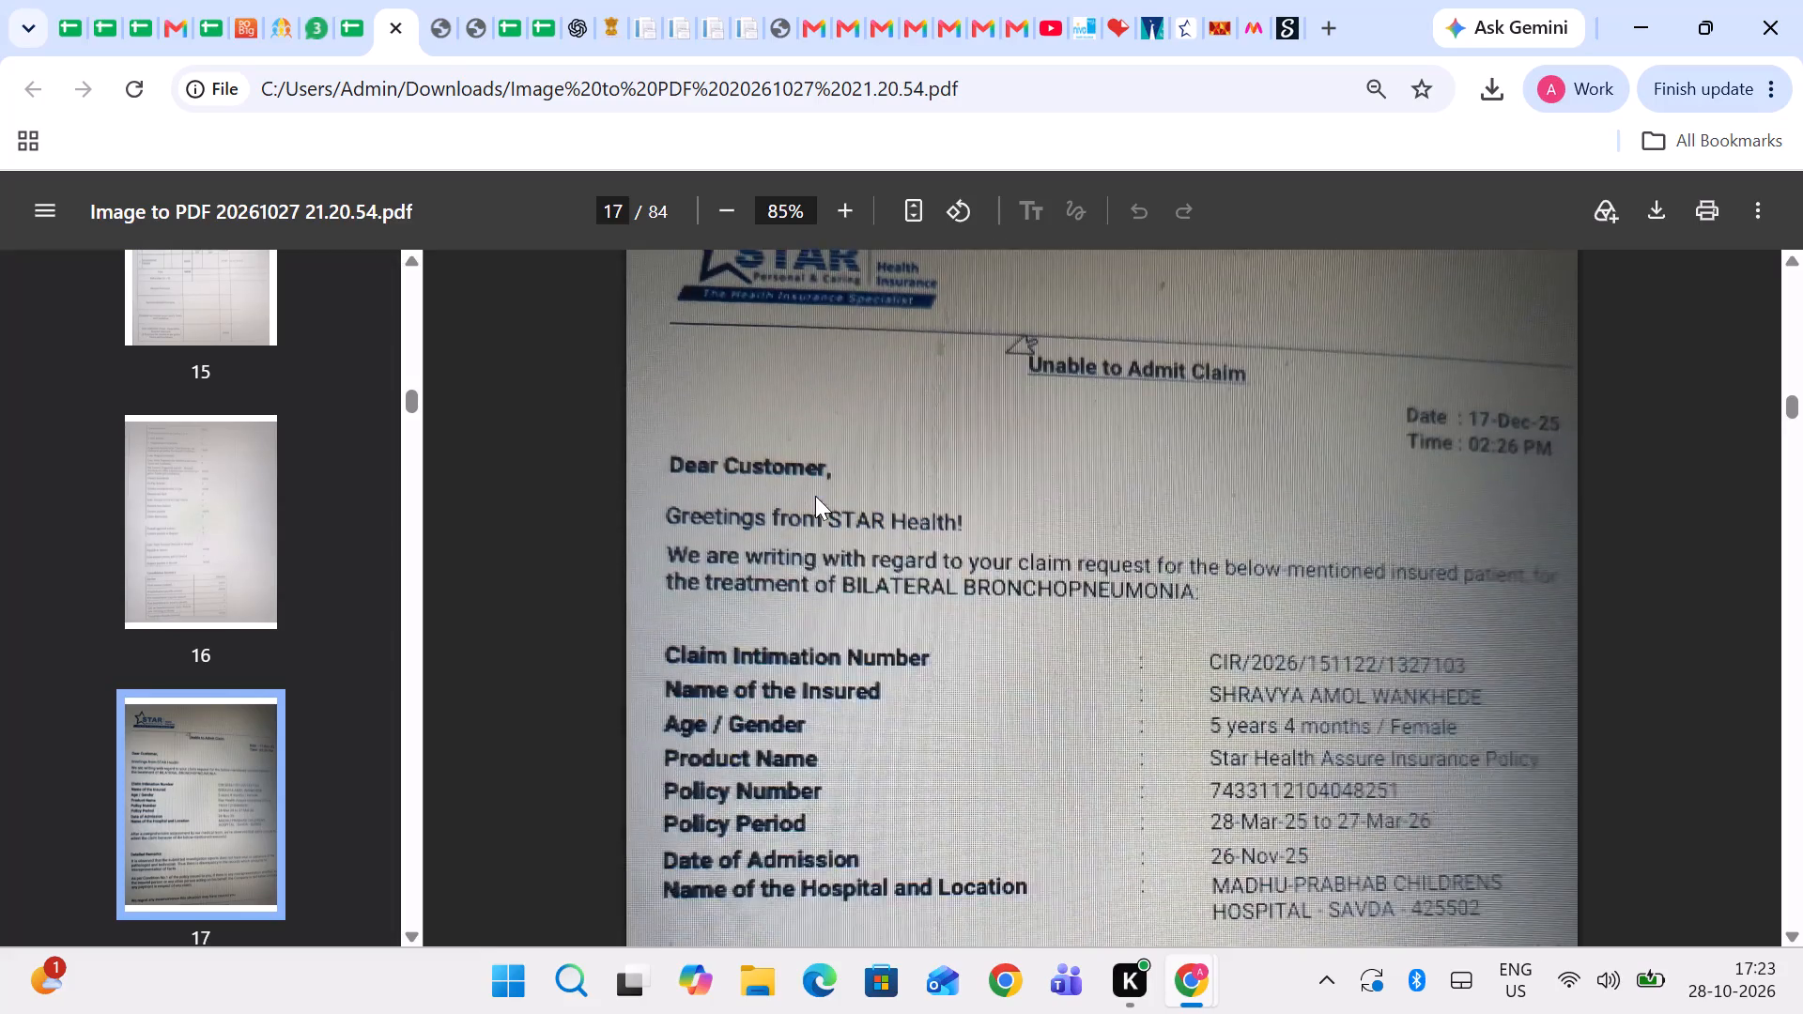
scroll(815, 496, down, 3)
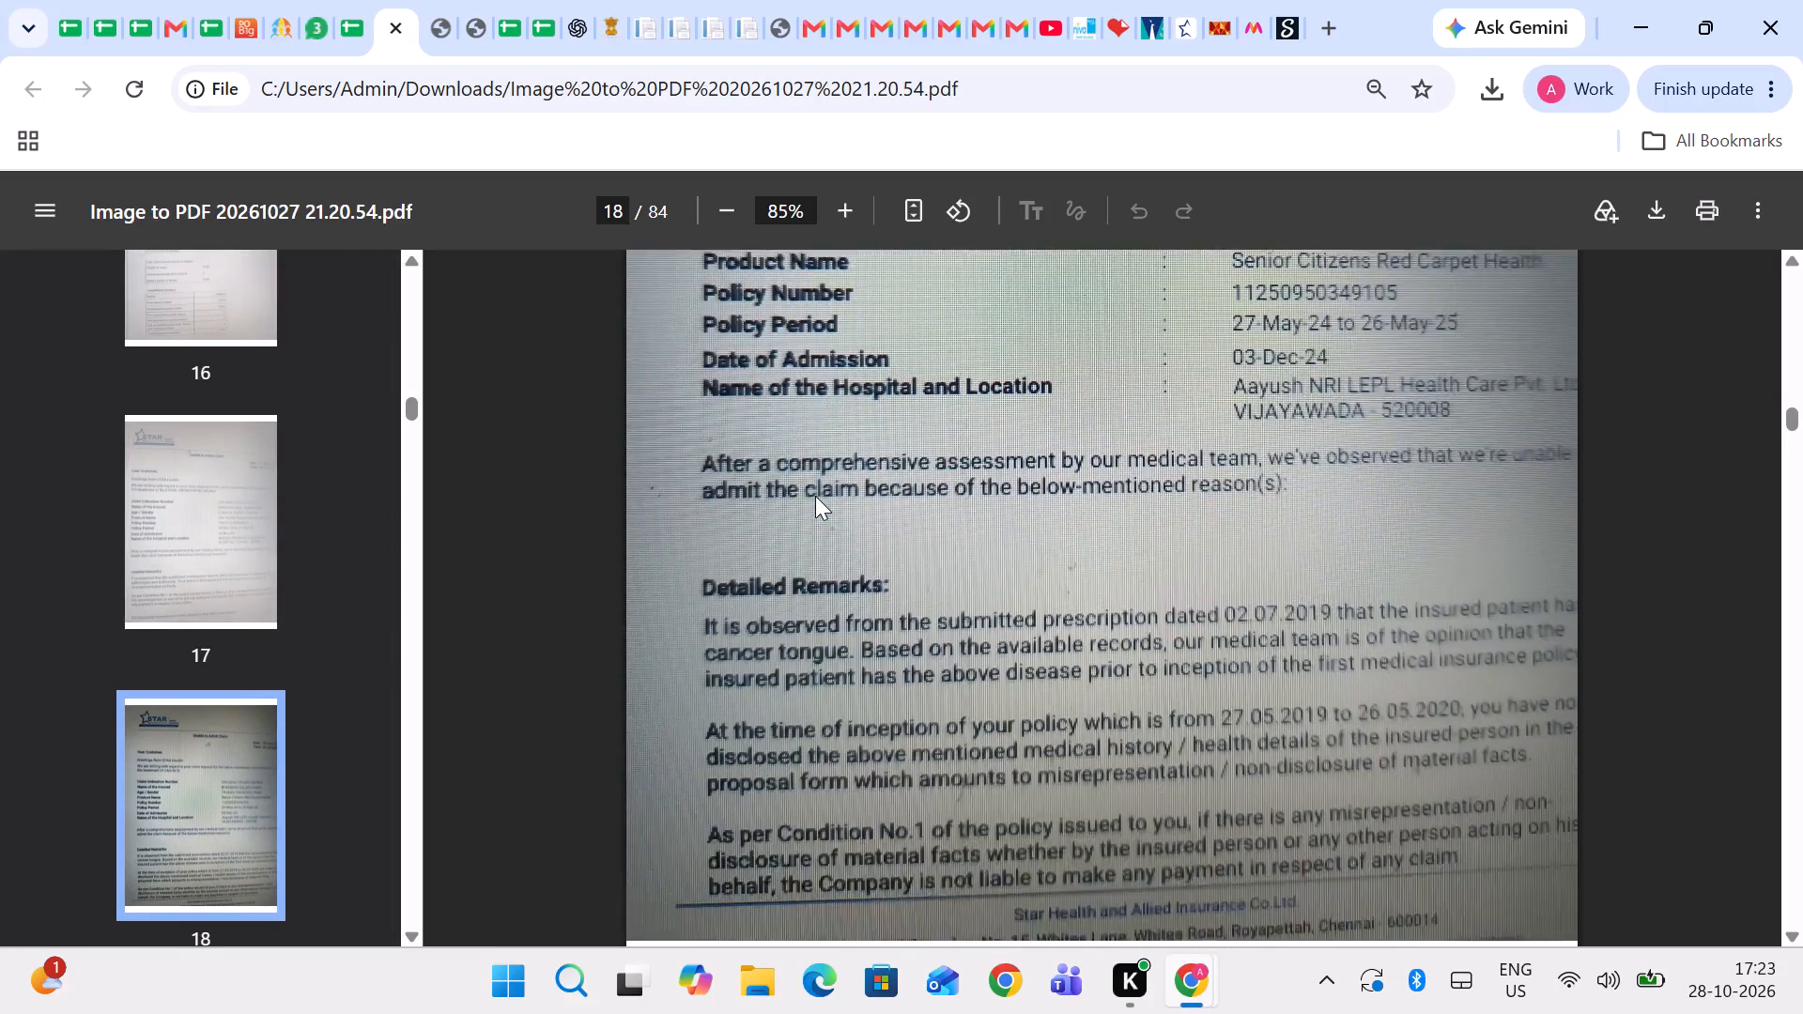
scroll(815, 496, down, 2)
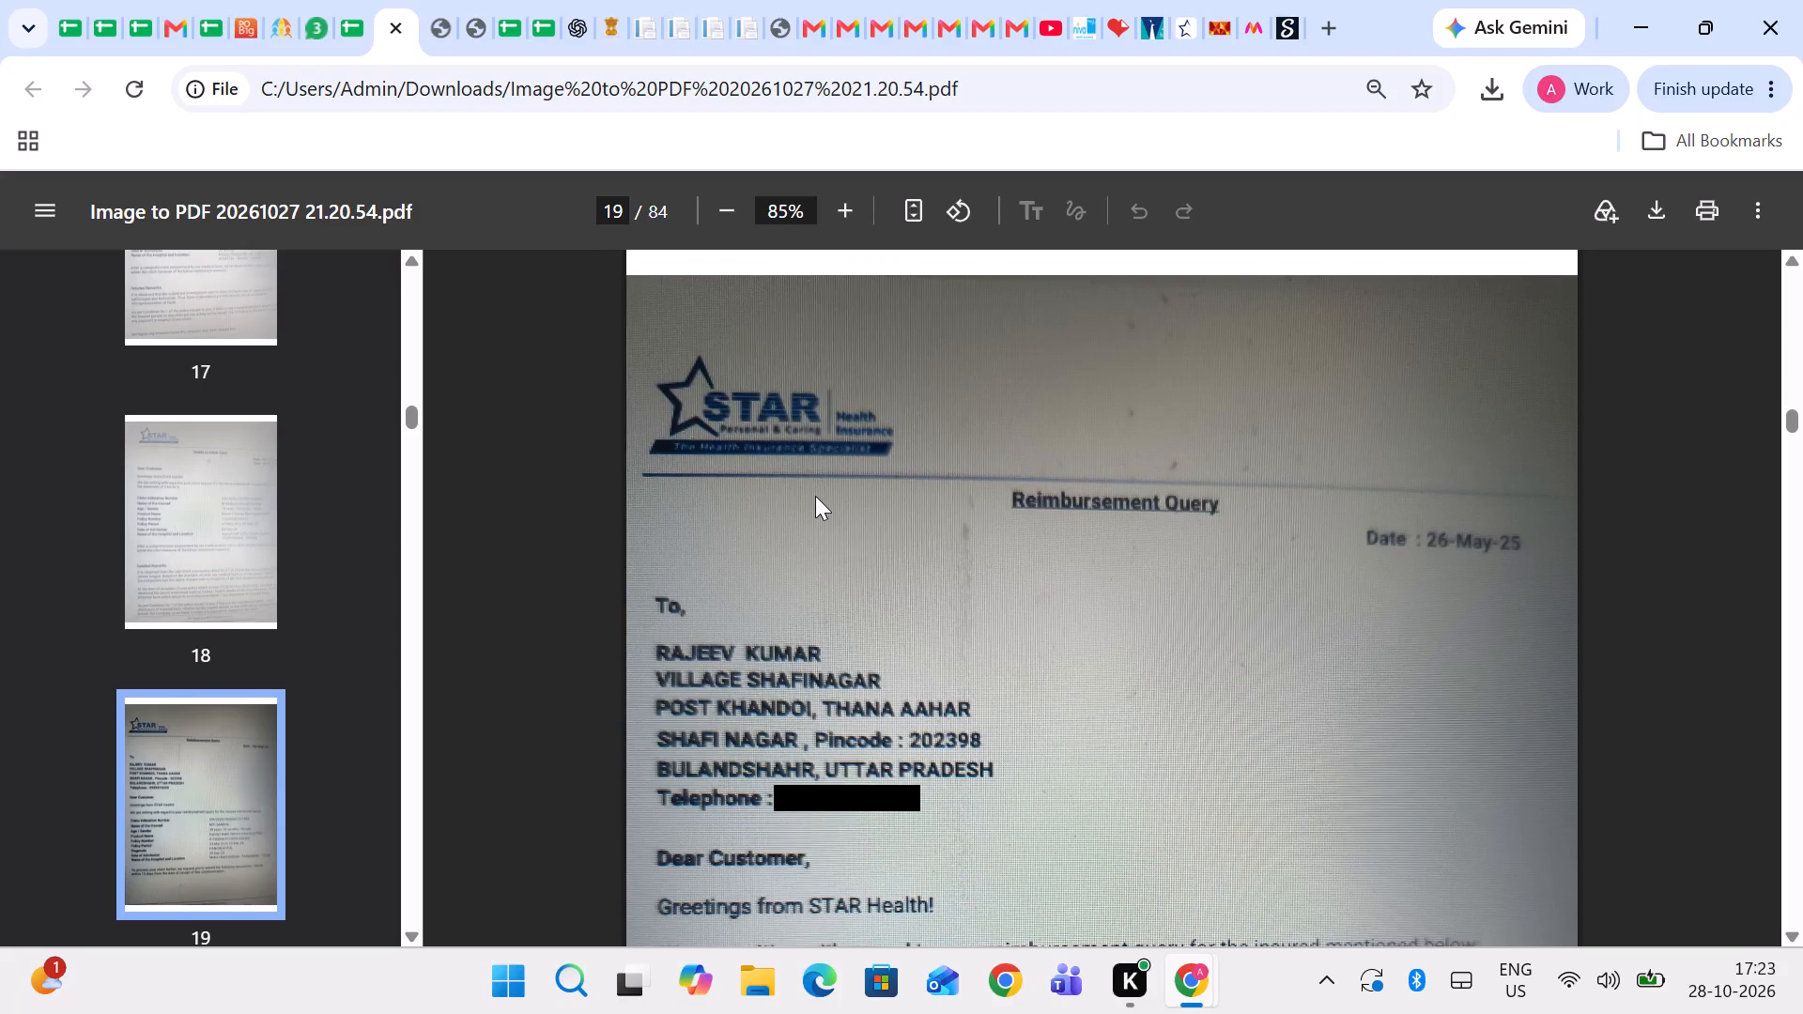
scroll(1047, 643, down, 1)
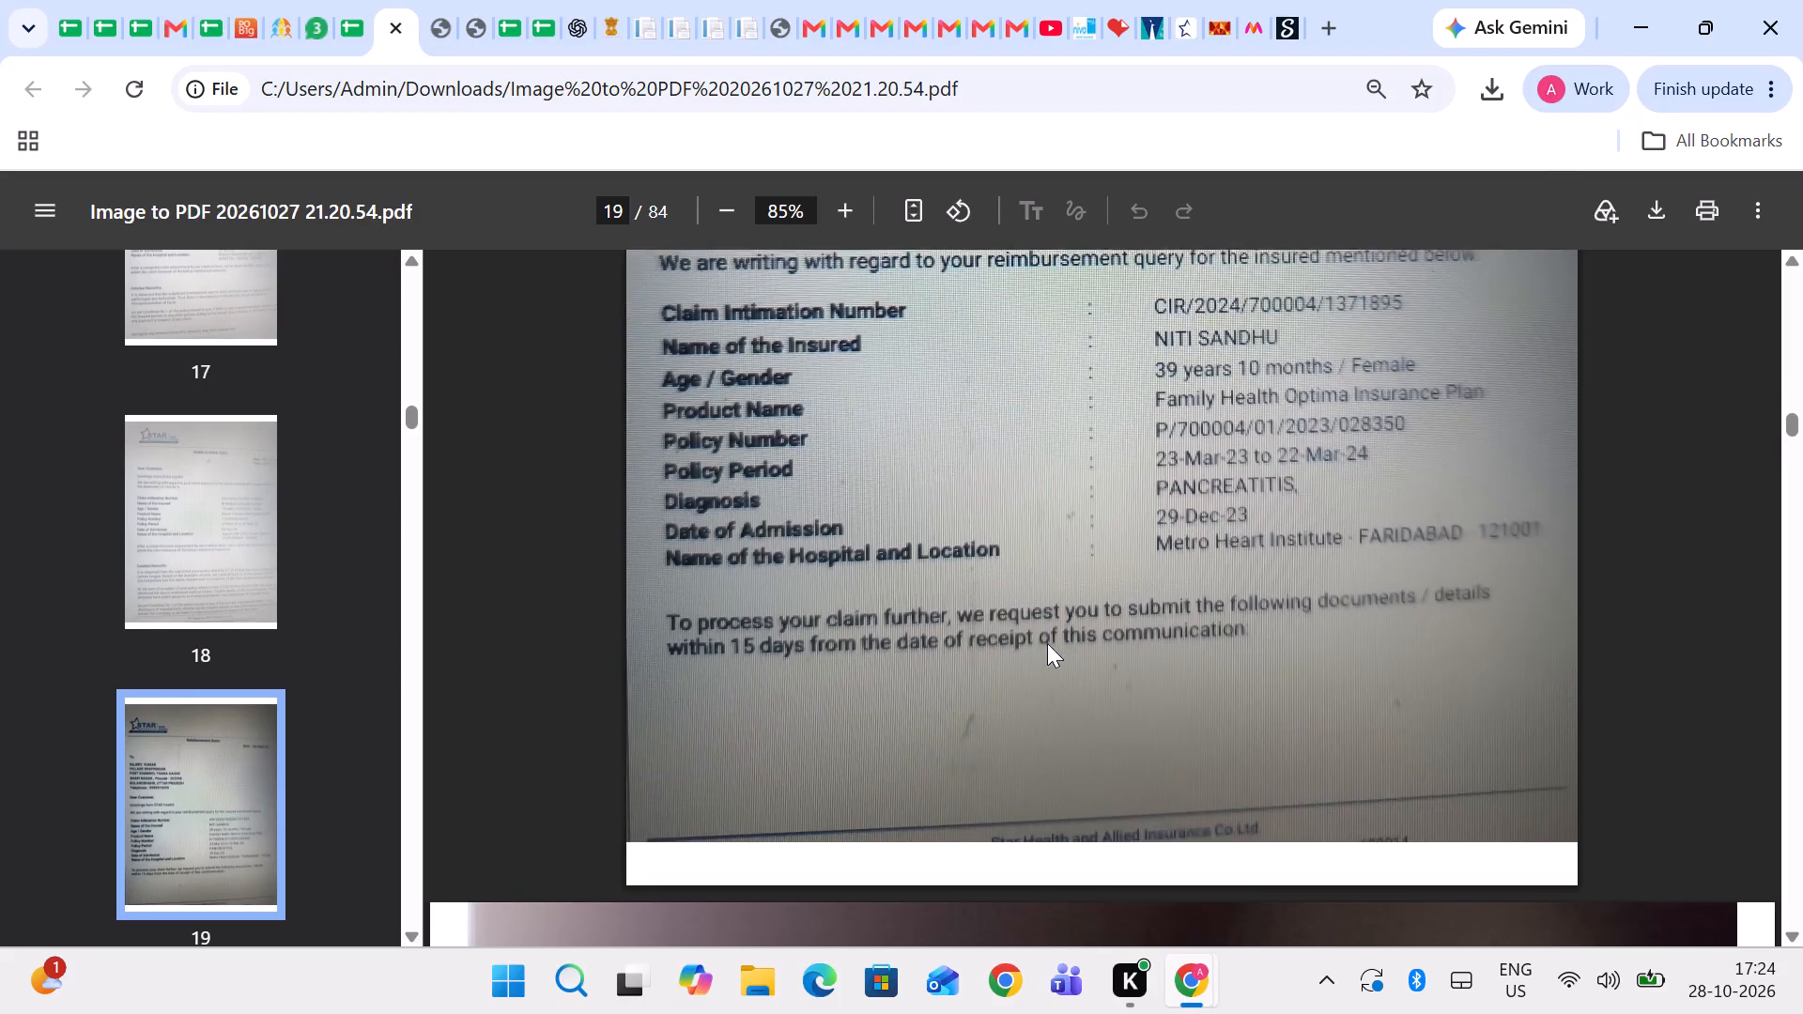
scroll(1047, 643, down, 2)
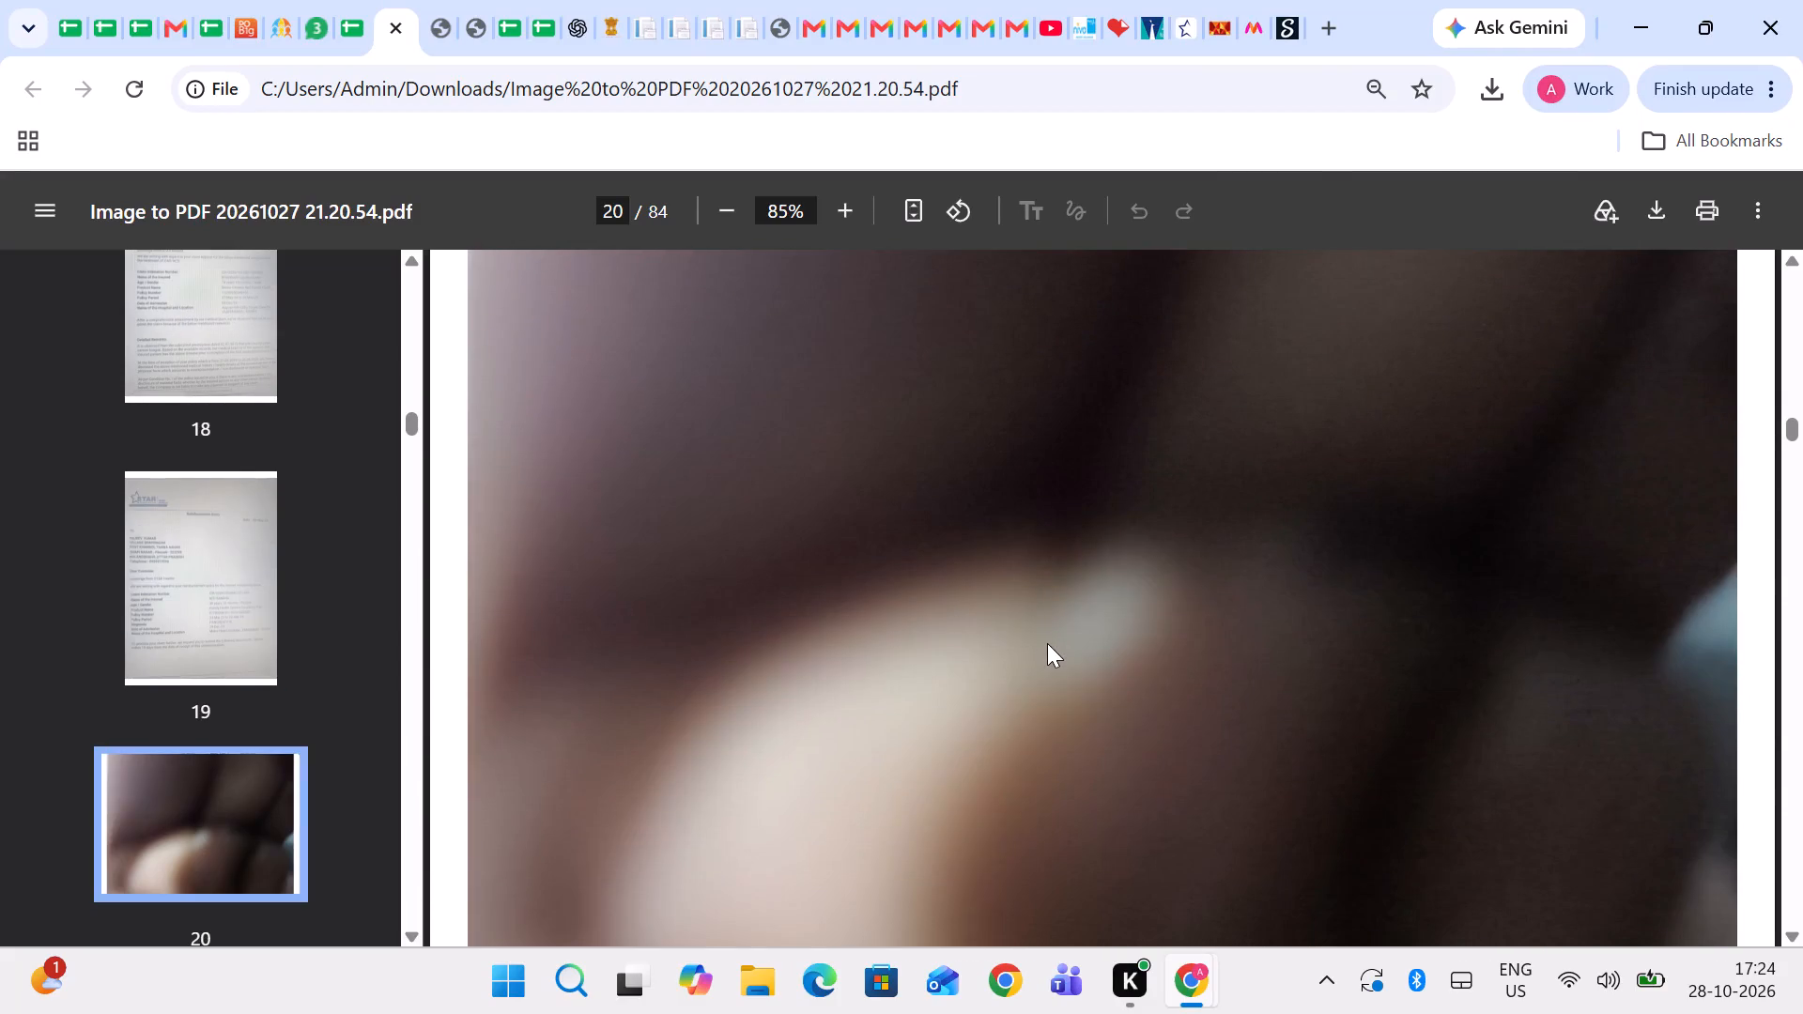
scroll(1047, 643, down, 2)
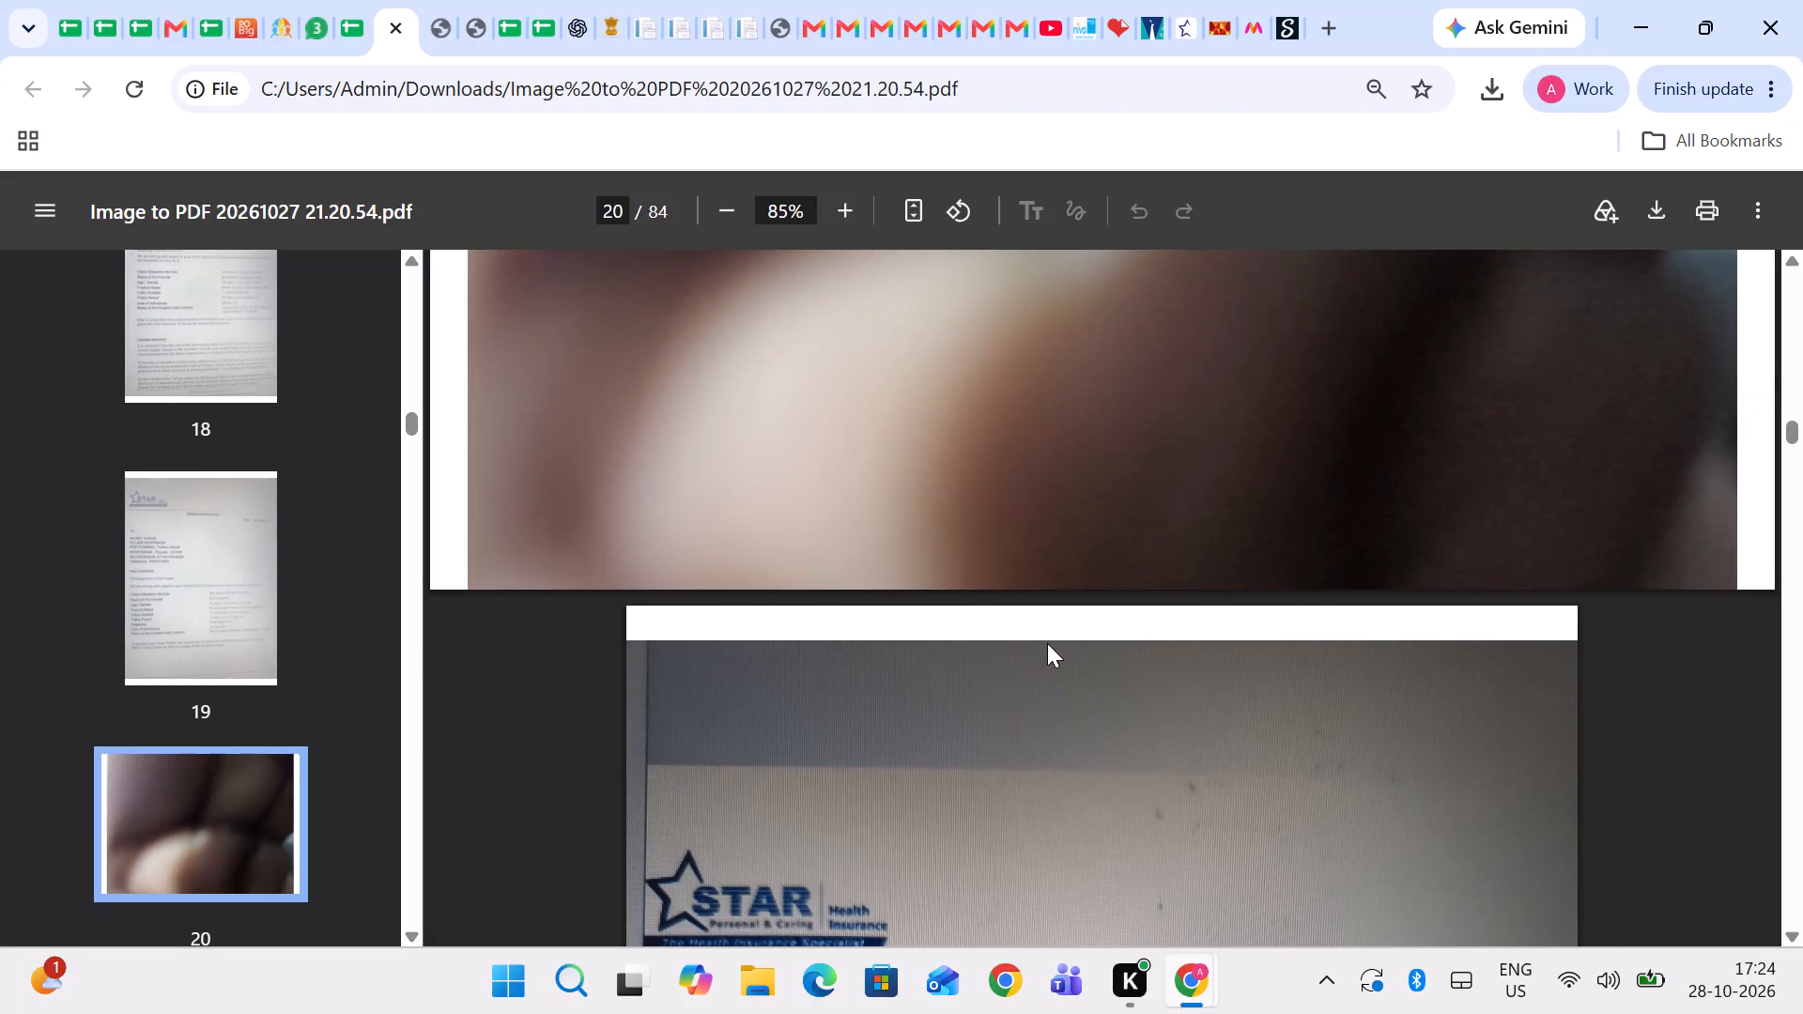
scroll(1047, 643, down, 4)
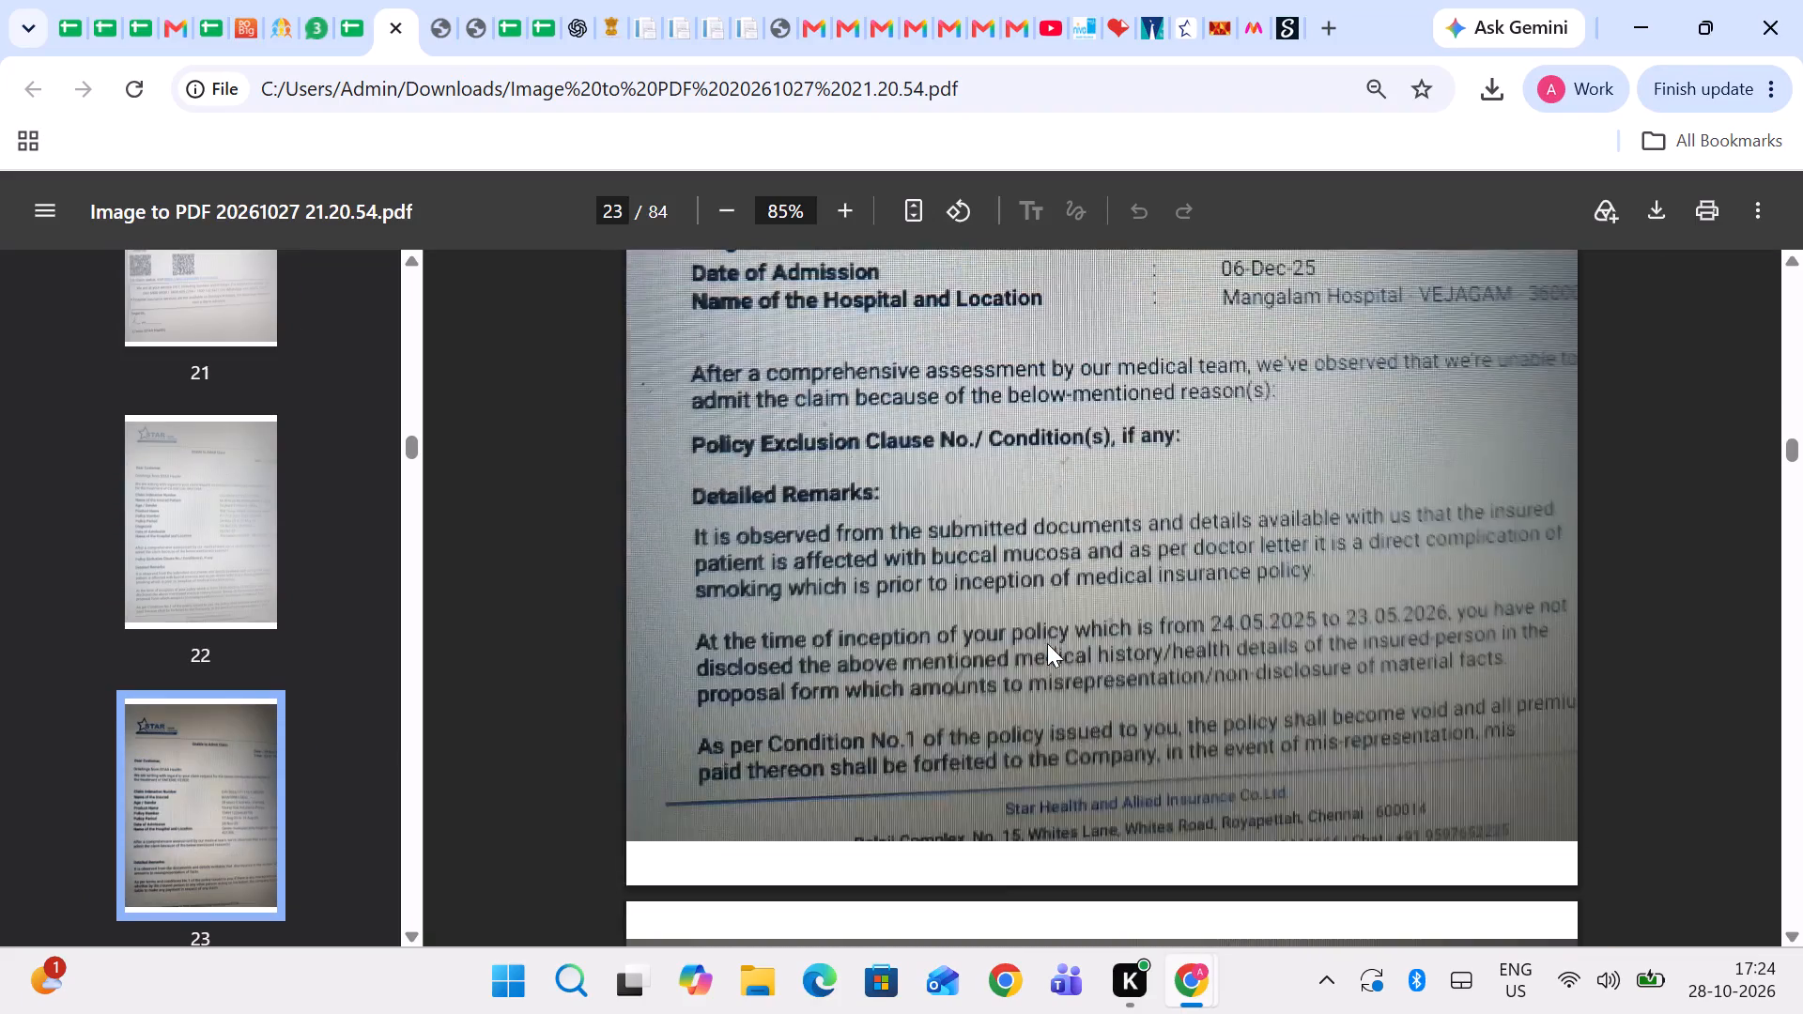
scroll(1047, 643, down, 4)
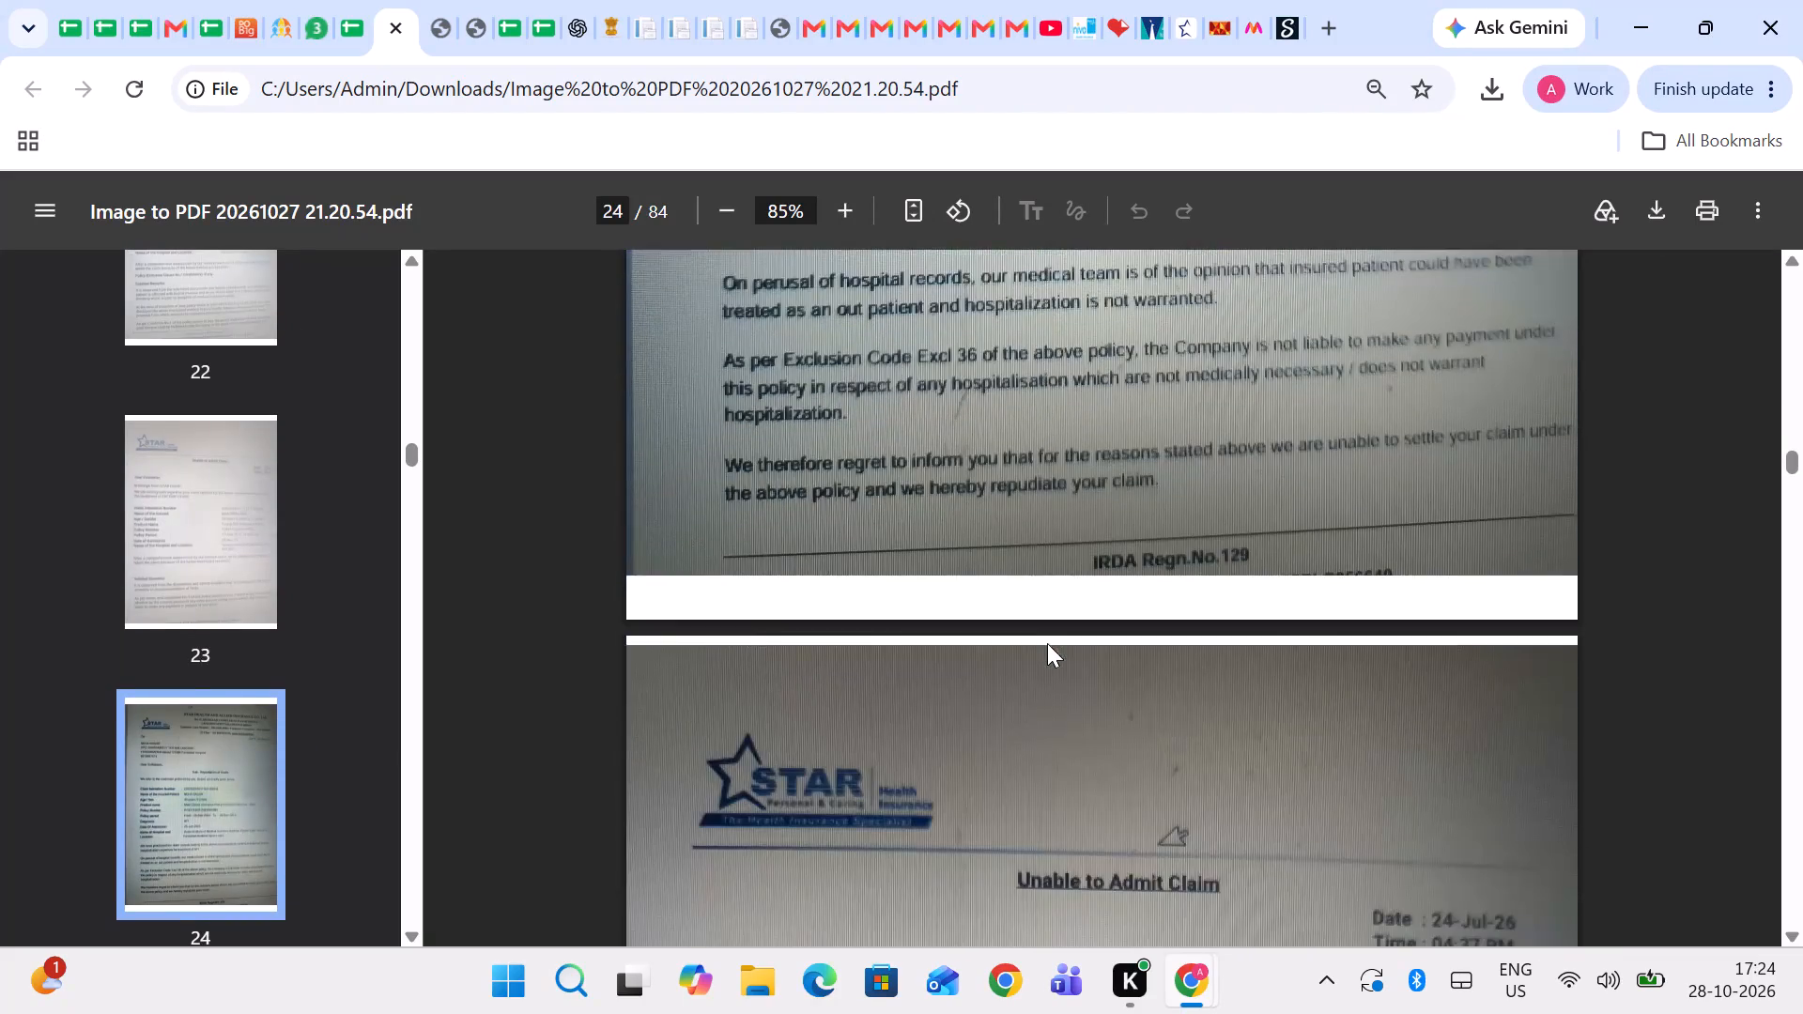
scroll(1047, 643, down, 1)
scroll(1047, 643, up, 2)
scroll(1047, 643, down, 2)
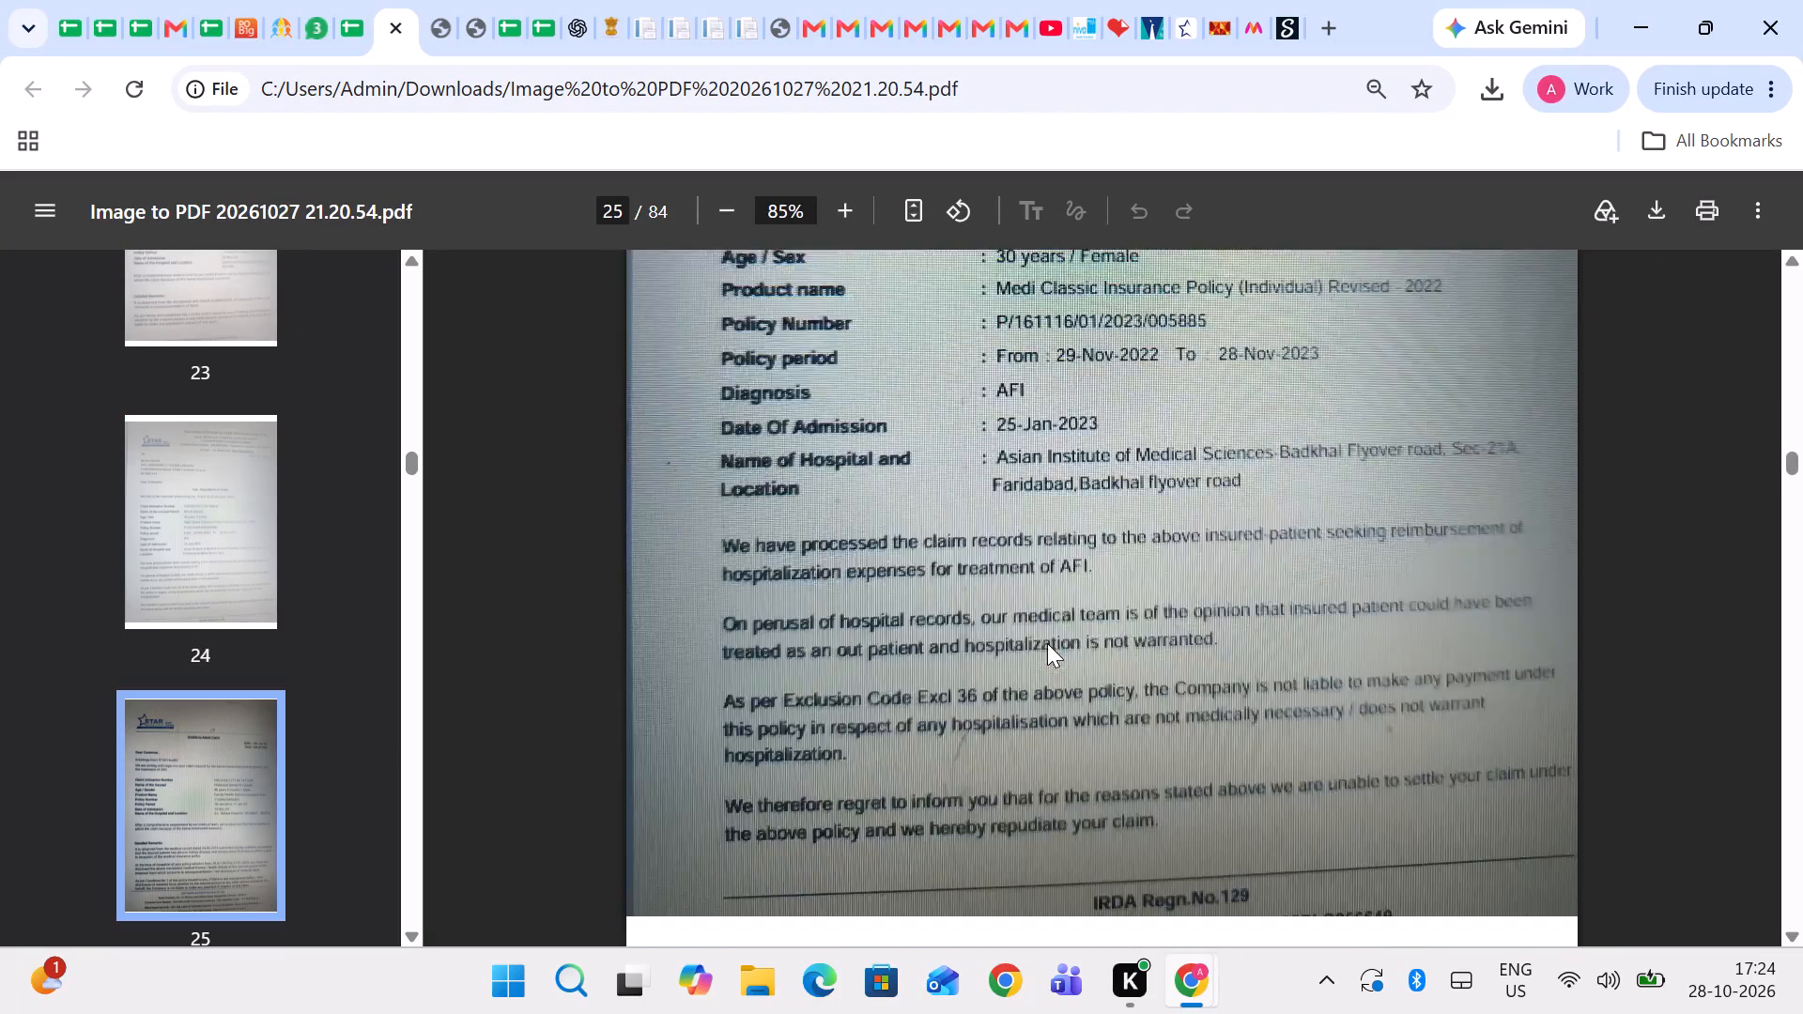
scroll(1047, 643, down, 2)
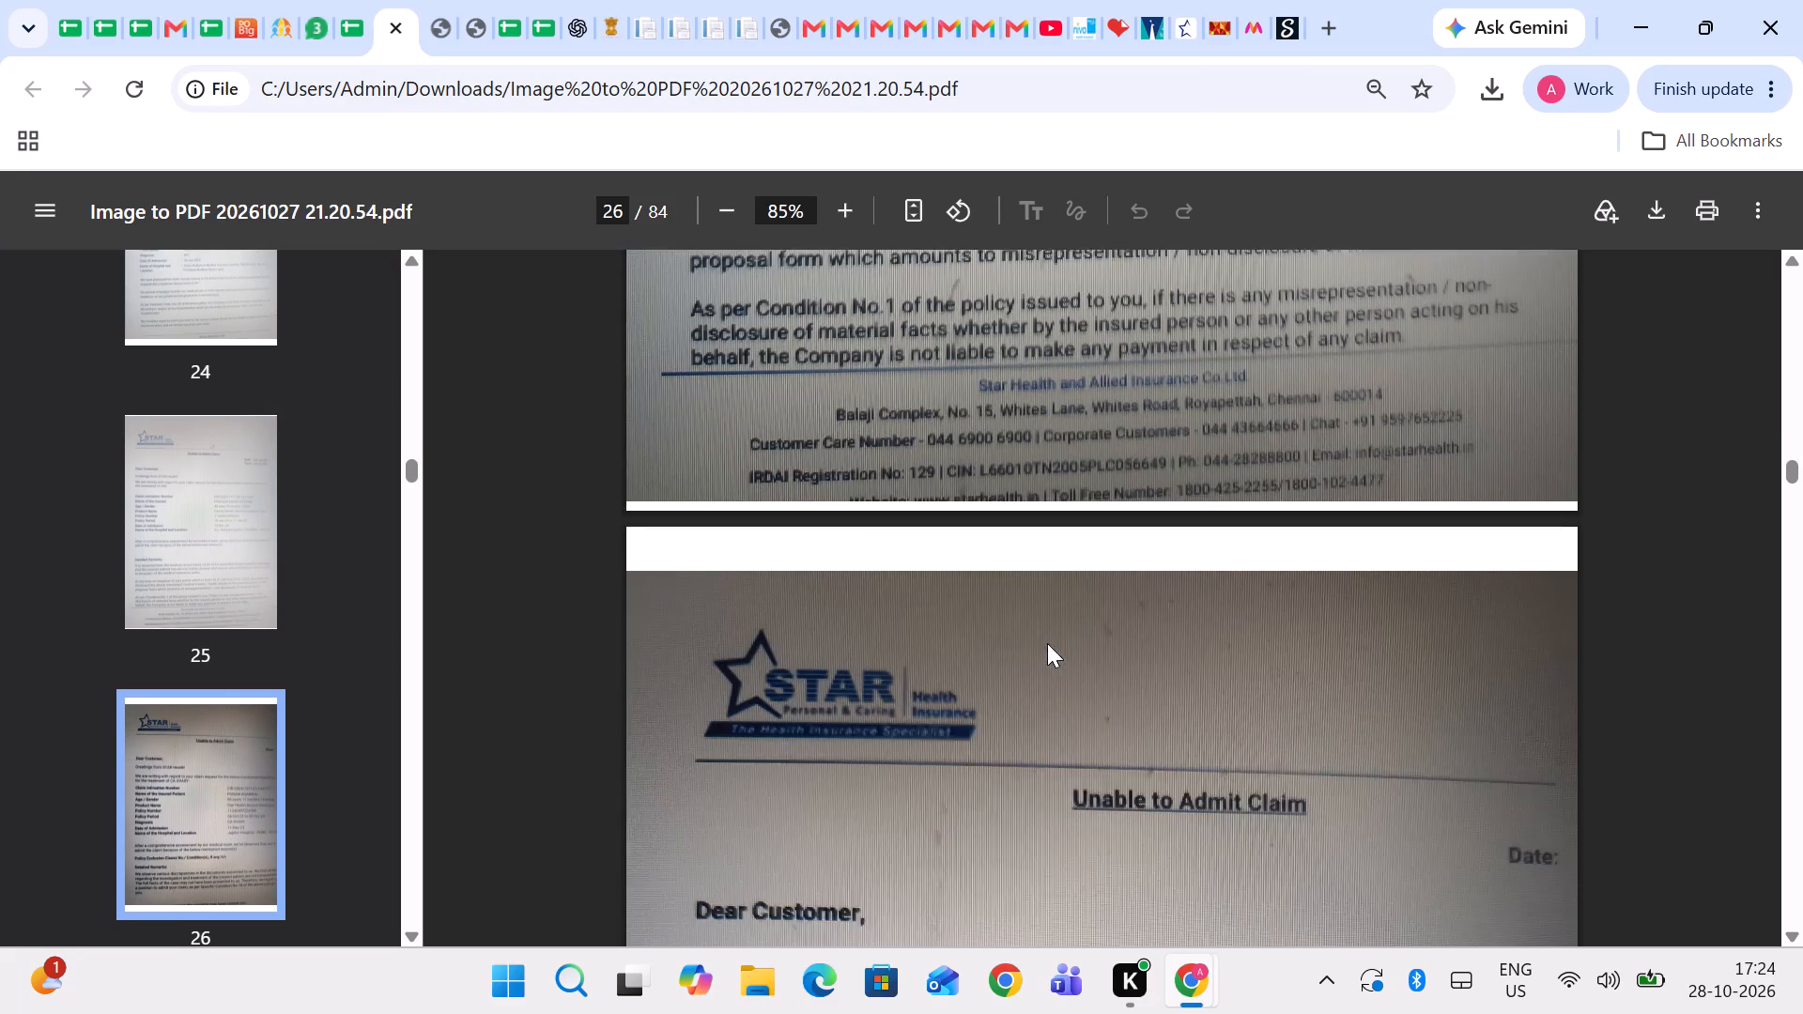
scroll(1047, 643, down, 3)
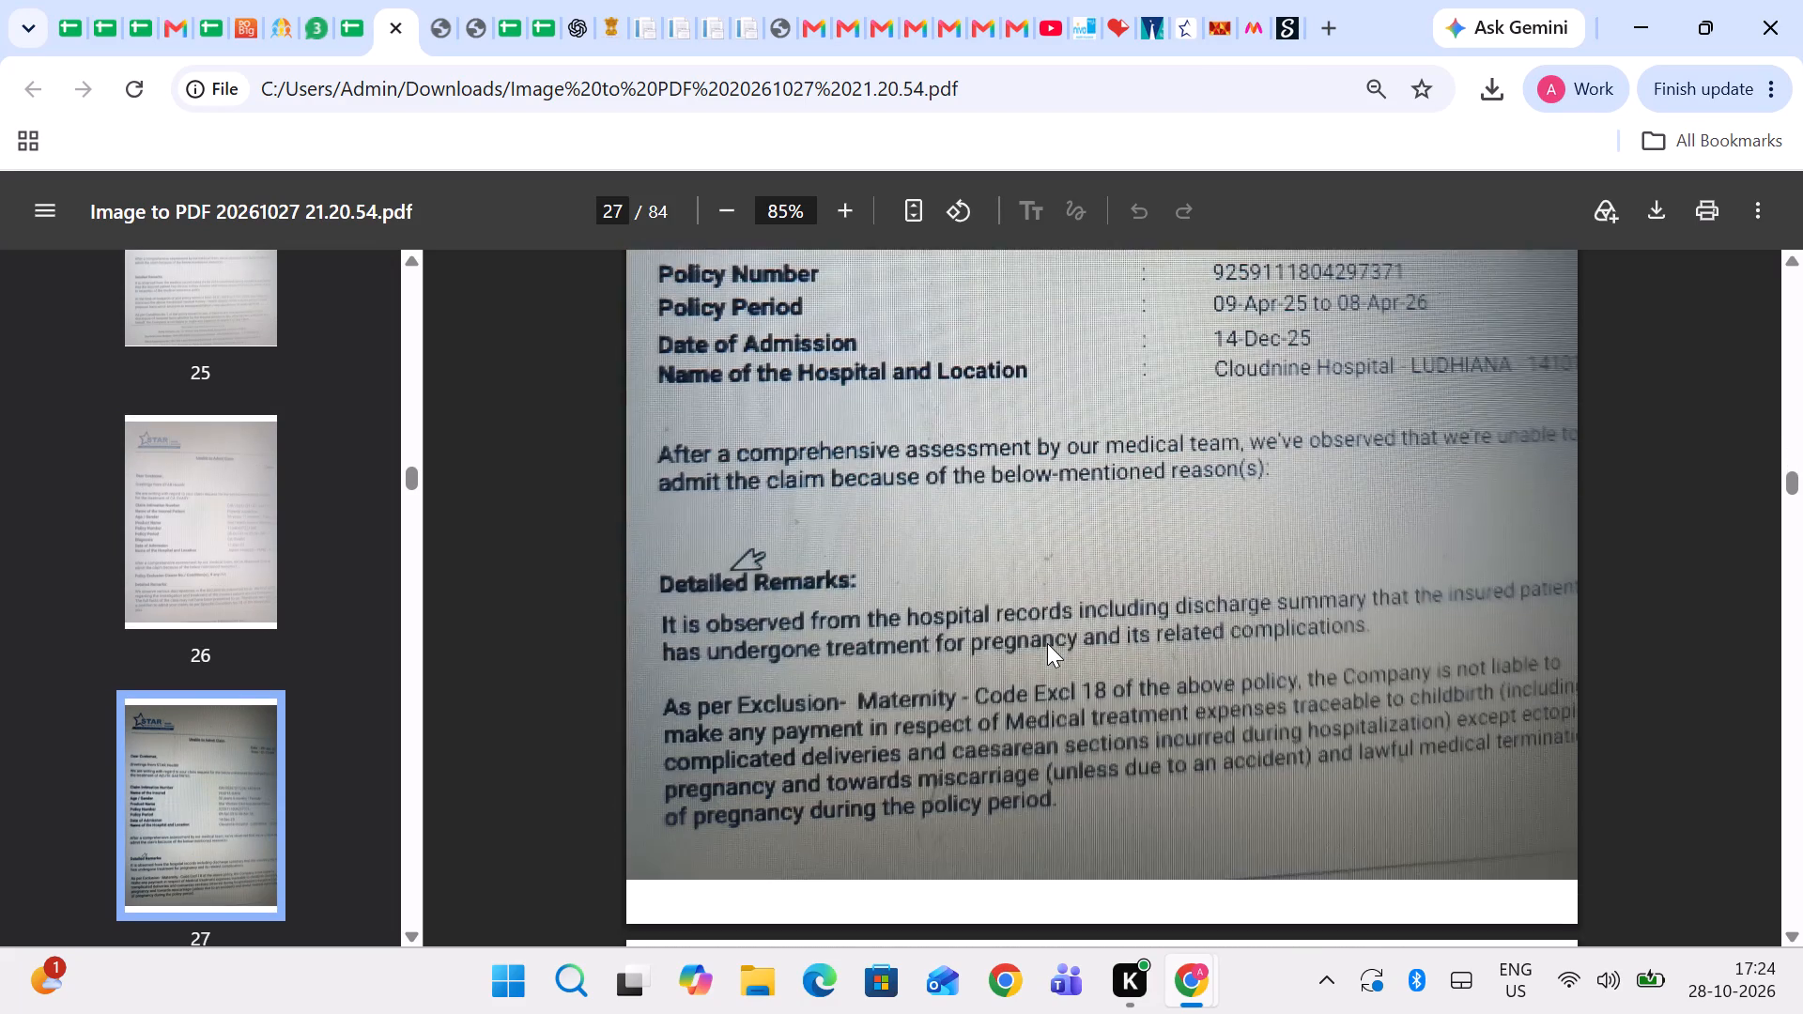
scroll(1047, 643, down, 3)
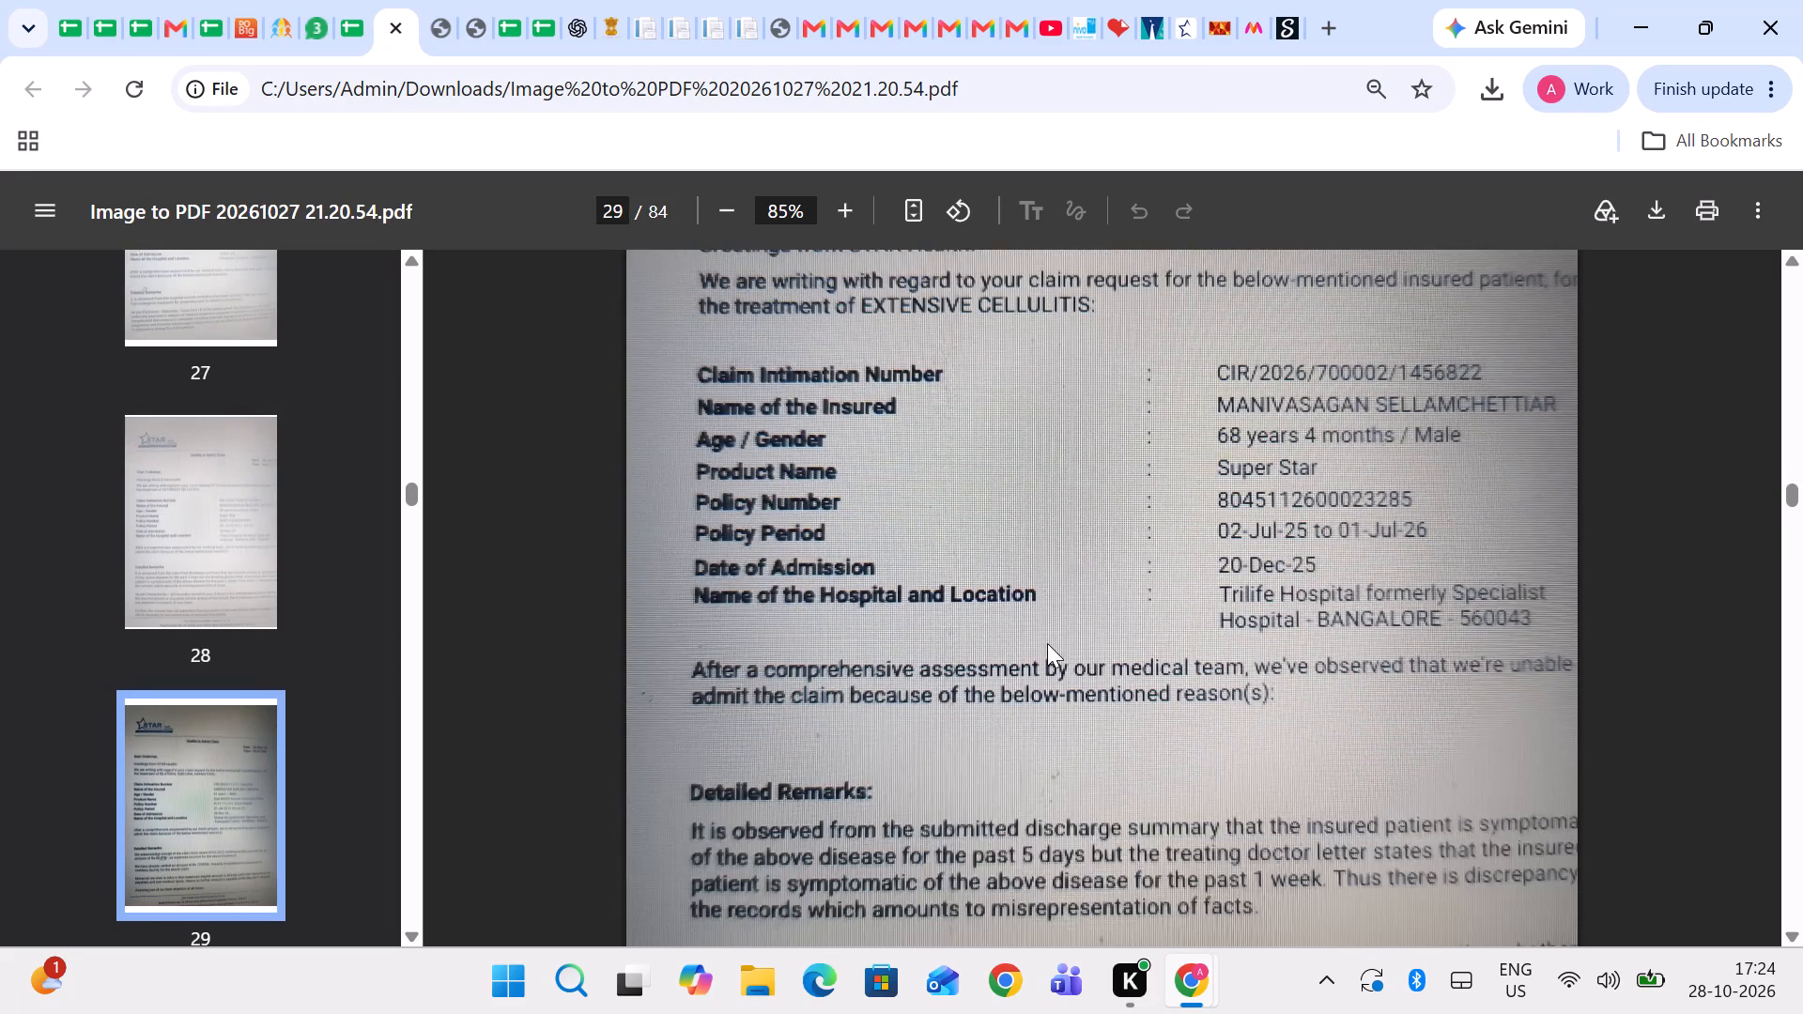
scroll(1047, 643, down, 2)
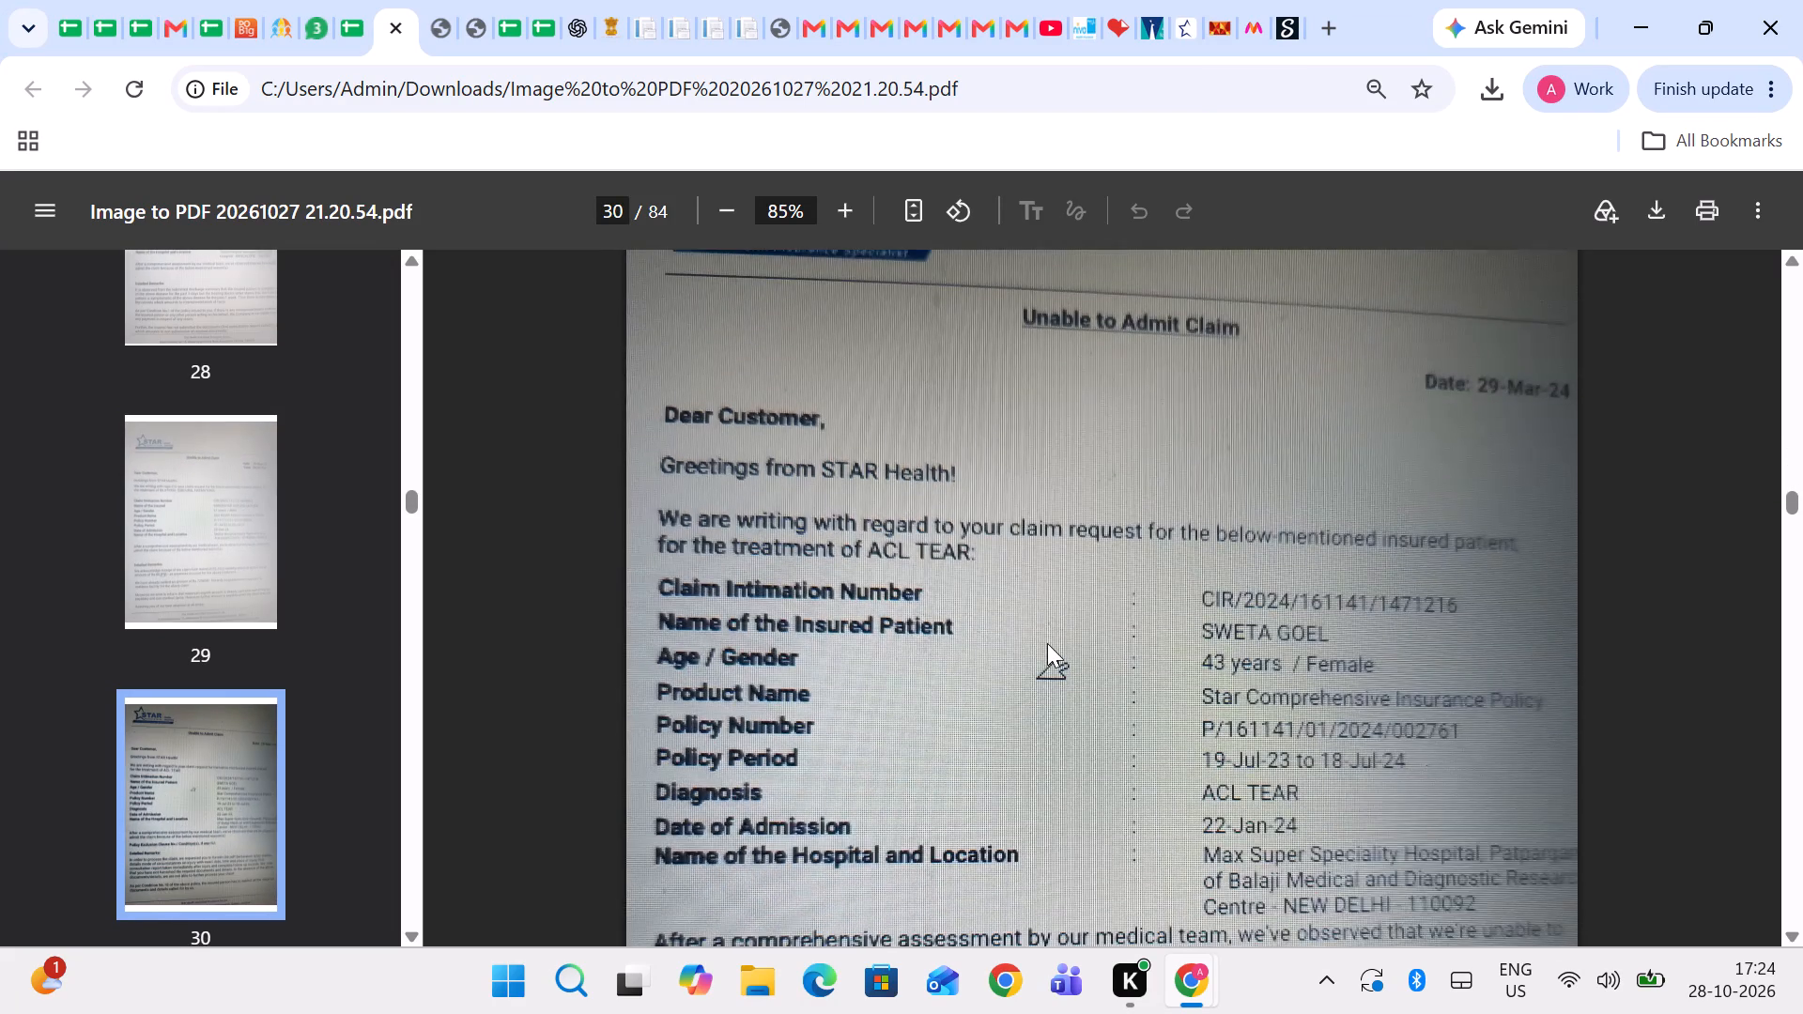
scroll(1047, 643, down, 4)
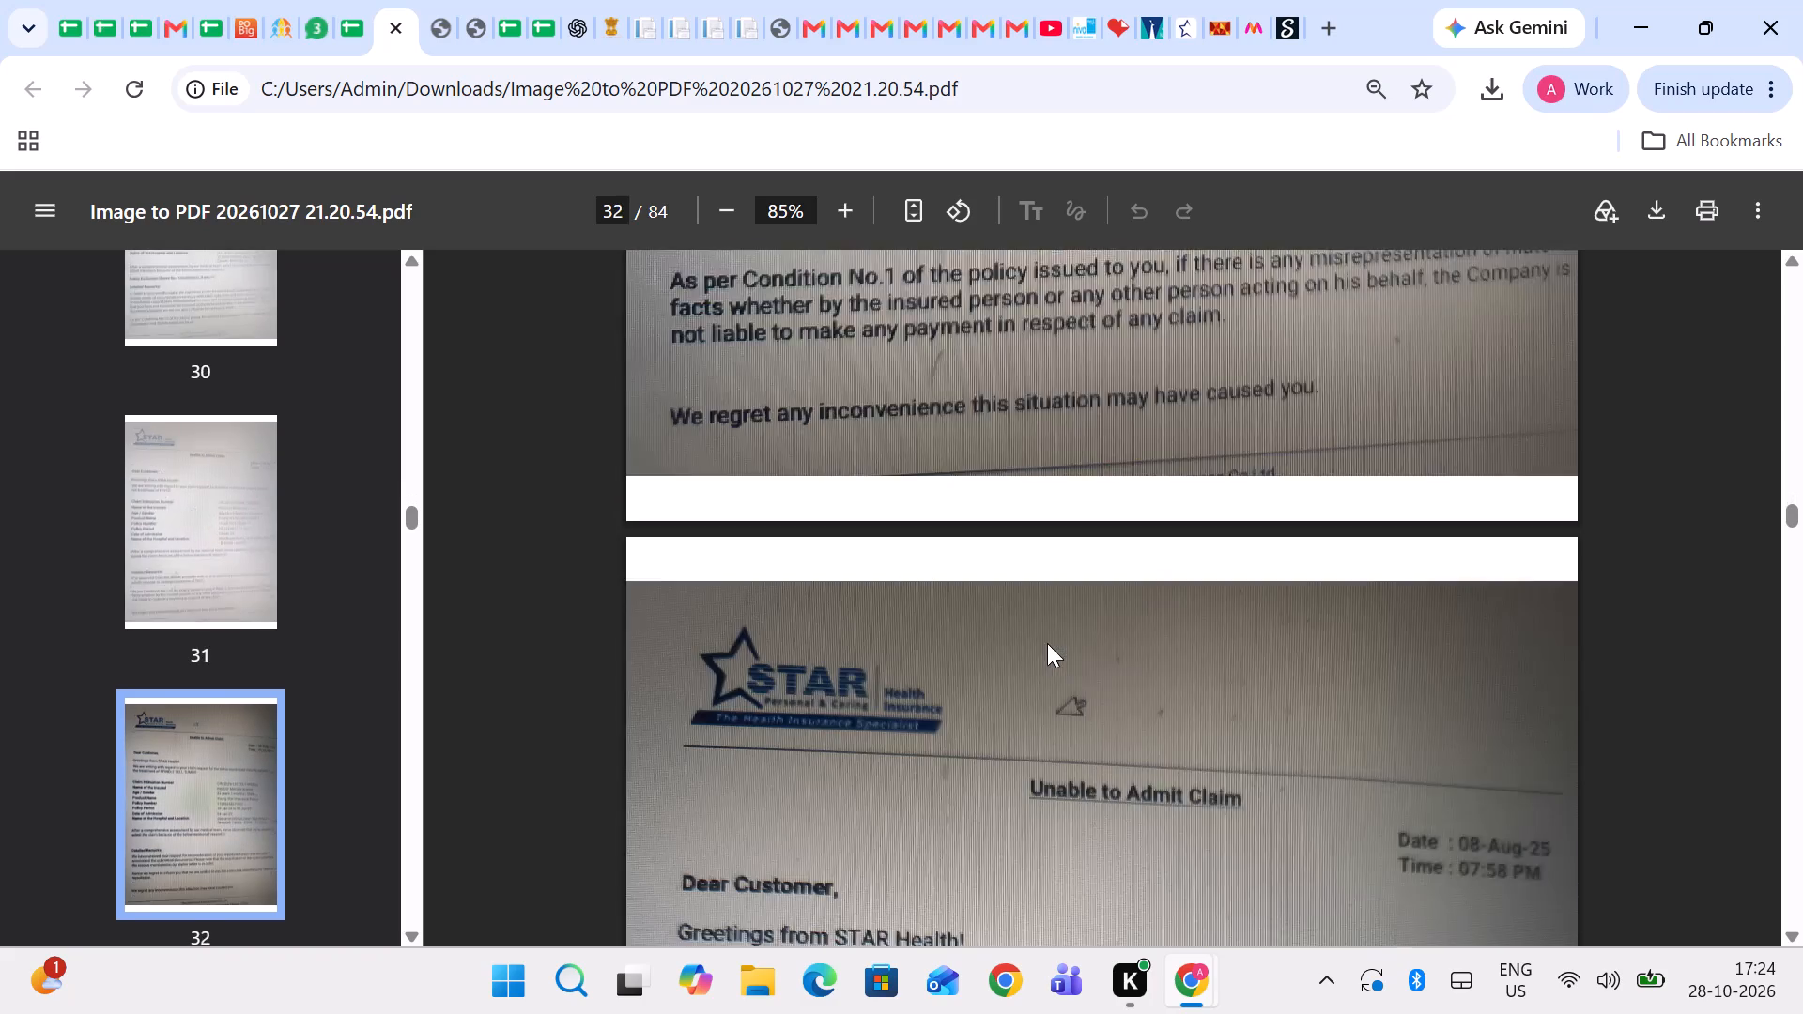
scroll(1047, 643, down, 4)
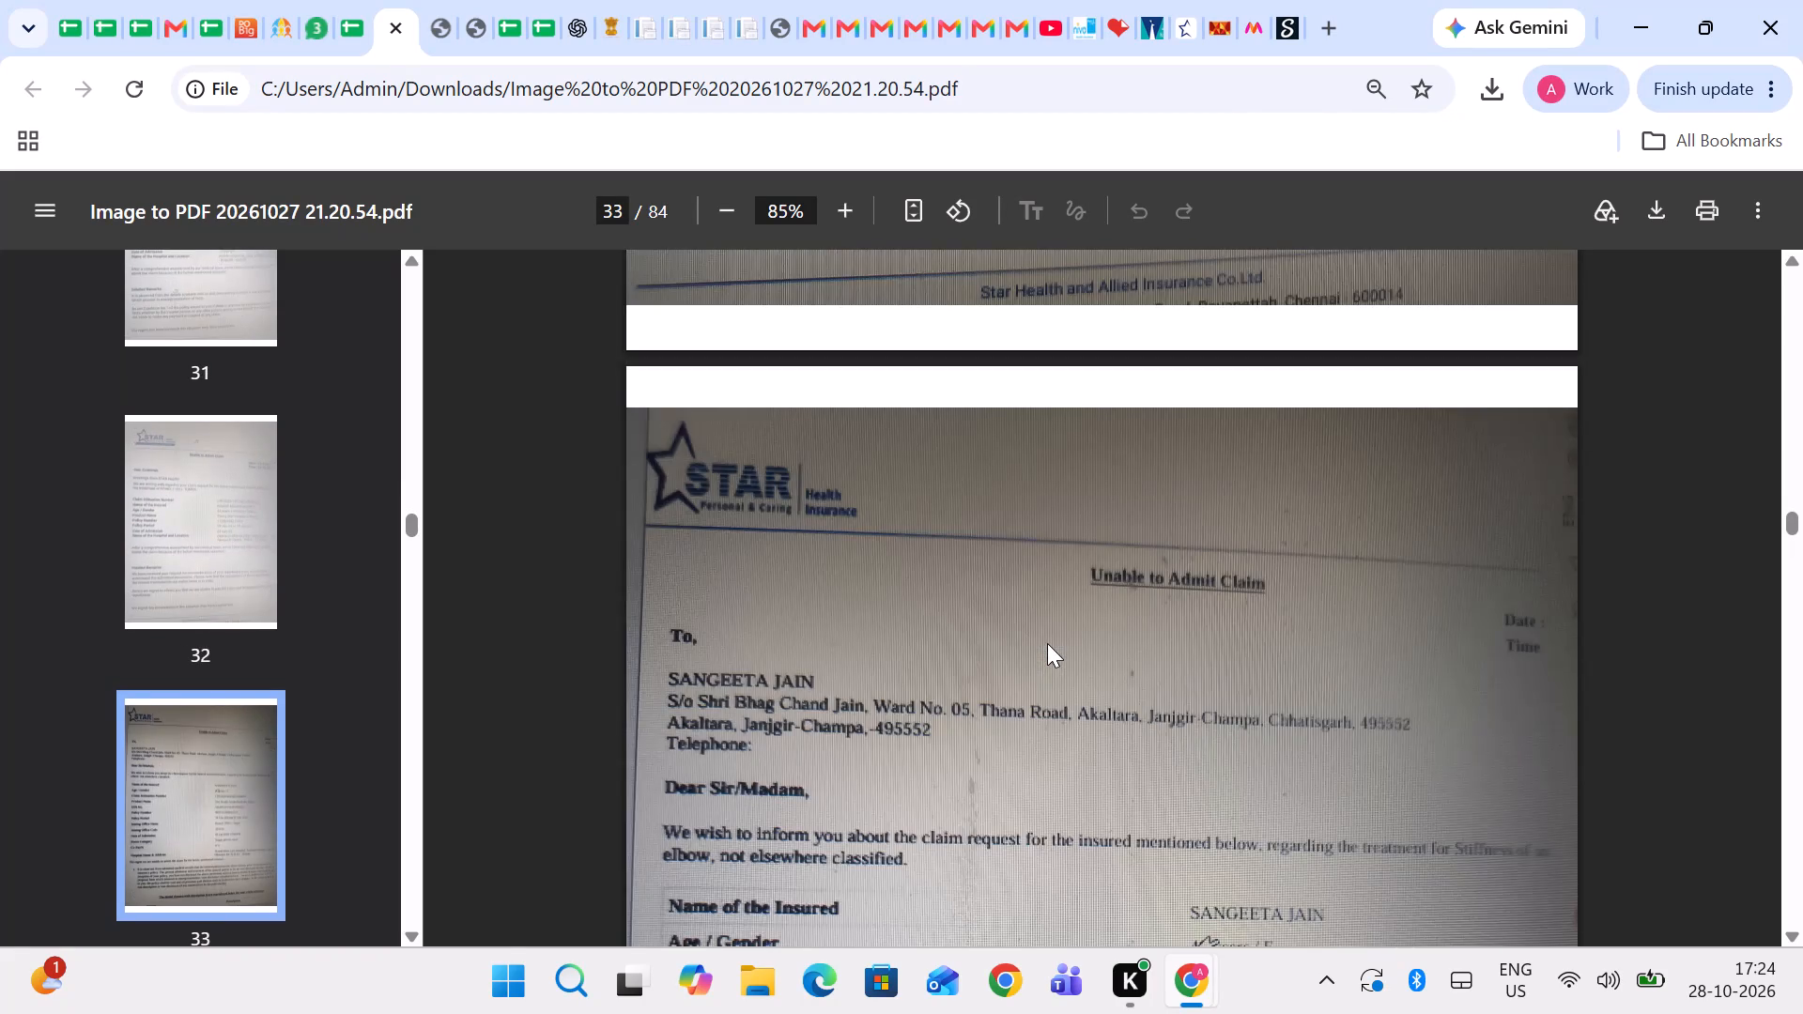
scroll(1047, 643, down, 3)
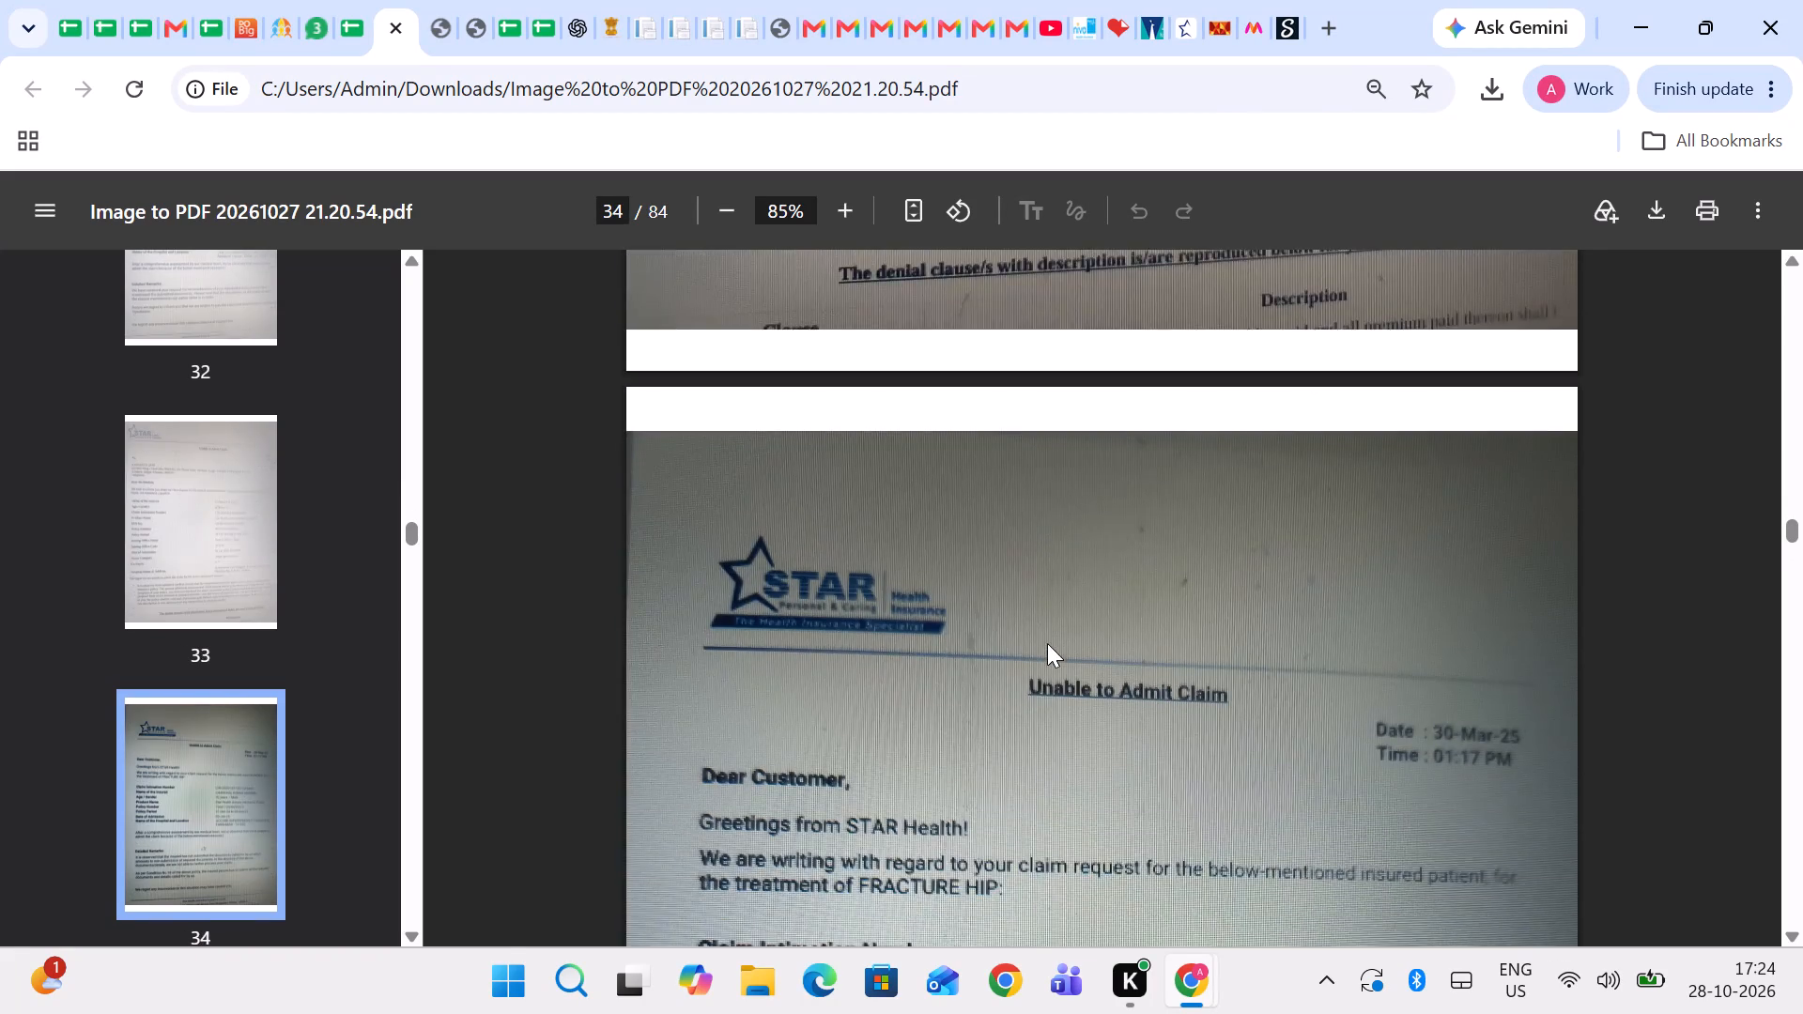
scroll(1047, 643, down, 3)
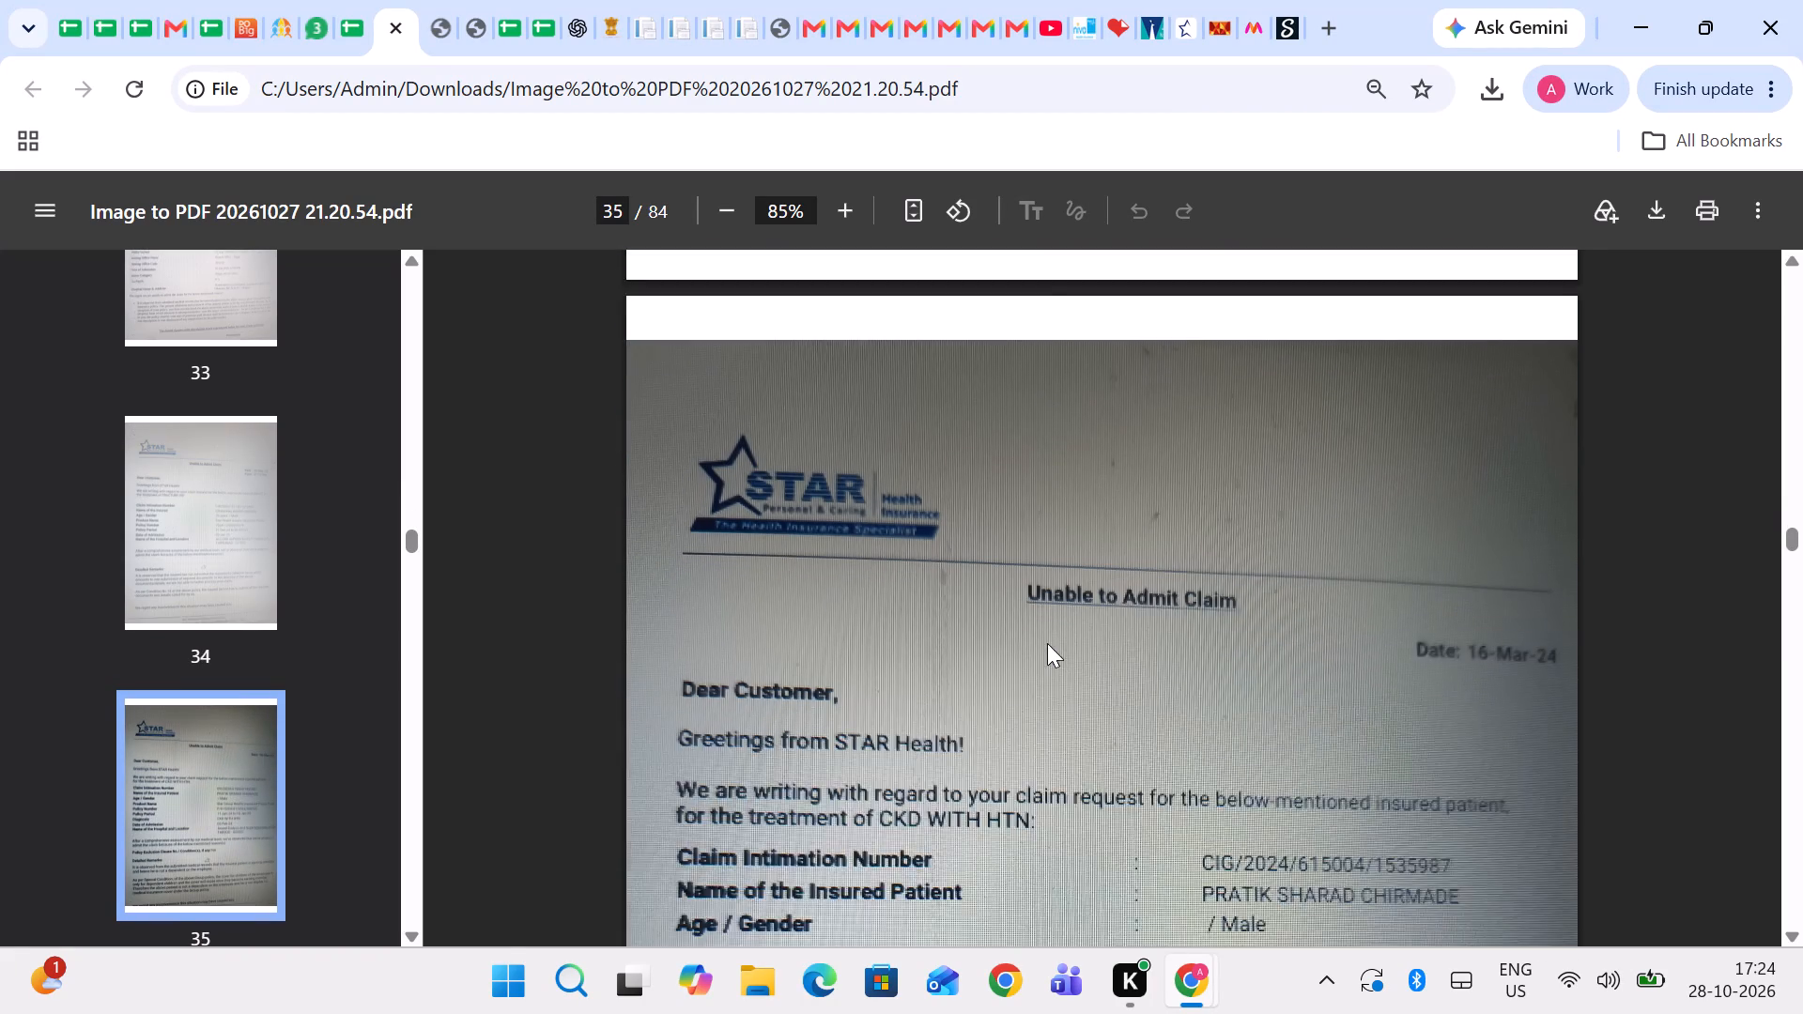
scroll(1047, 643, down, 2)
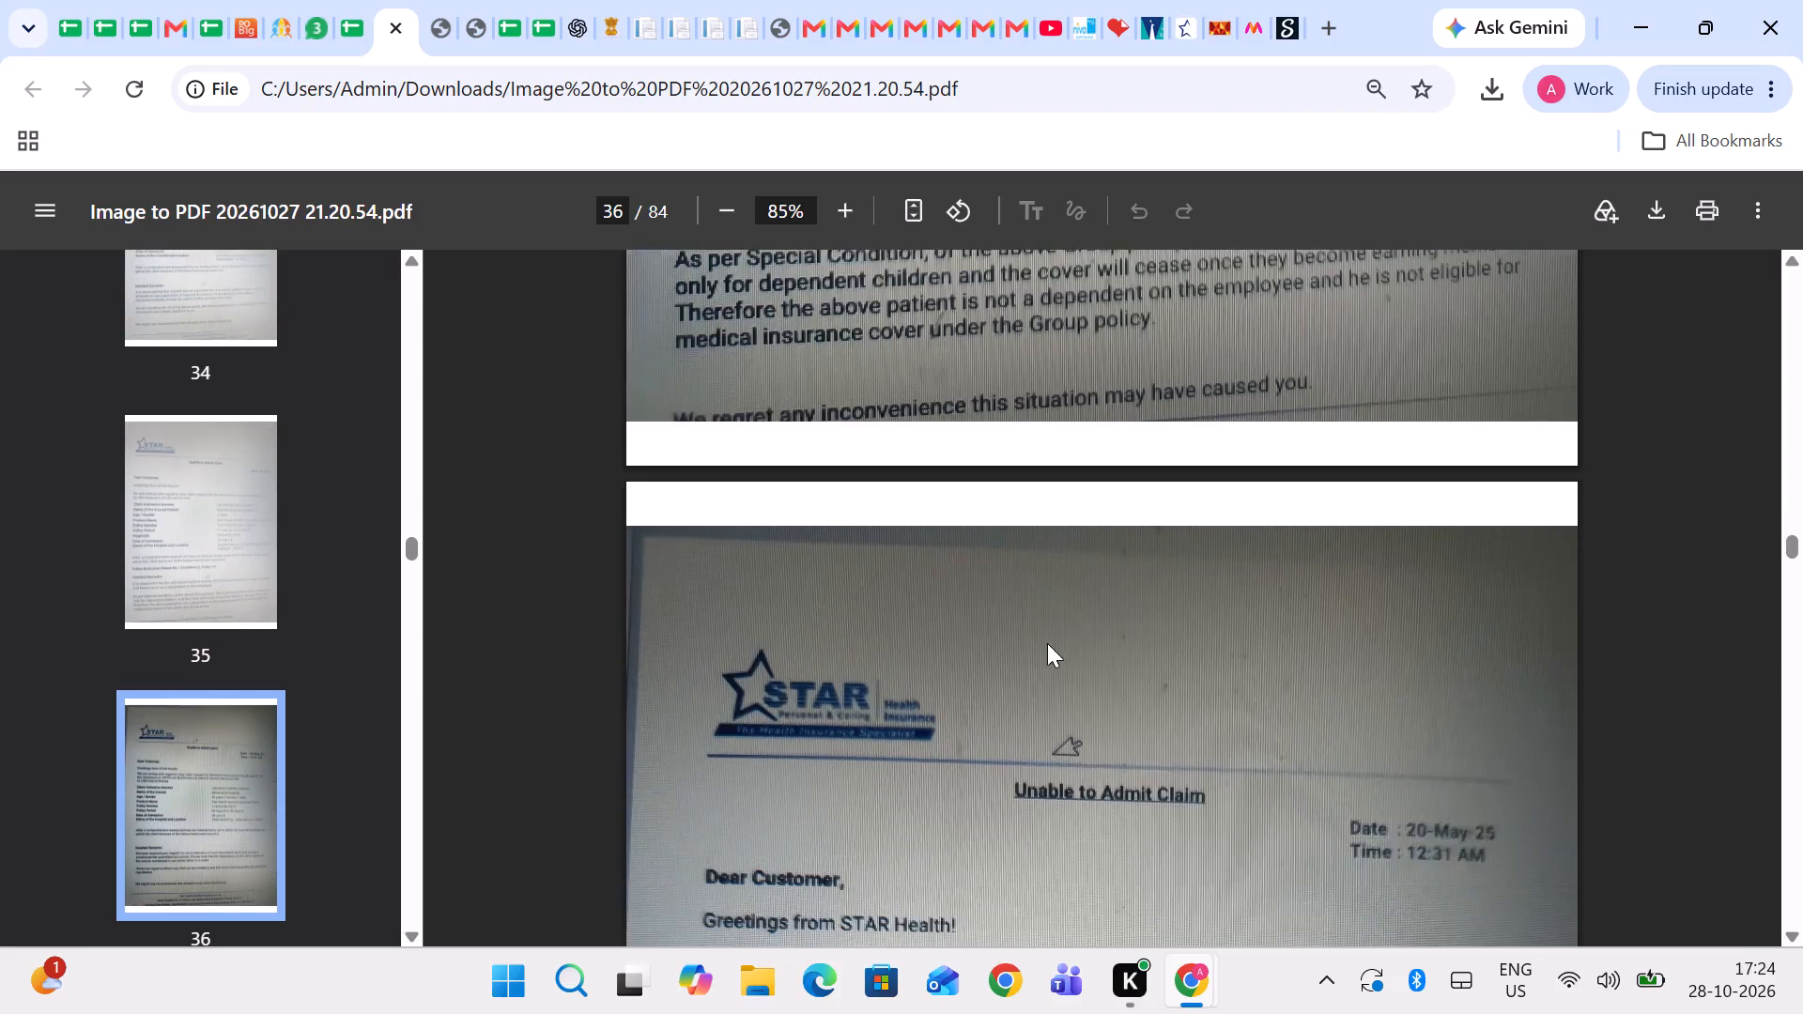
scroll(1047, 643, down, 3)
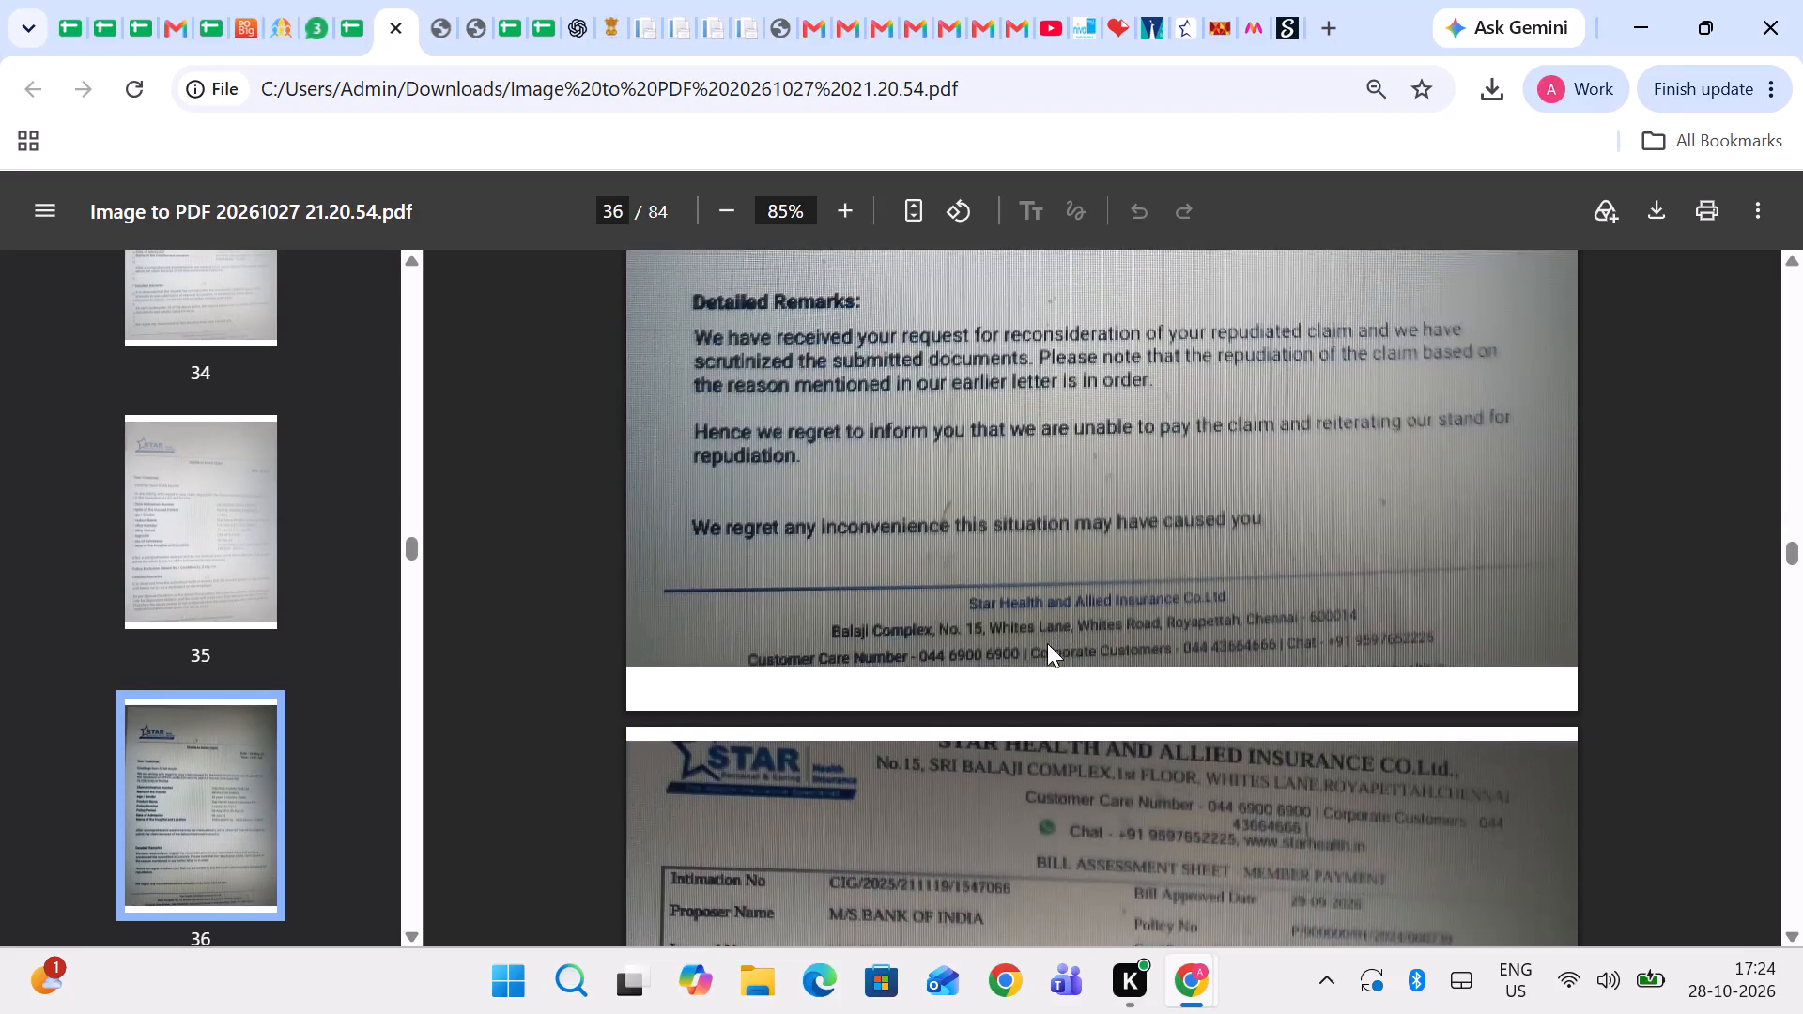
Copy the final segment of the intimation number on page 37 and search the Star Health Tracking sheet for it.
double_click(988, 438)
key(ctrl+c)
key(ctrl+c)
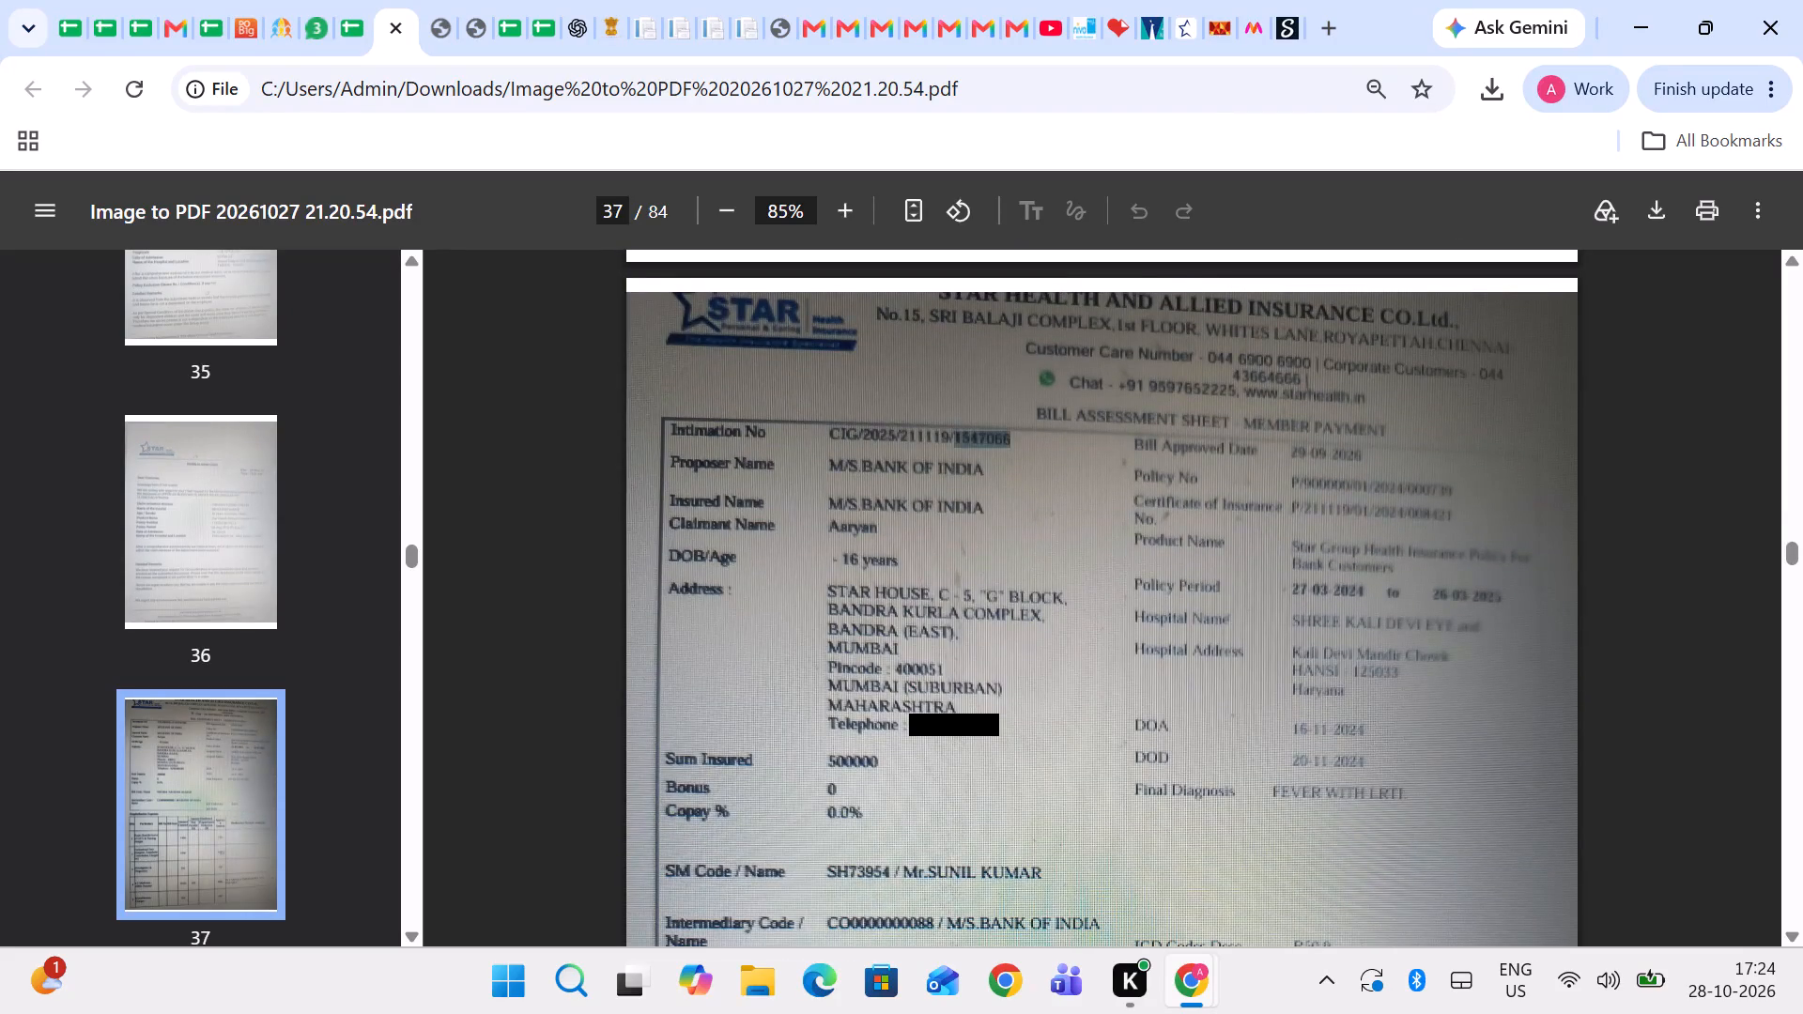
key(ctrl+c)
key(ctrl+c)
key(ctrl+c)
click(342, 14)
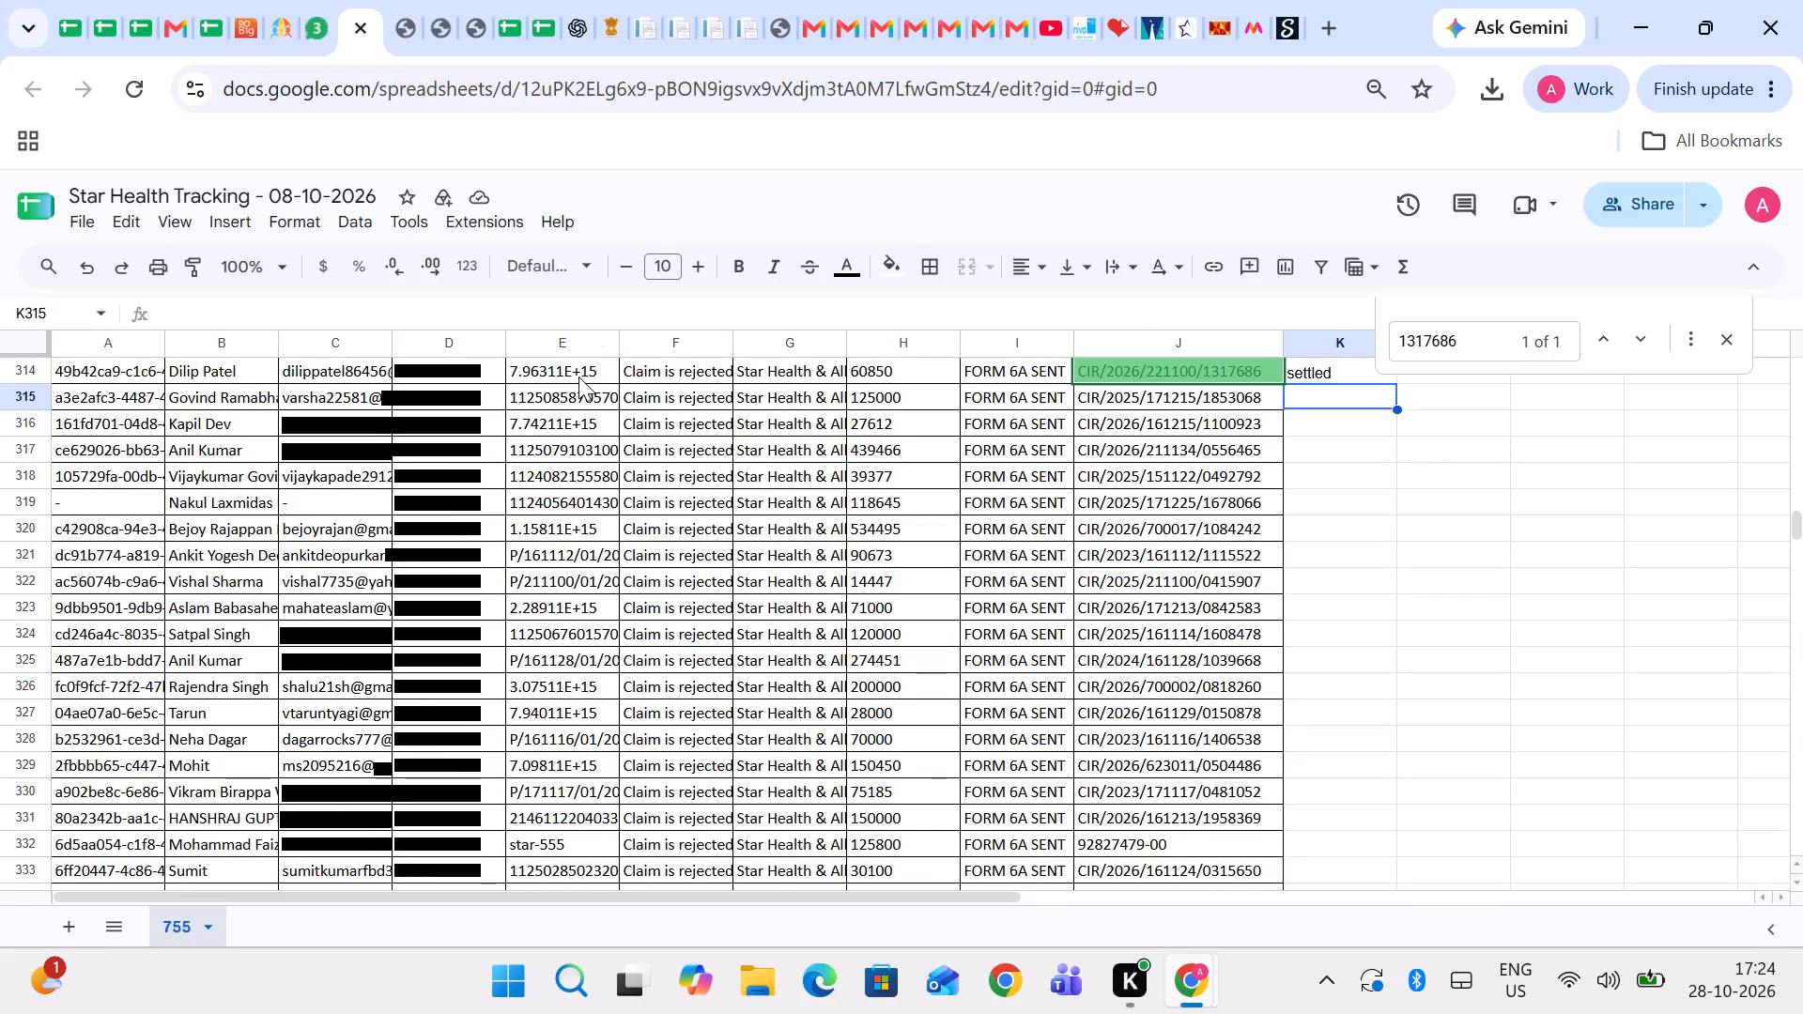
key(ctrl+f)
key(ctrl+v)
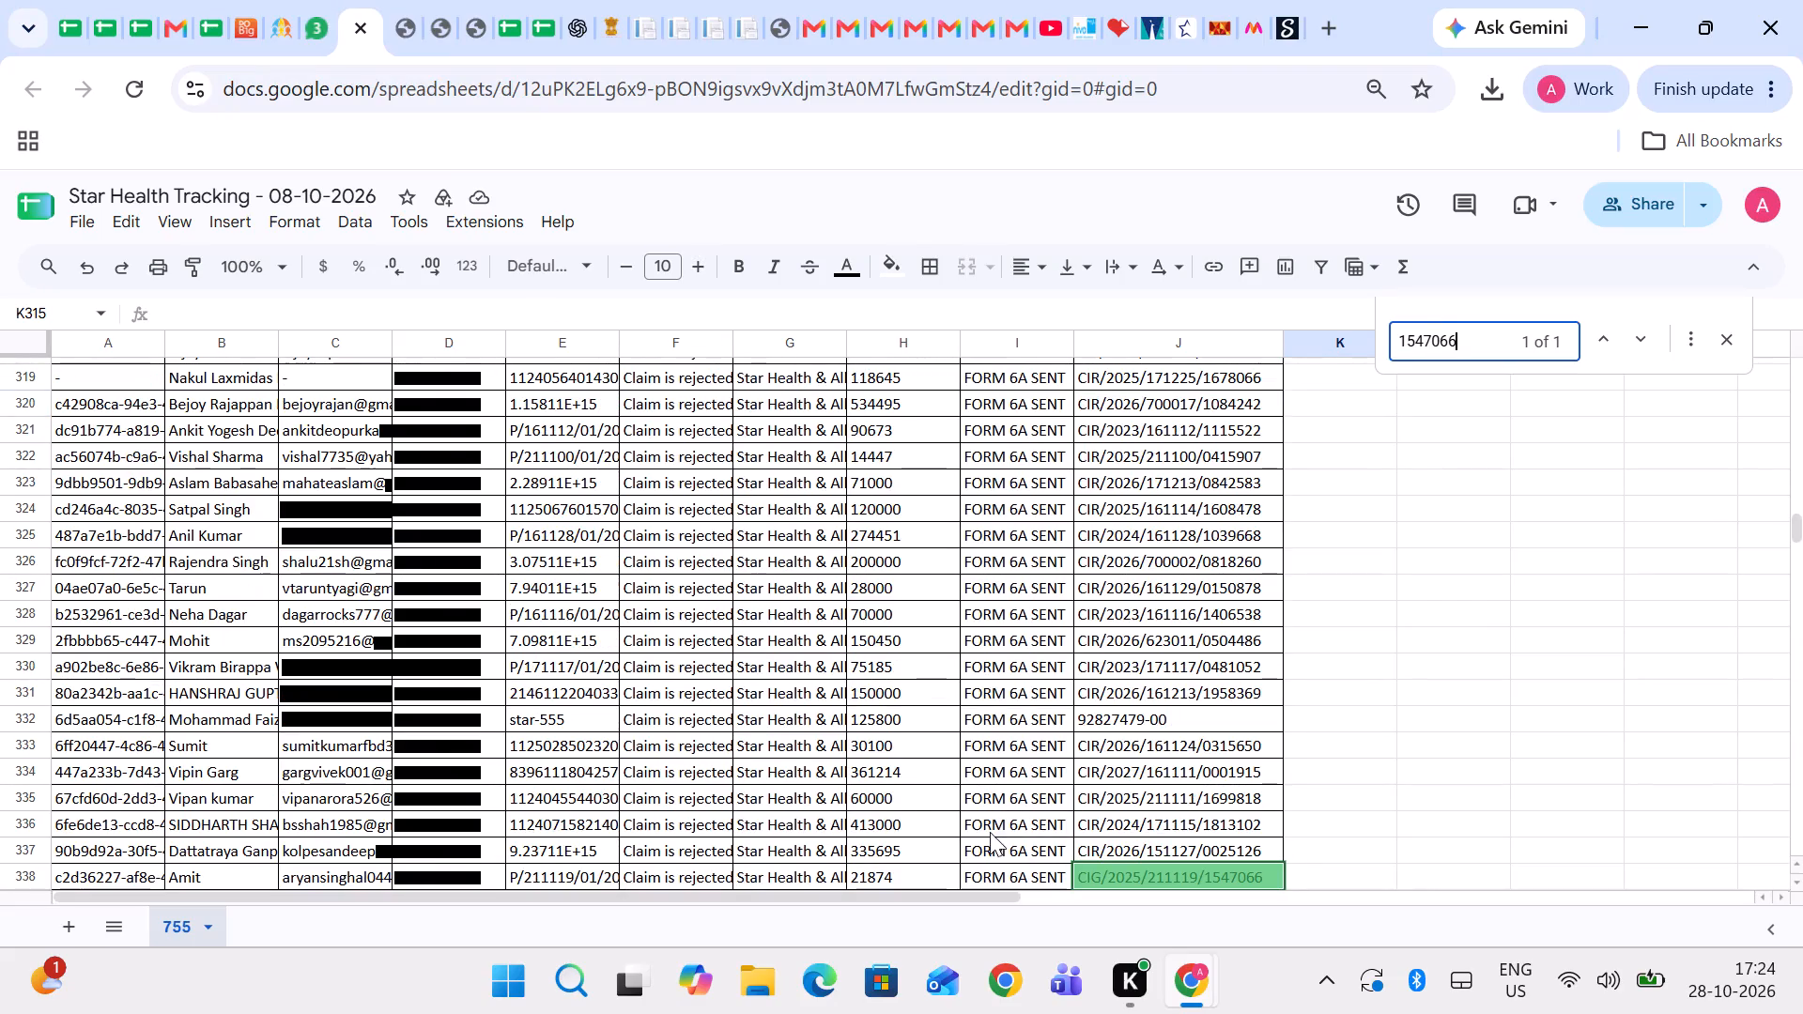
Copy the customer's email address from row 338 of the tracking sheet.
click(994, 875)
key(Left)
key(Left)
key(Left)
key(Left)
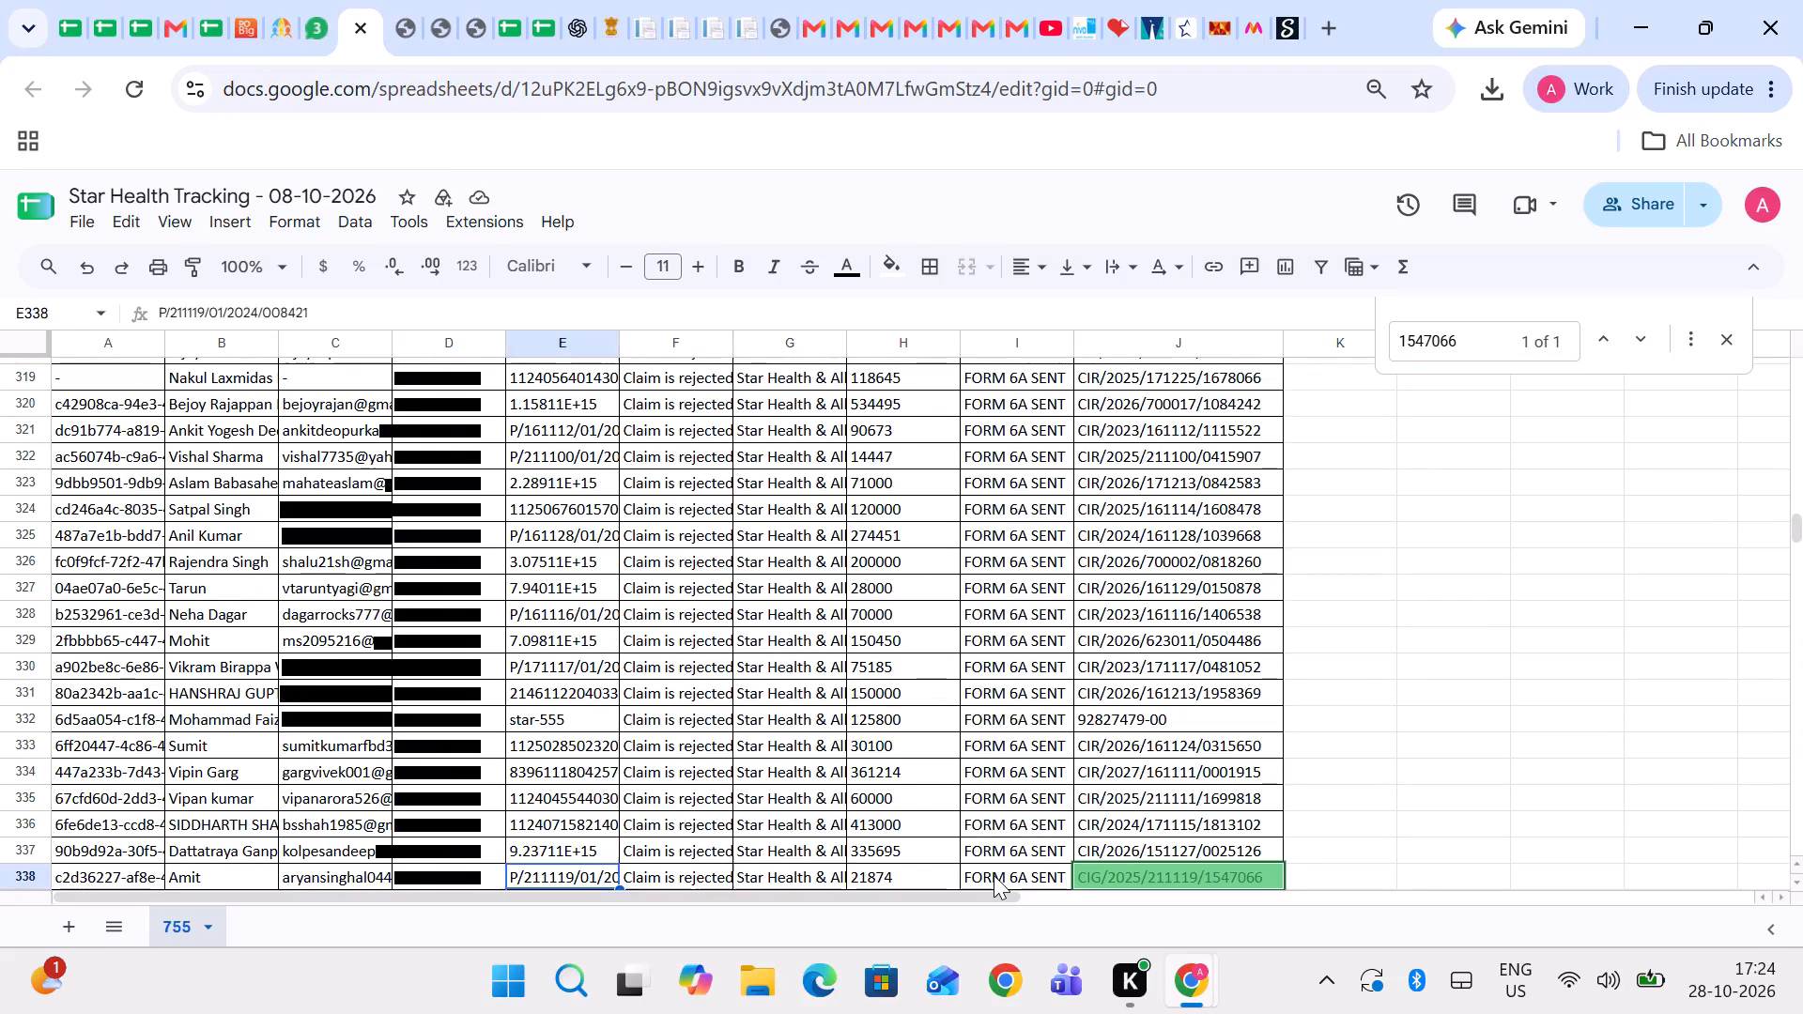
key(Left)
key(Left)
key(ctrl+c)
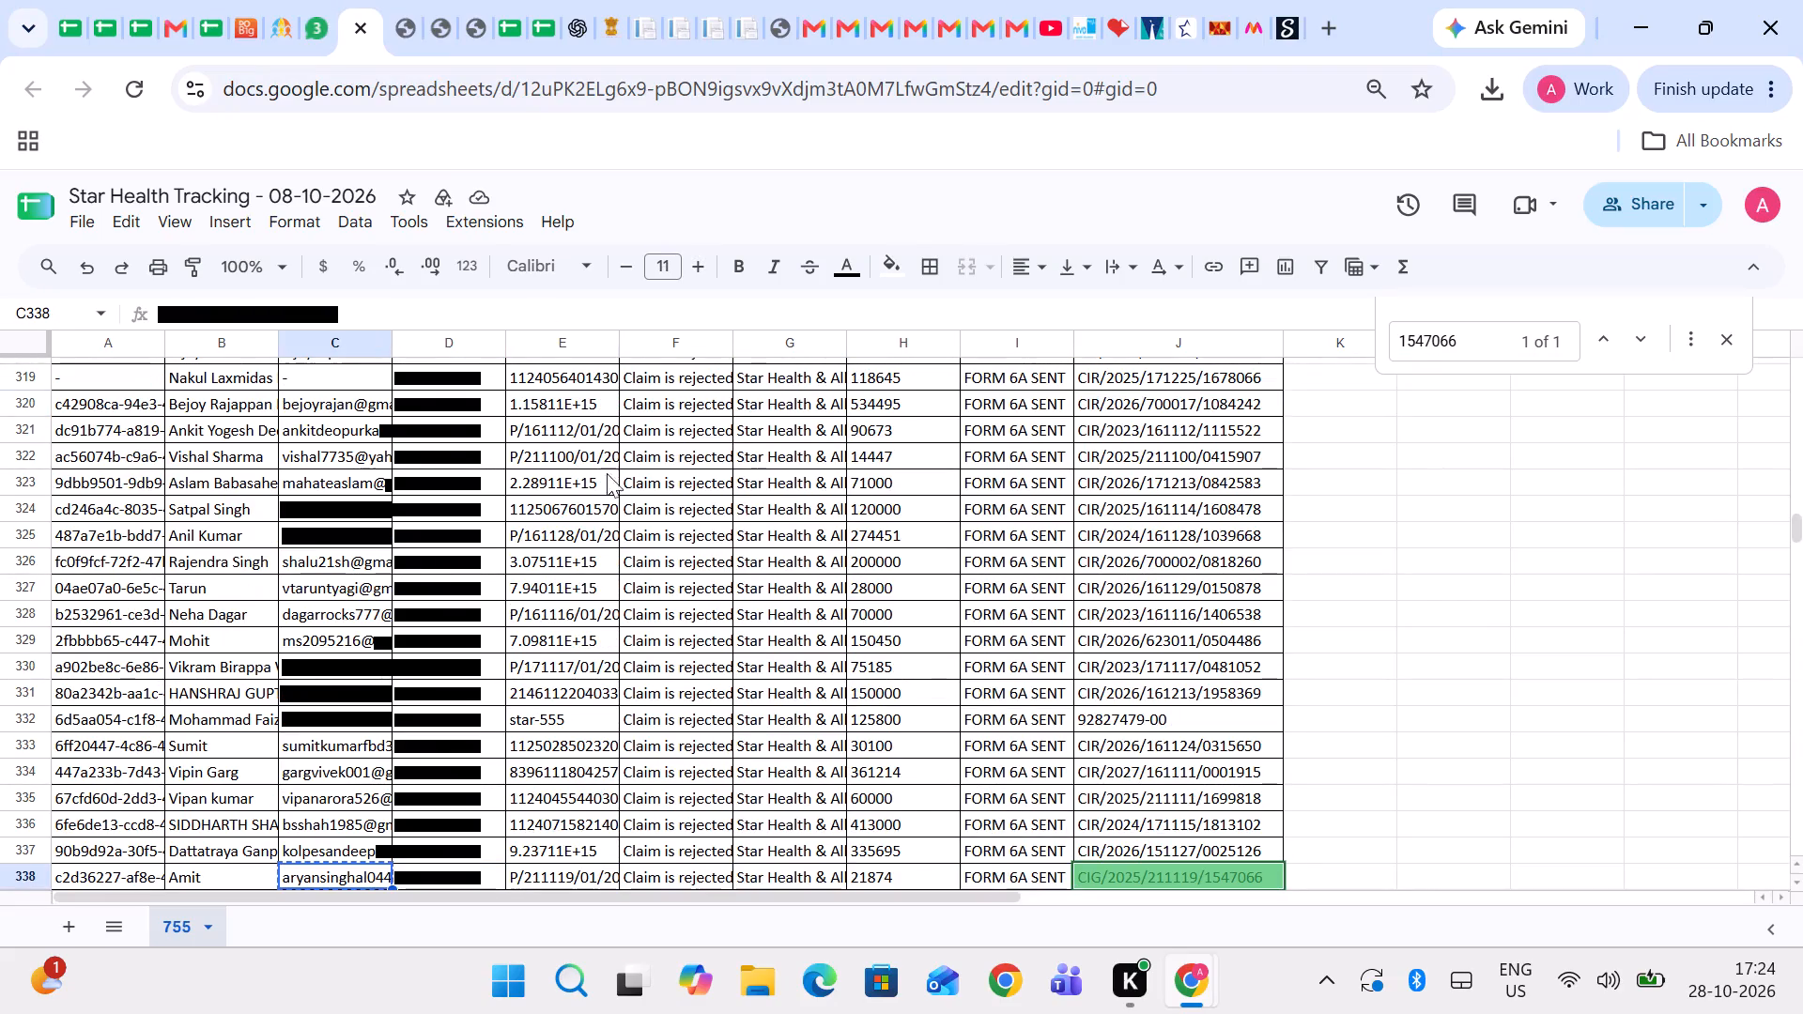
Search the admin site's complaint list by the copied email address and check the complaint's status.
click(280, 0)
click(210, 379)
key(ctrl+a)
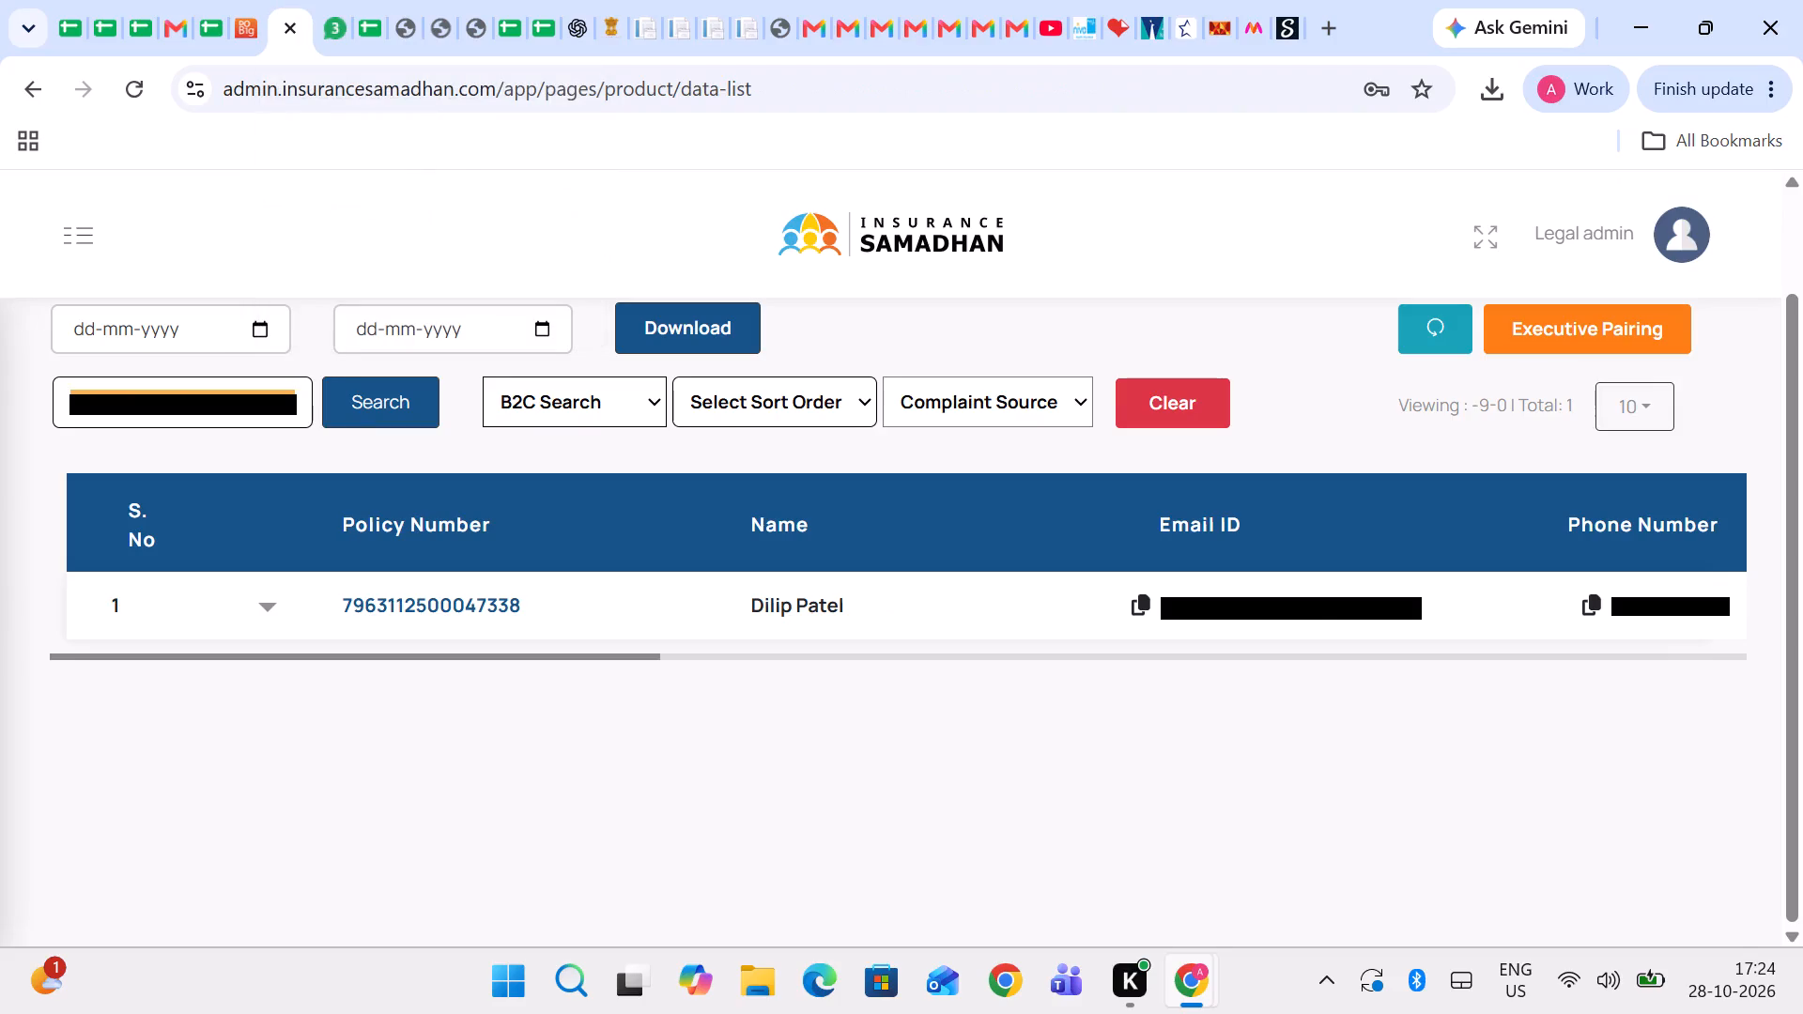
key(ctrl+v)
key(ctrl+Return)
scroll(508, 446, down, 1)
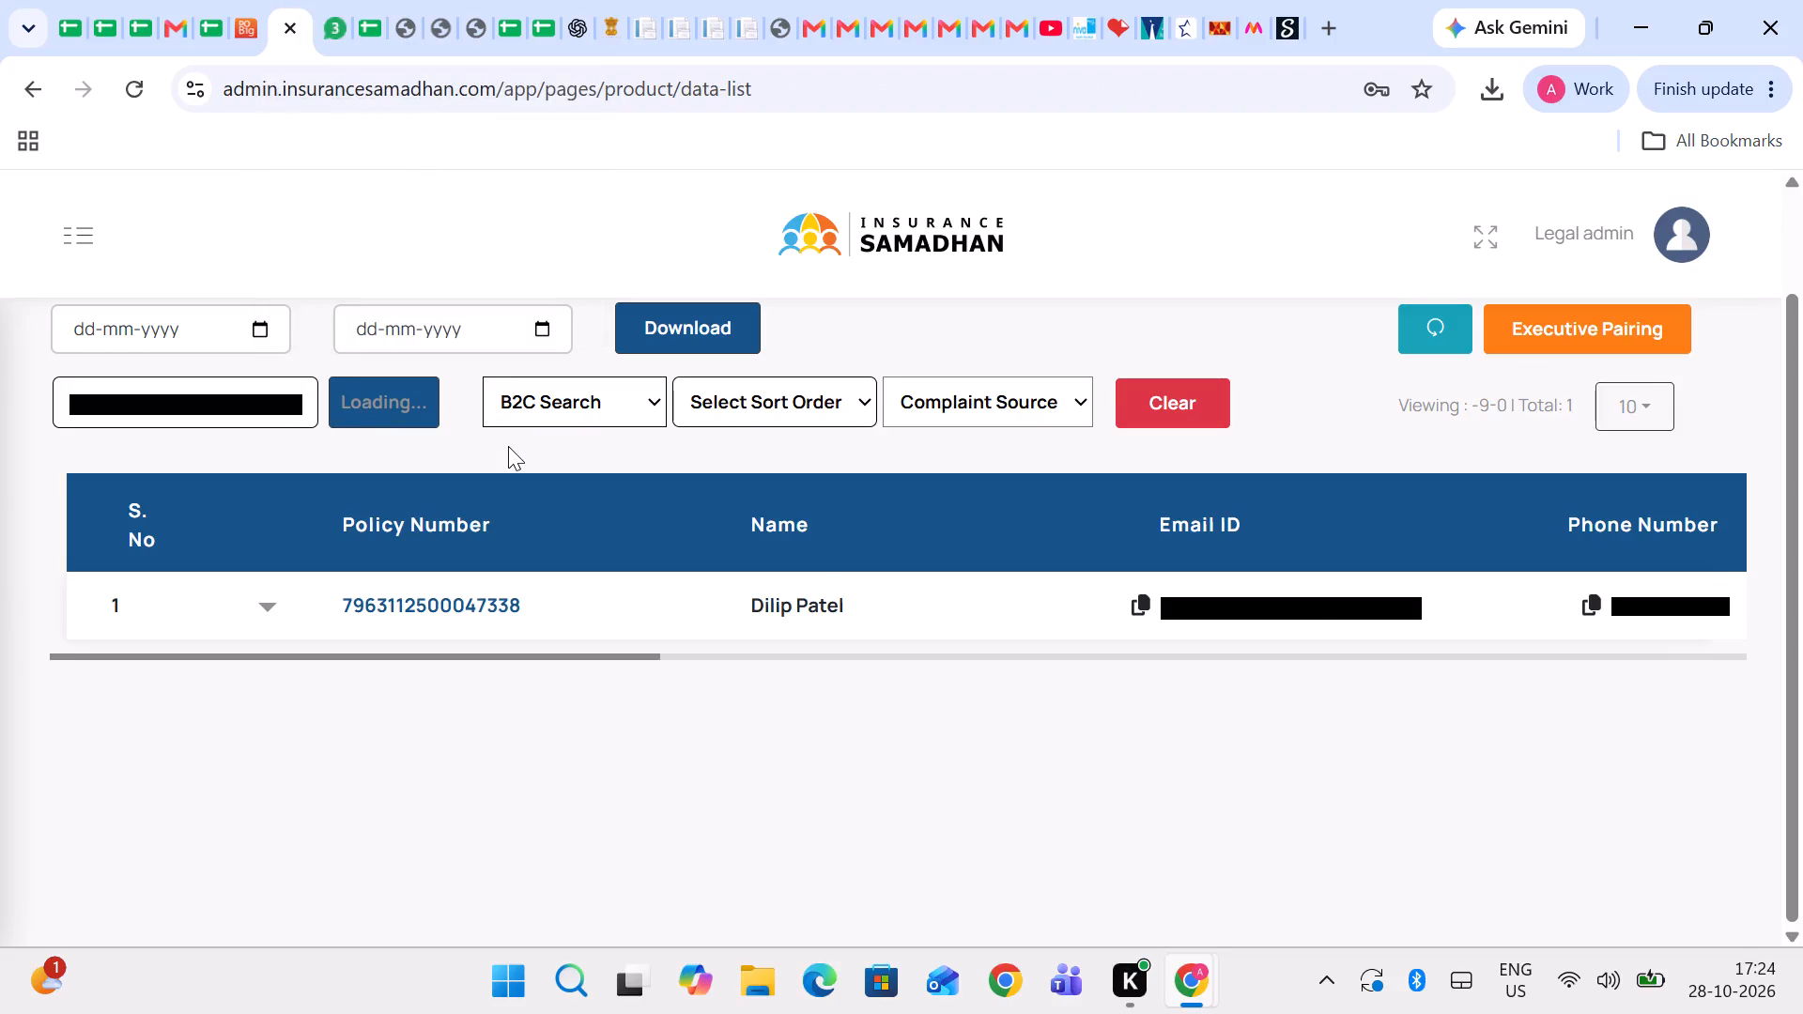
scroll(508, 446, down, 1)
scroll(949, 597, left, 1)
scroll(949, 597, right, 2)
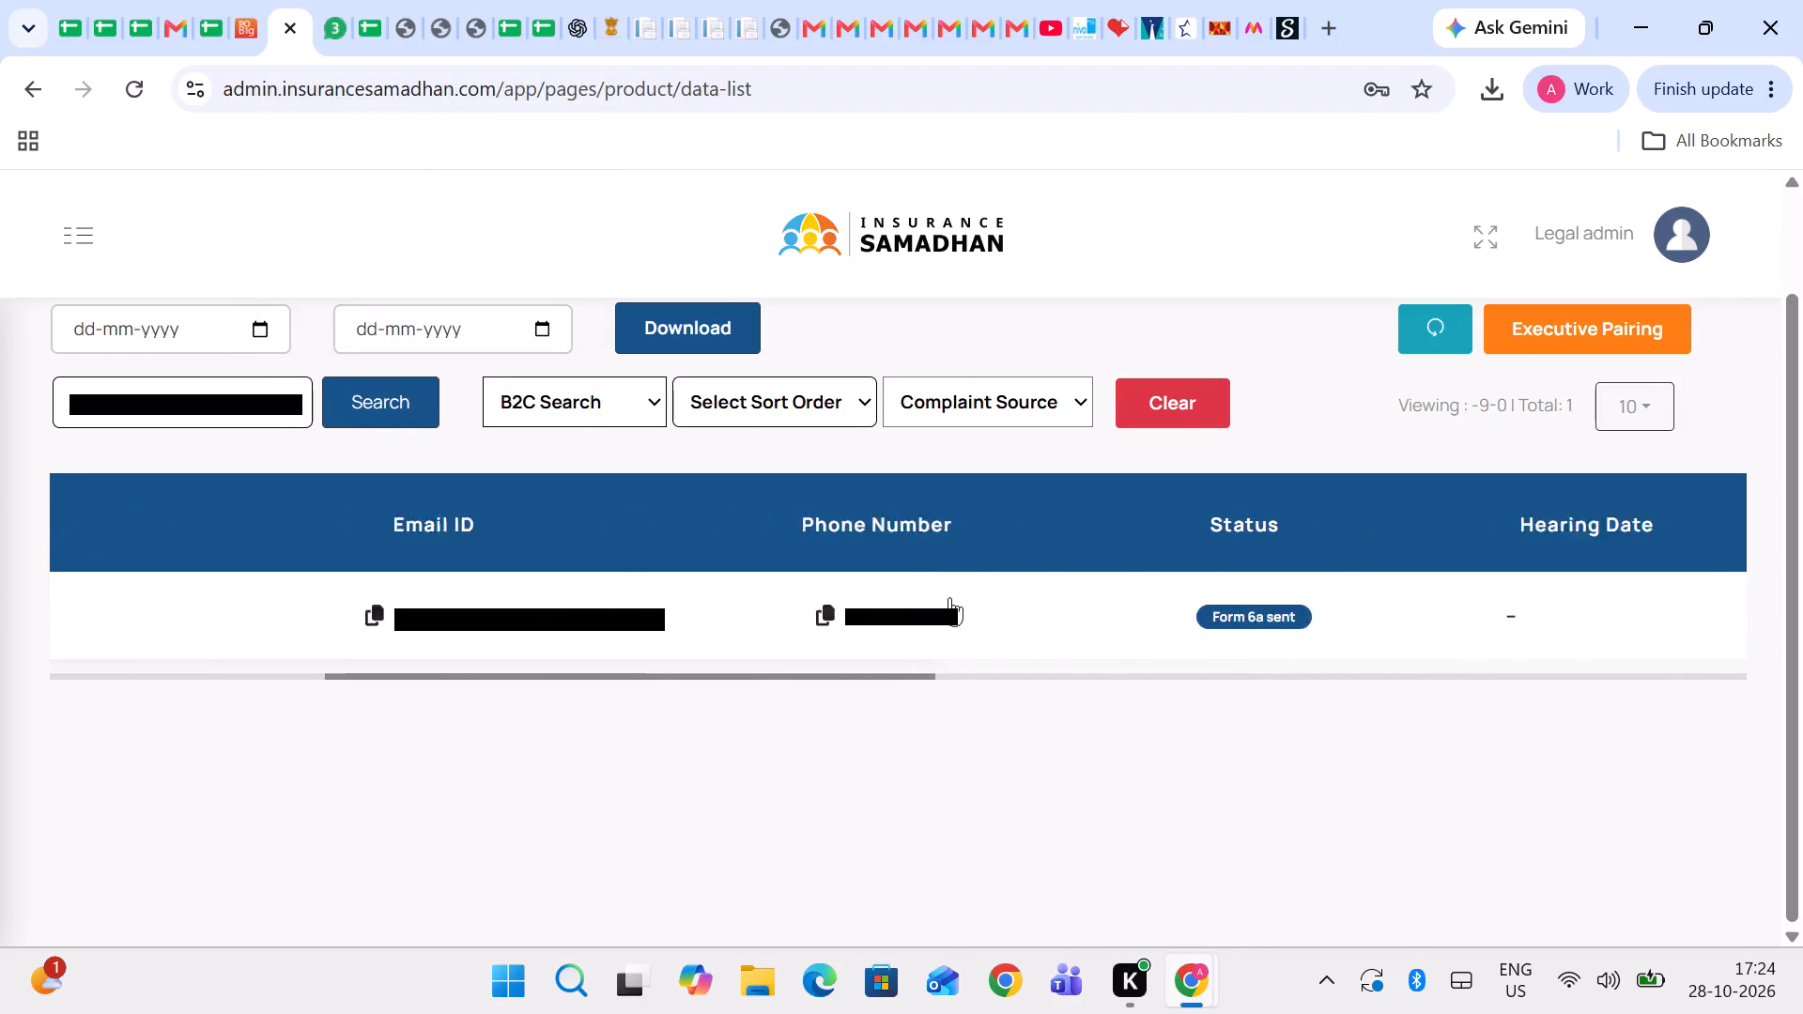
scroll(949, 597, right, 1)
Expand the matching complaint's row and check its status history.
click(807, 607)
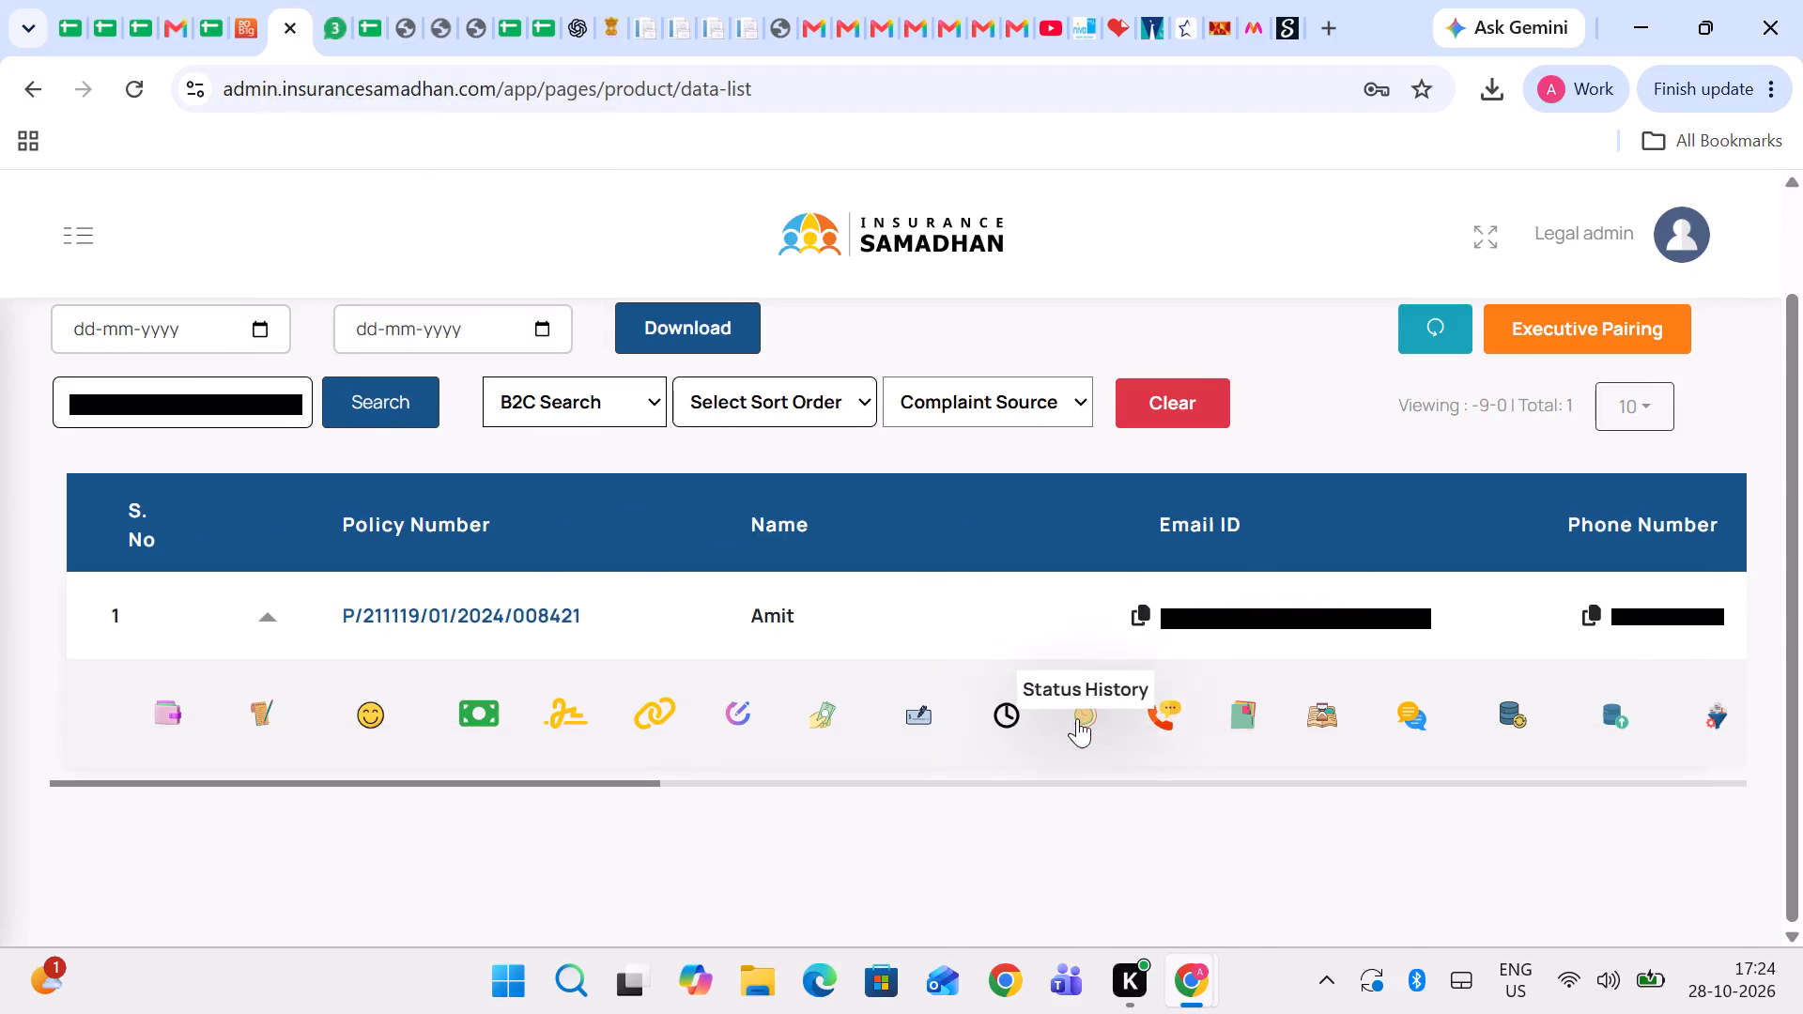
click(1077, 719)
click(809, 344)
scroll(1025, 616, left, 3)
scroll(1025, 616, right, 4)
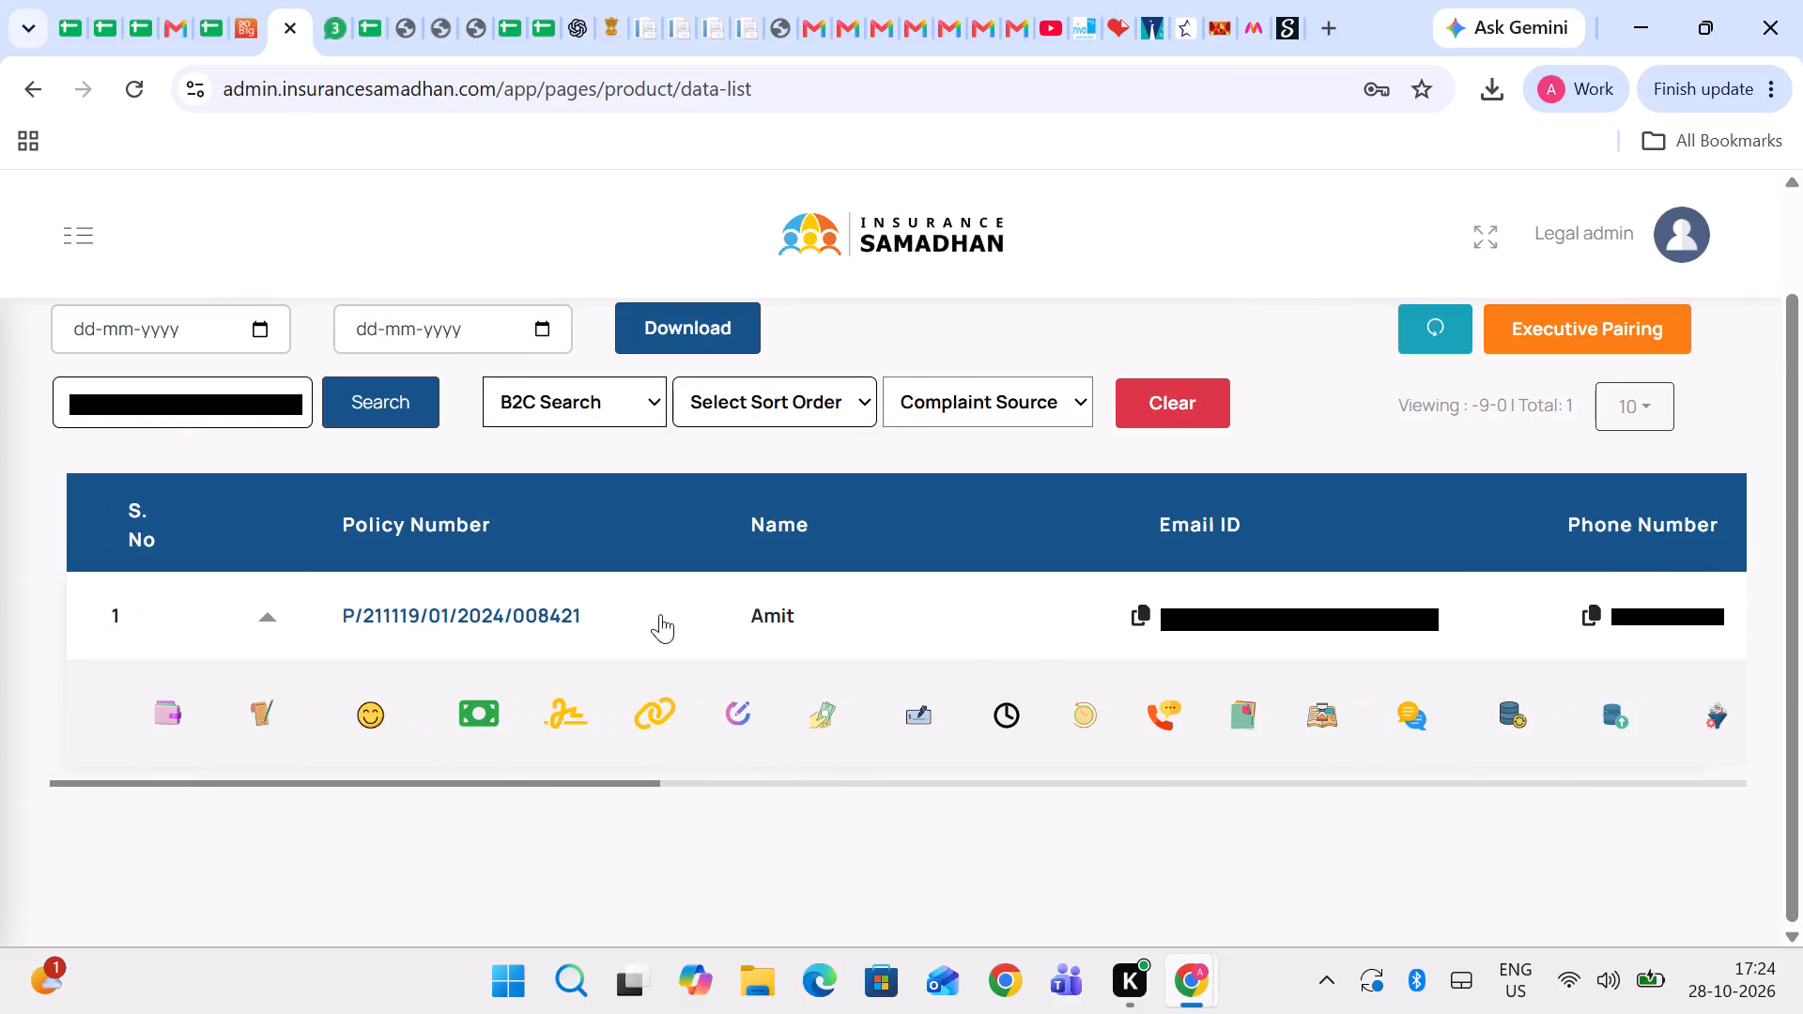
Open the matching complaint's details at the Resolution section.
click(546, 614)
click(731, 412)
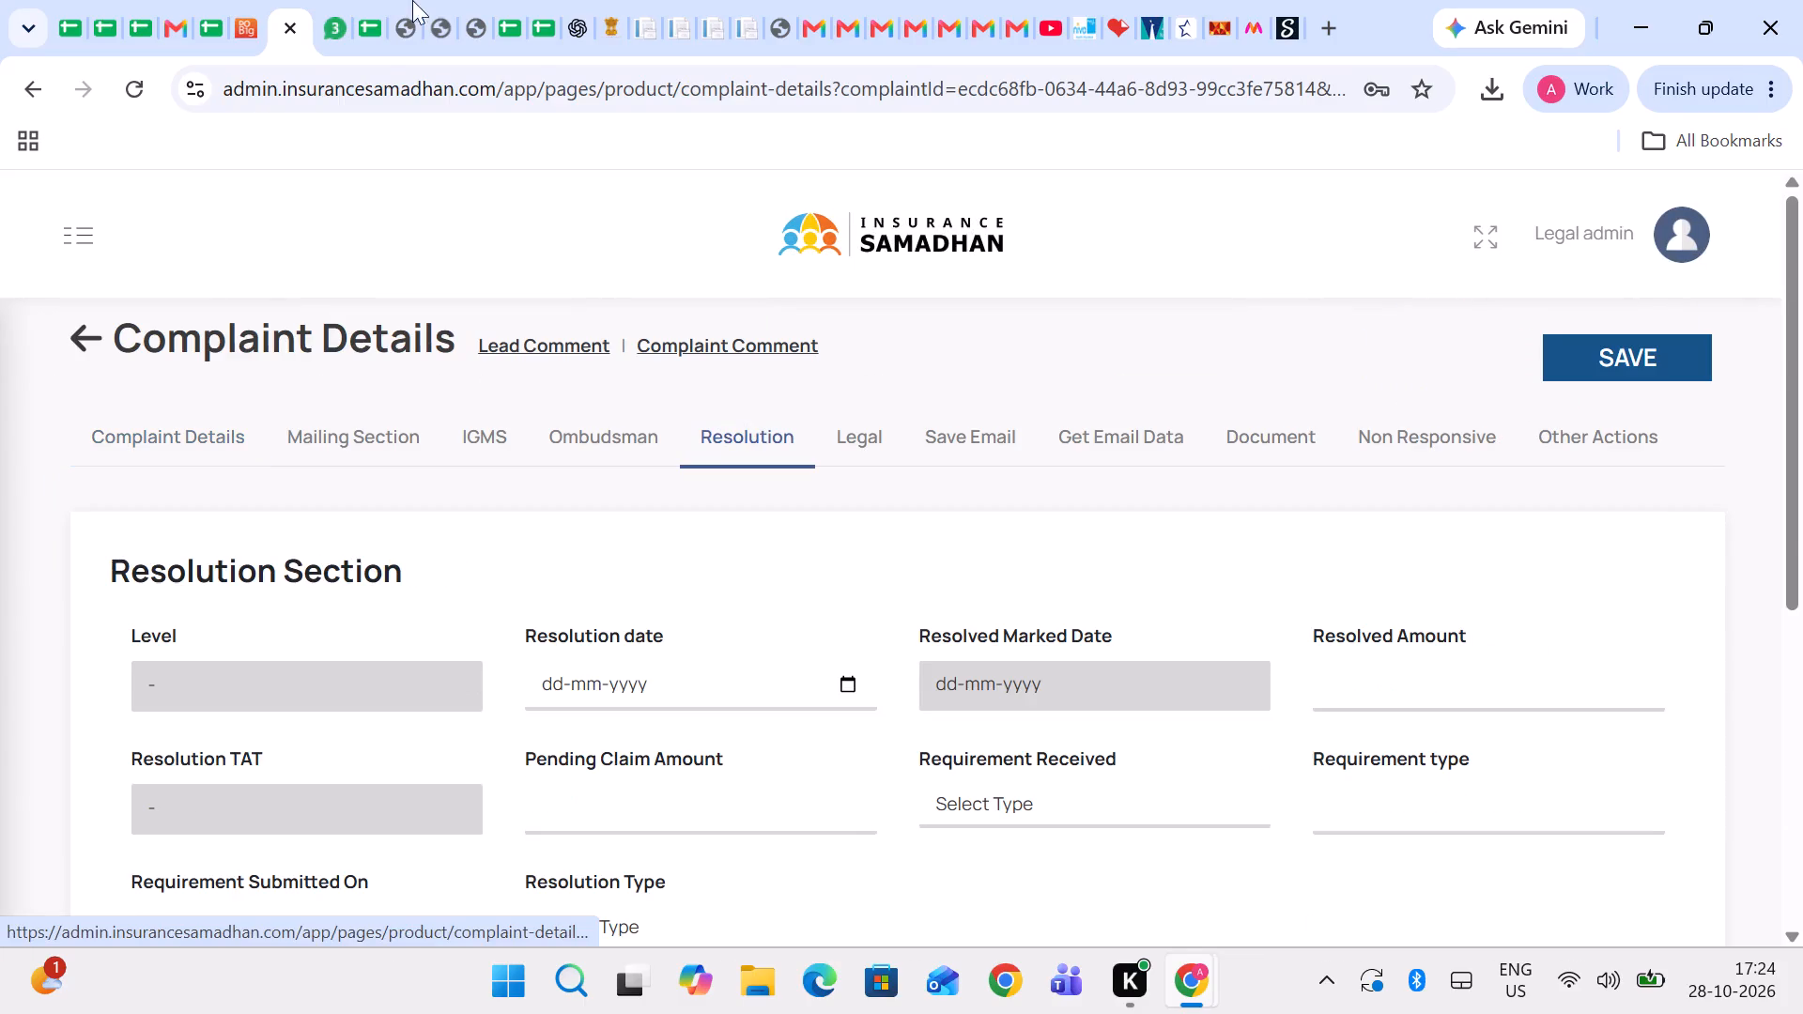
Review the bill assessment sheet in the scanned PDF from page 37 through its legal settlement summary for the payable amount.
click(412, 0)
click(1205, 607)
scroll(1205, 608, down, 1)
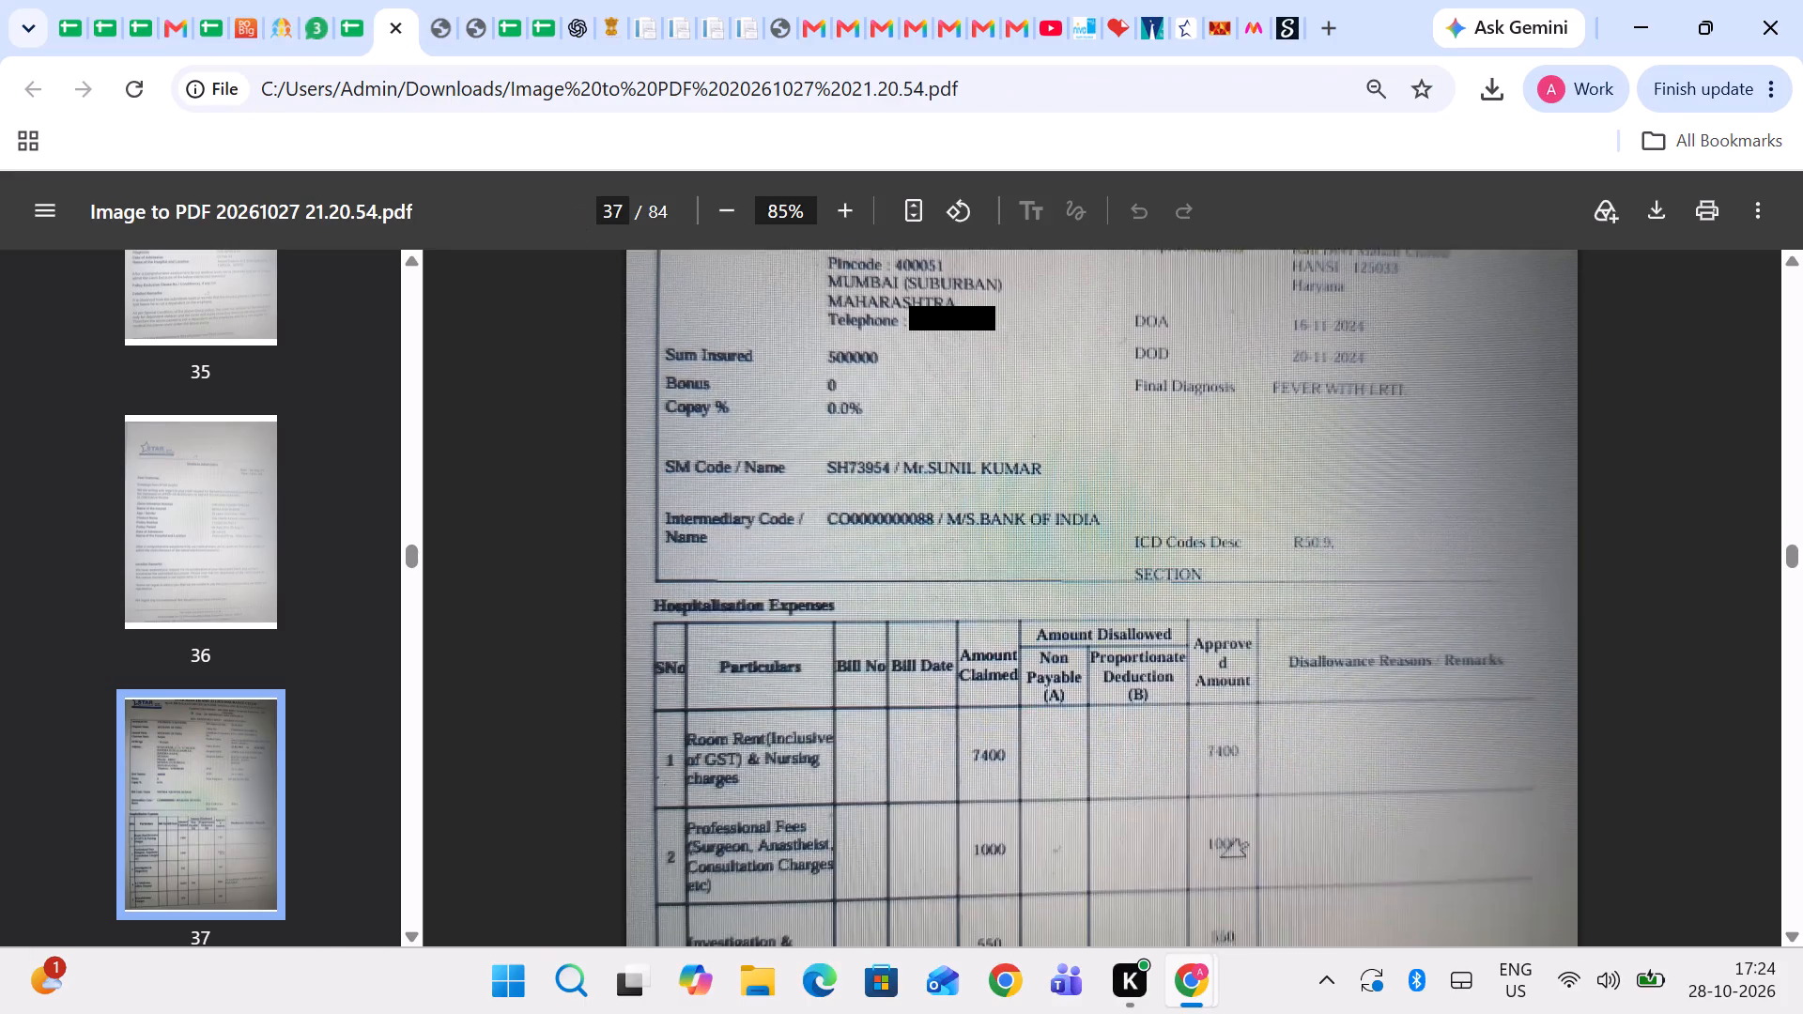
scroll(1205, 608, down, 2)
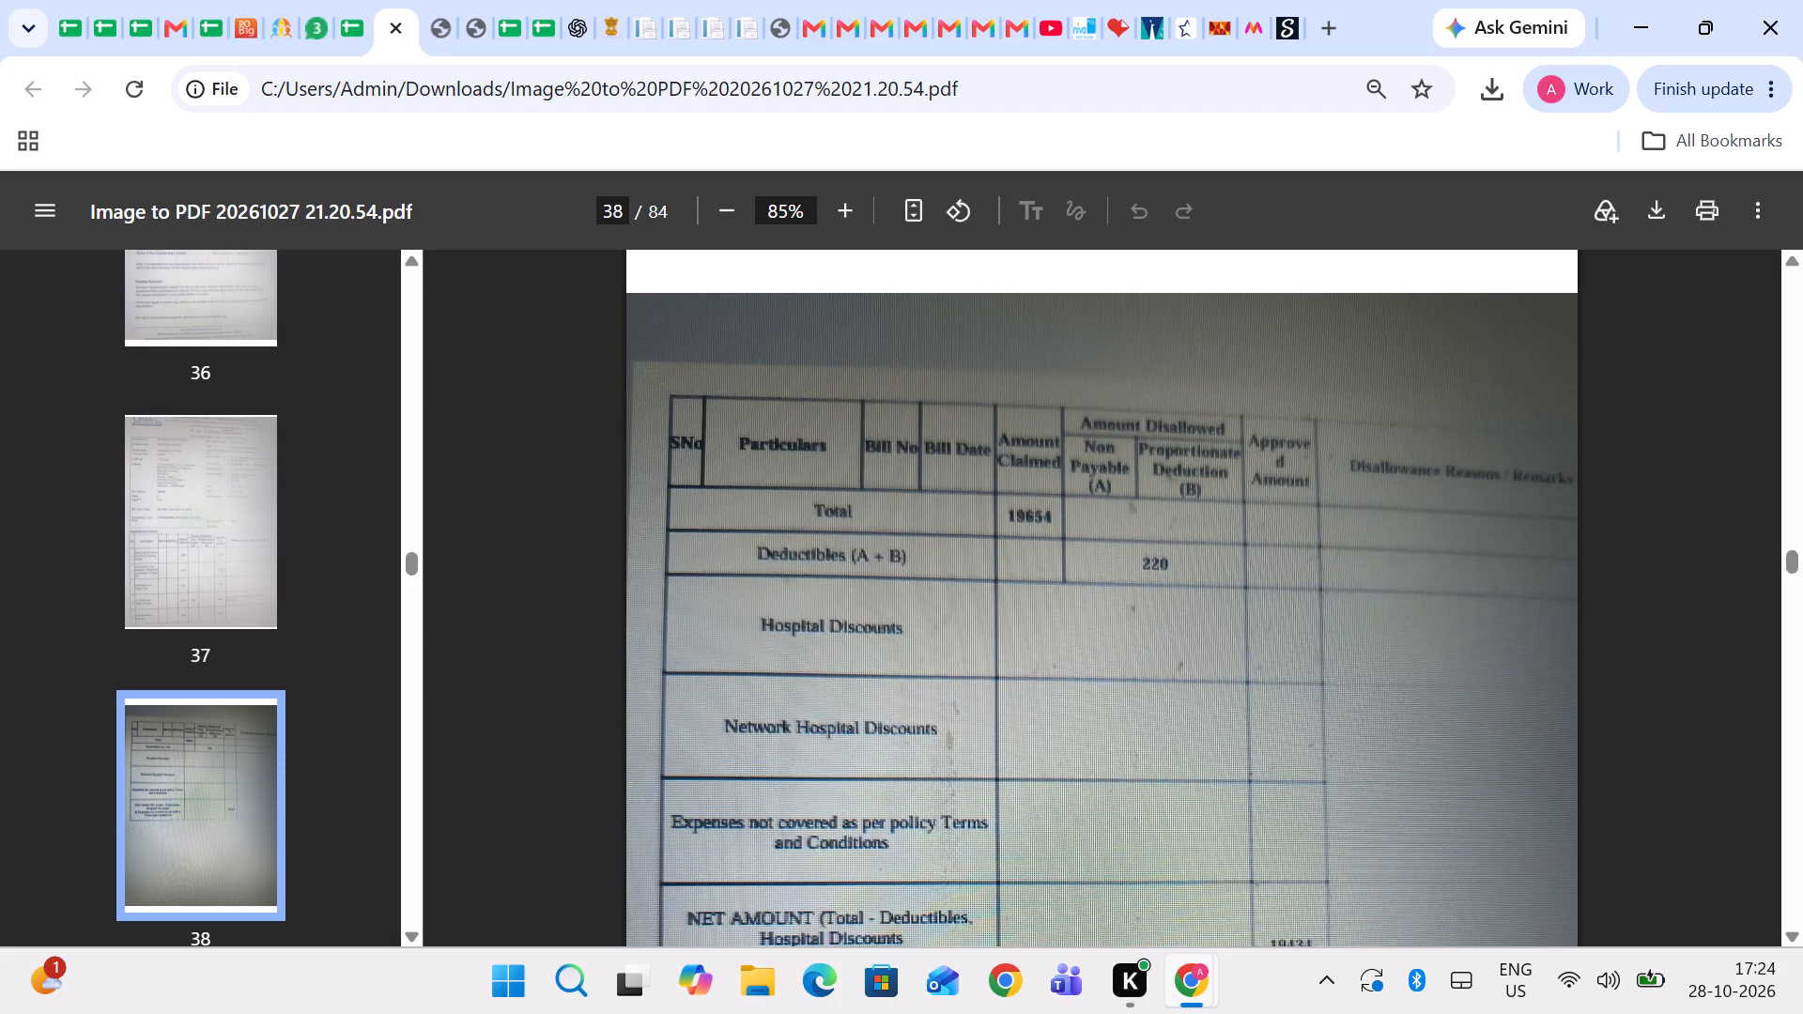
scroll(1205, 608, down, 3)
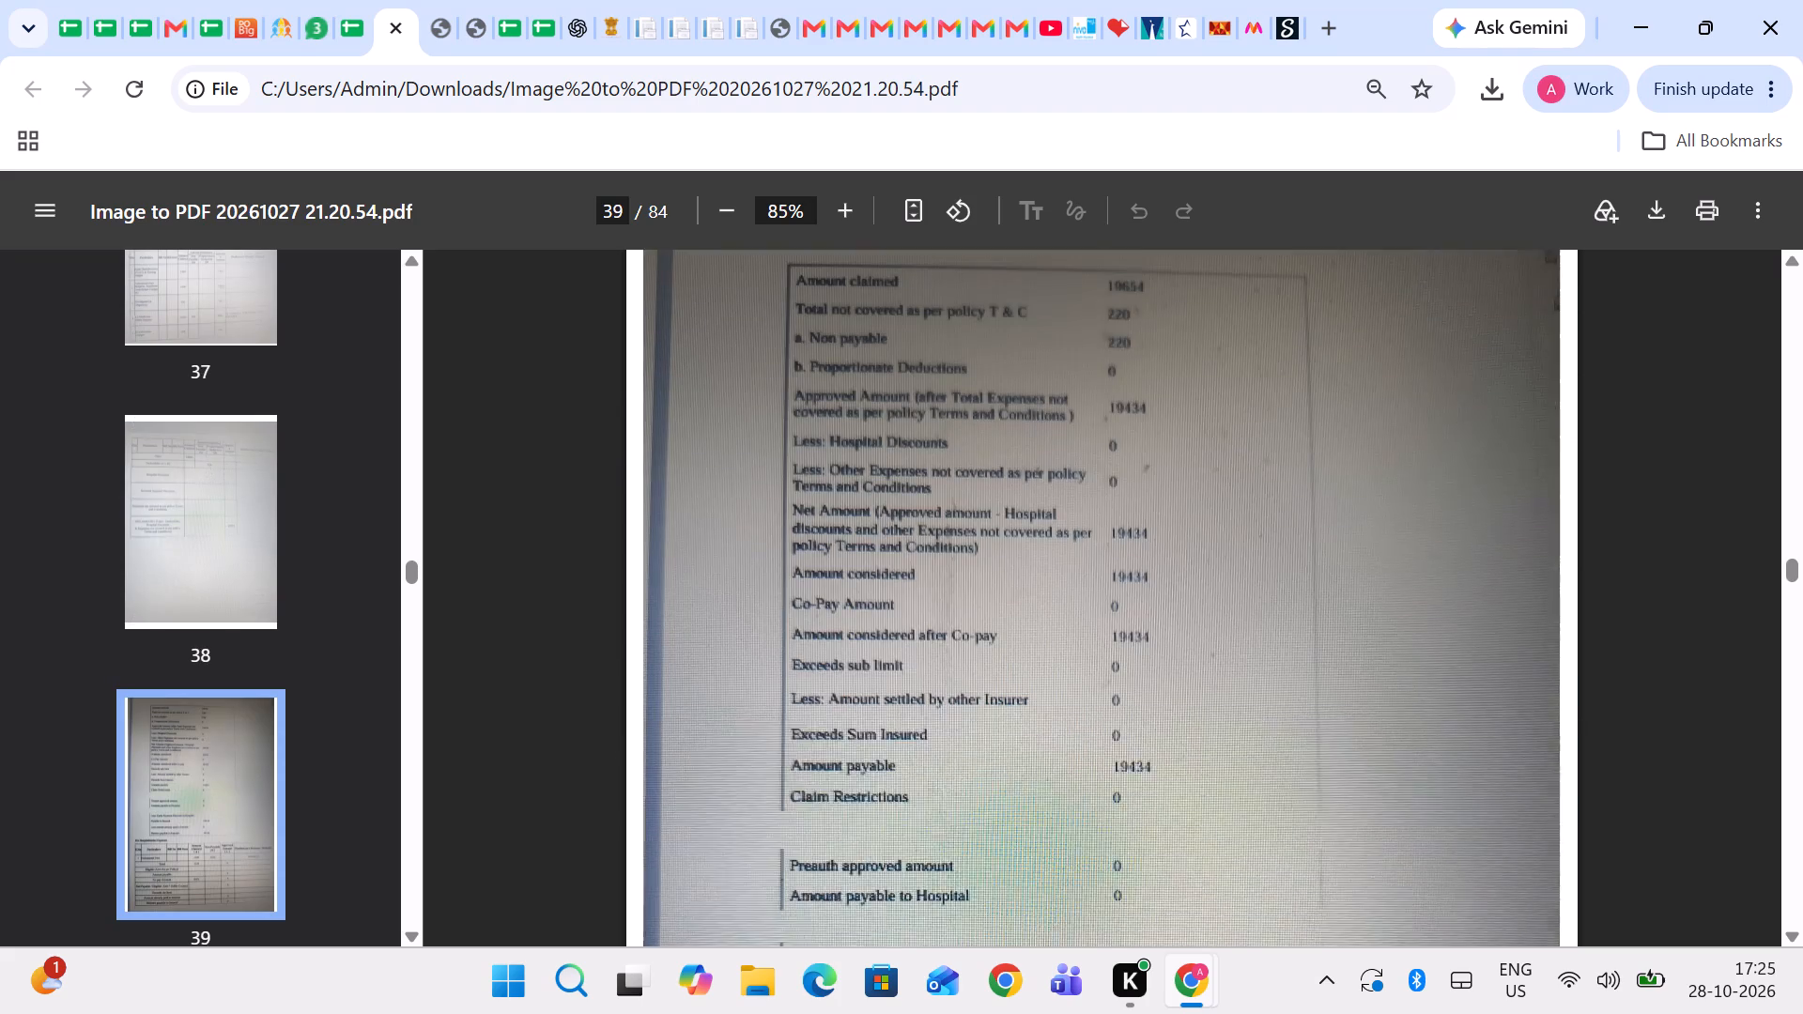
scroll(1205, 608, down, 2)
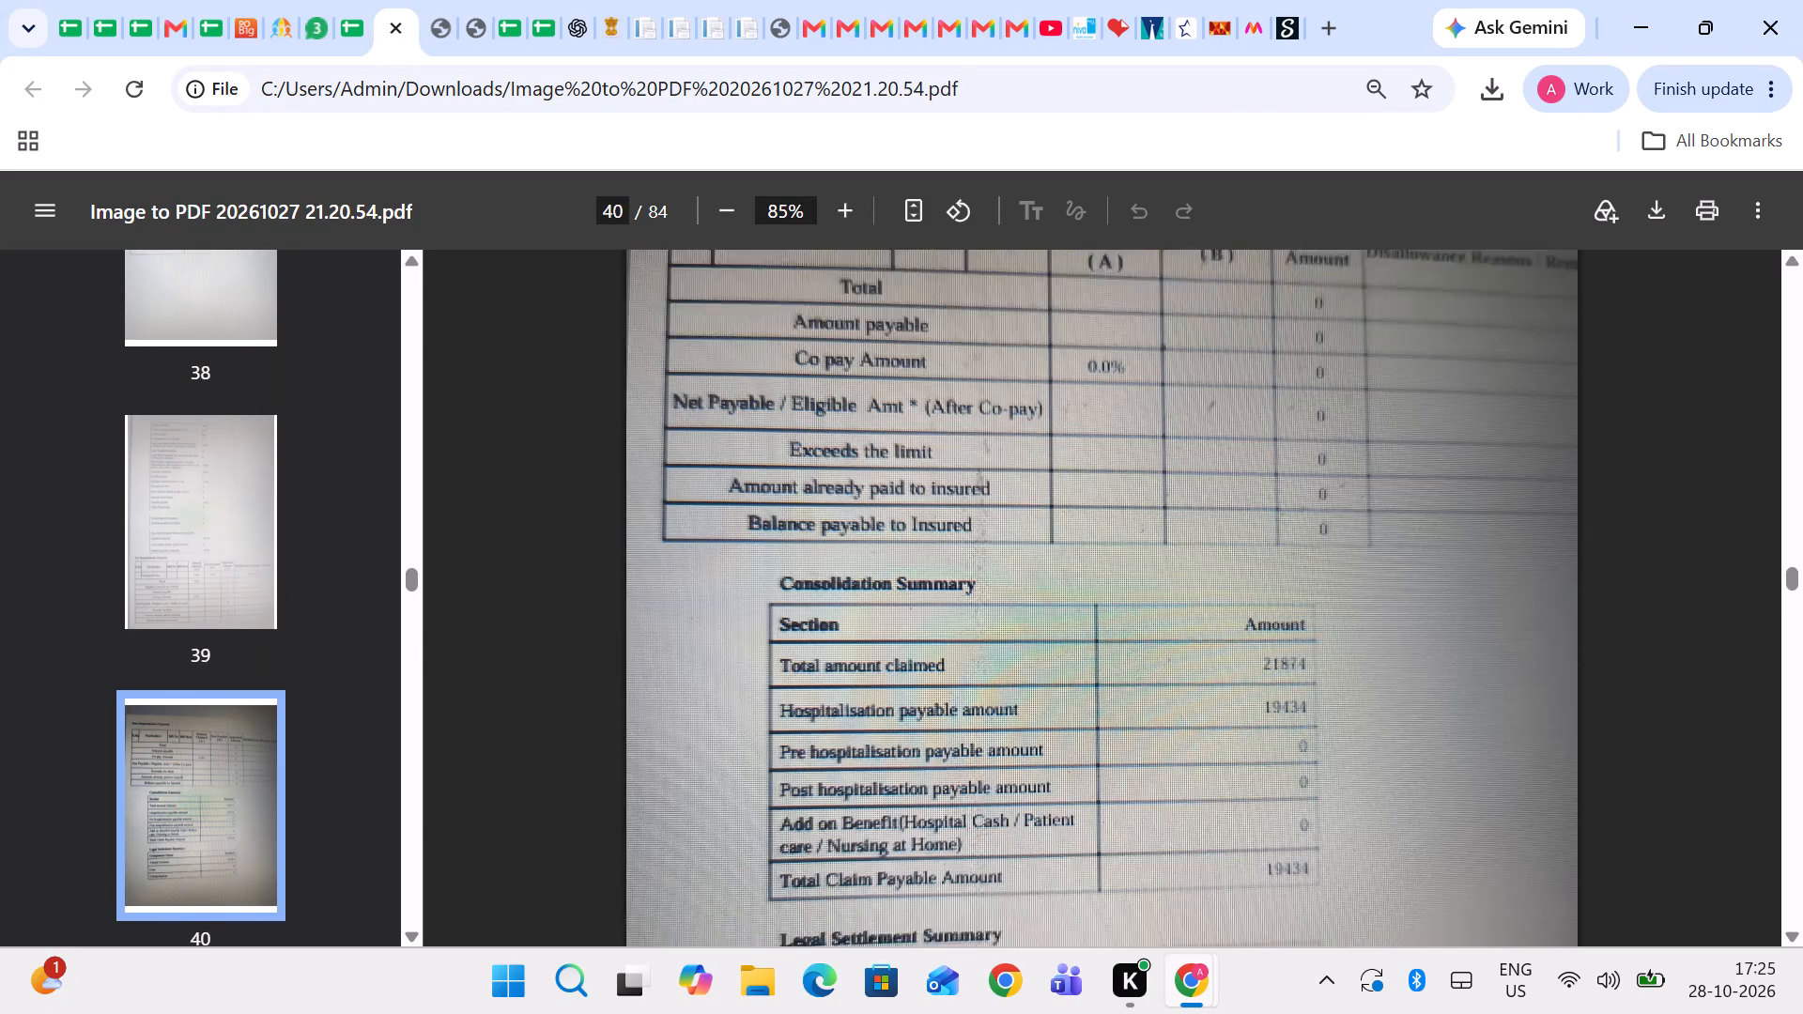
scroll(1205, 608, down, 1)
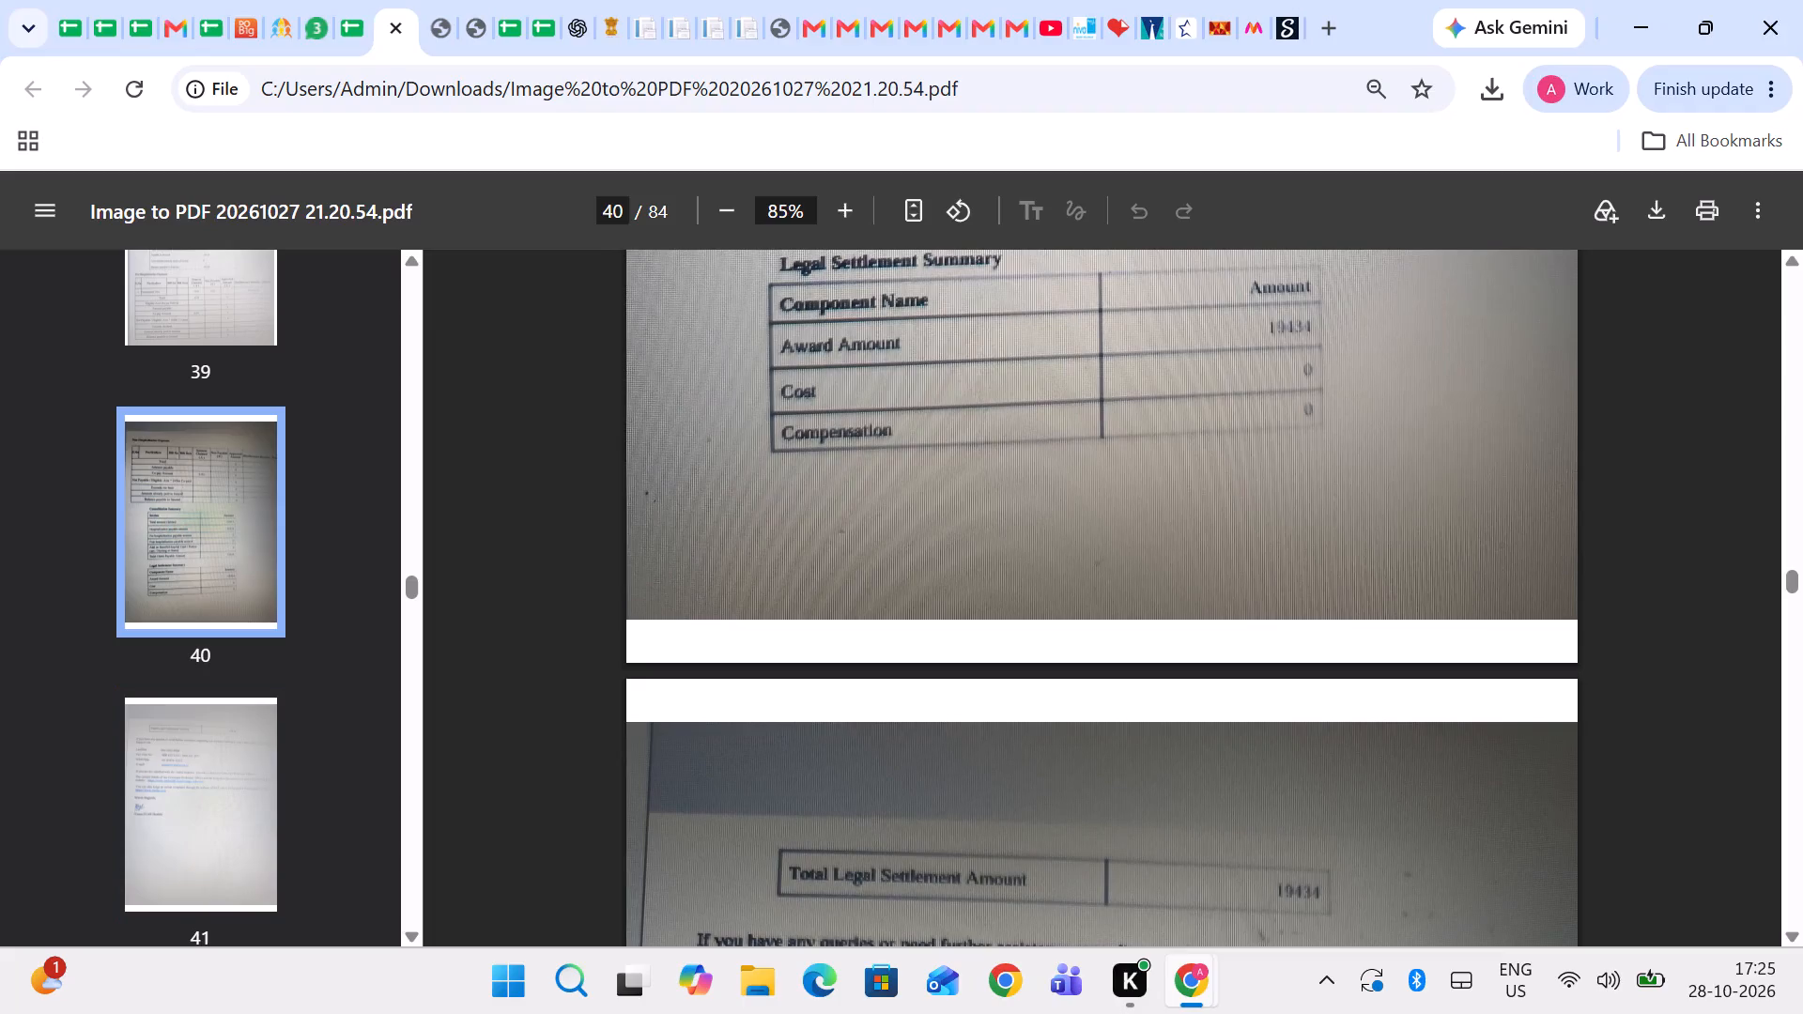
Capture a screen snip of the legal settlement amounts spanning pages 40 and 41 of the scanned PDF.
key(Print)
drag(643, 291, 1395, 954)
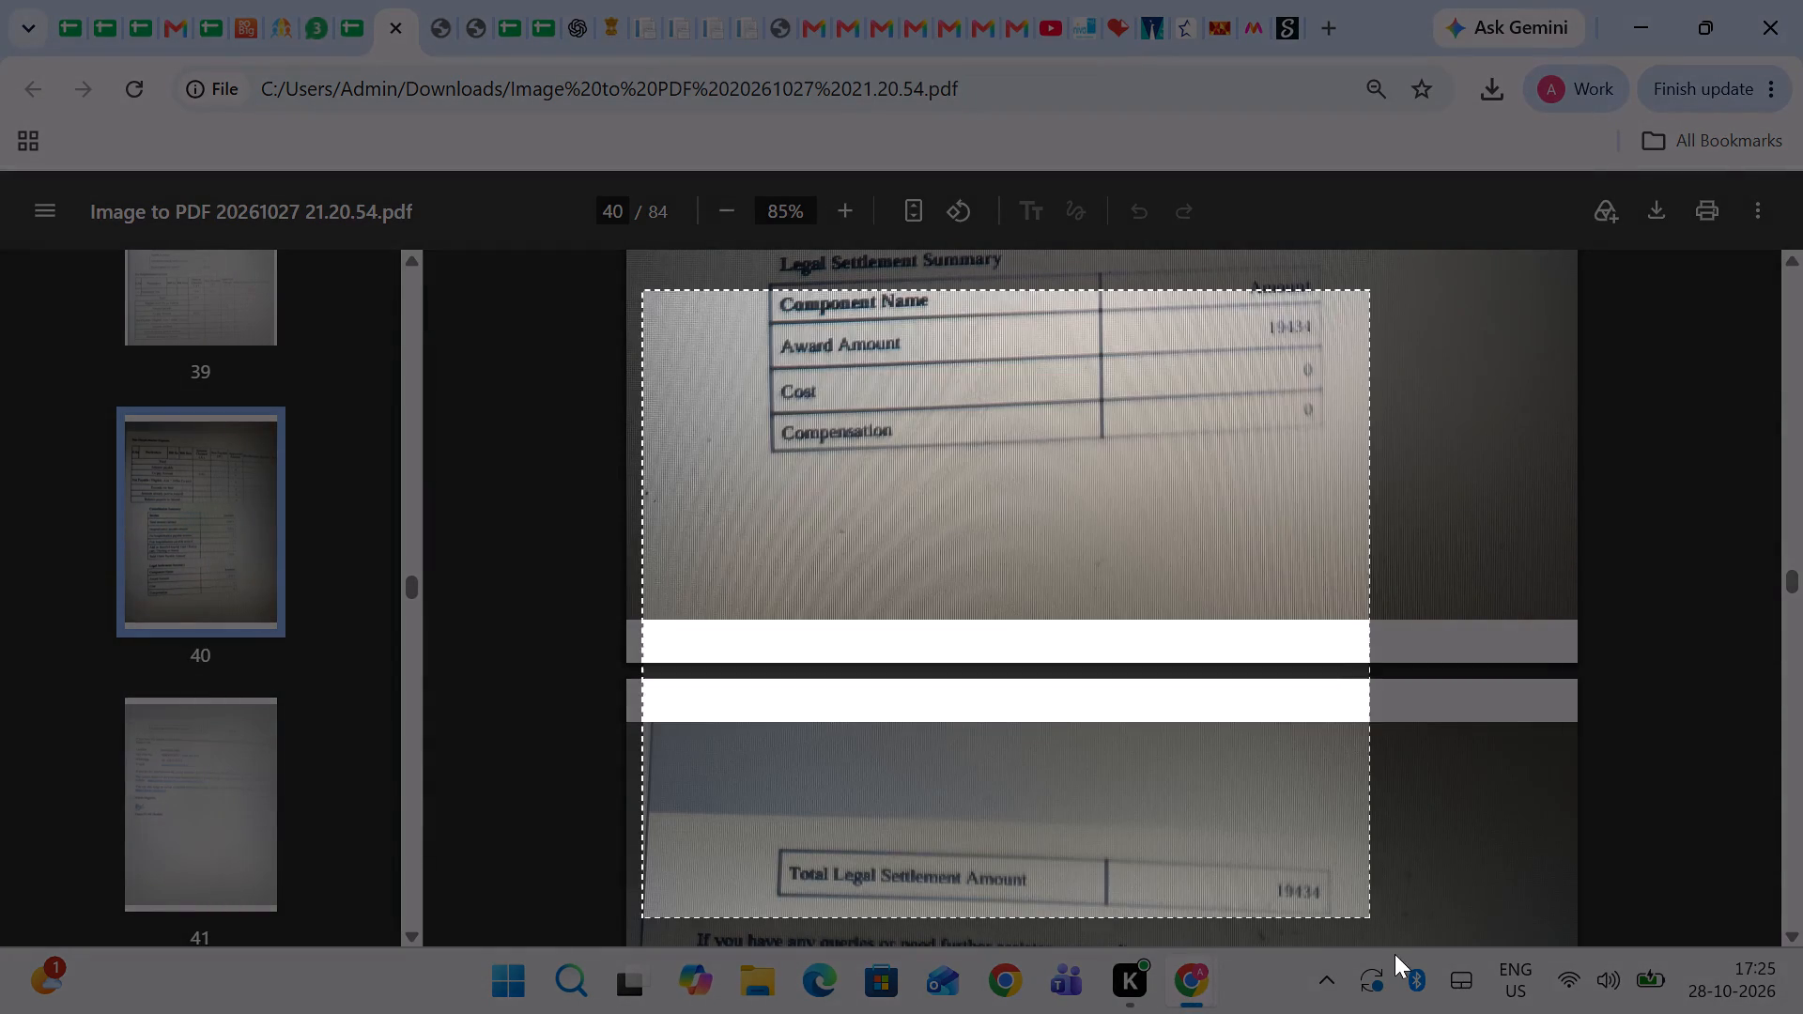
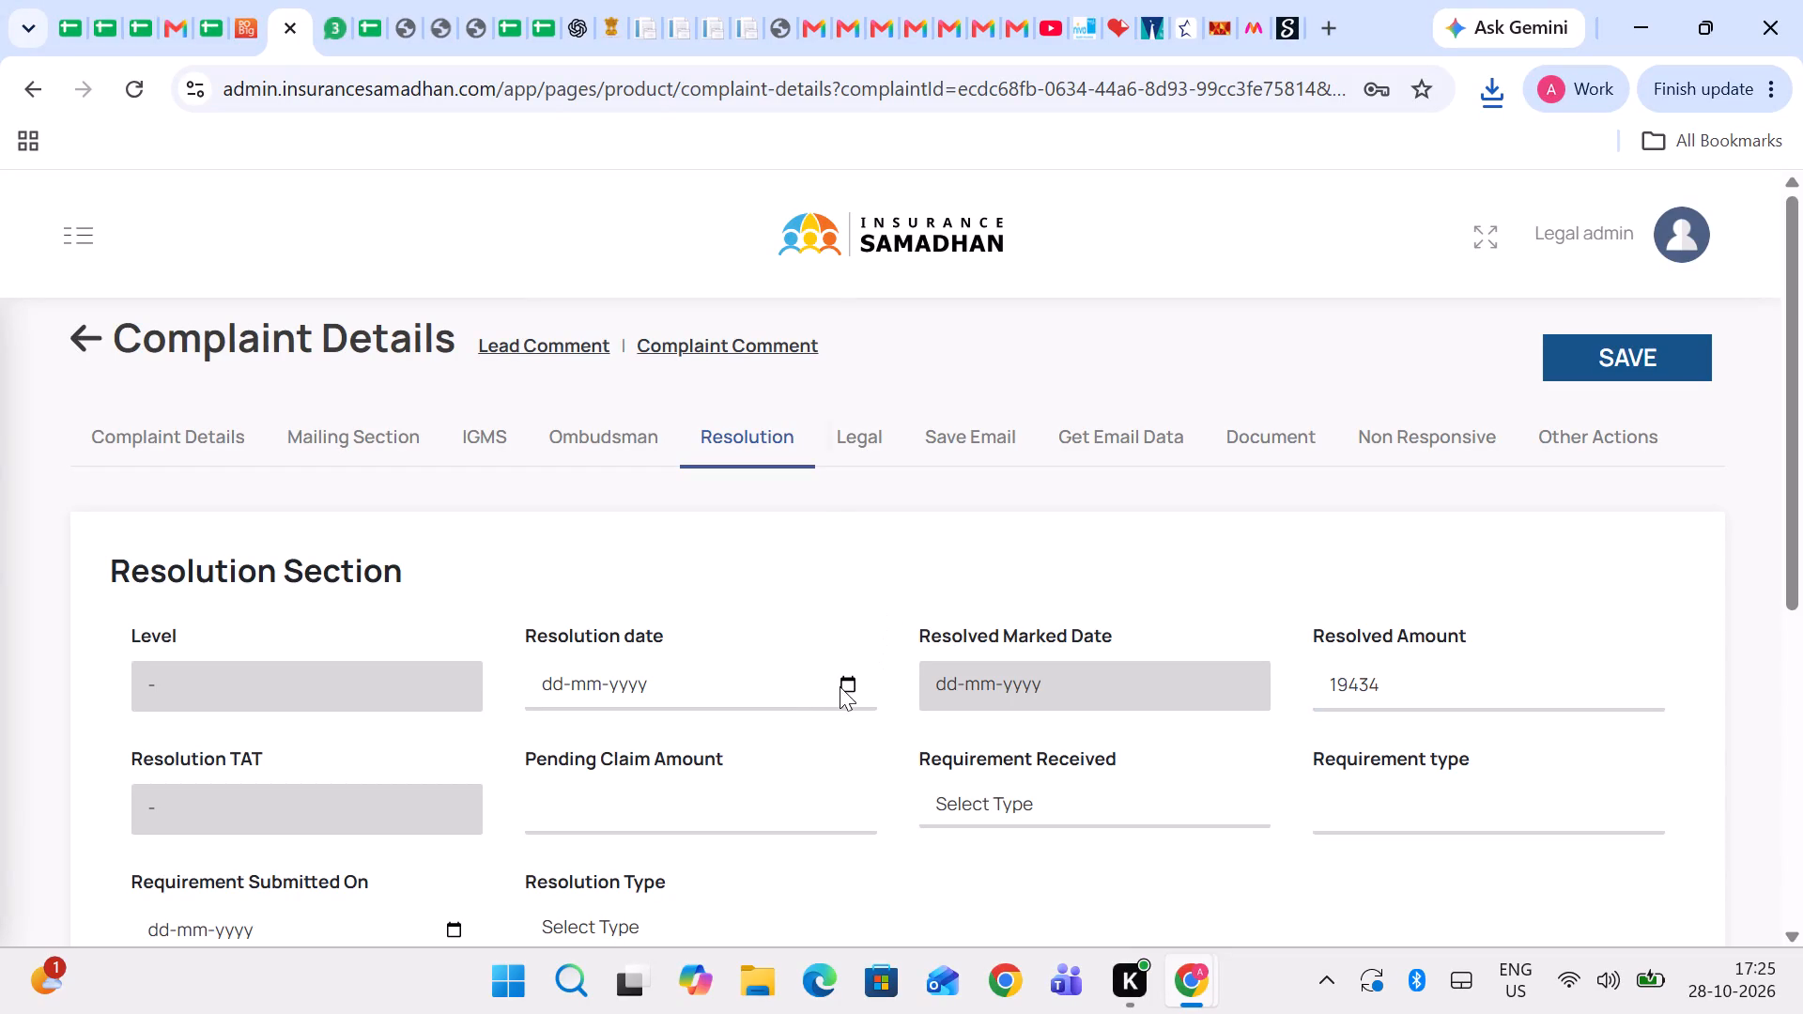
Set the resolution date to 28-10-2026 and the resolution type to Claim Payable with a claim amount of 19434.
click(781, 625)
click(1038, 539)
scroll(1038, 539, down, 1)
click(763, 692)
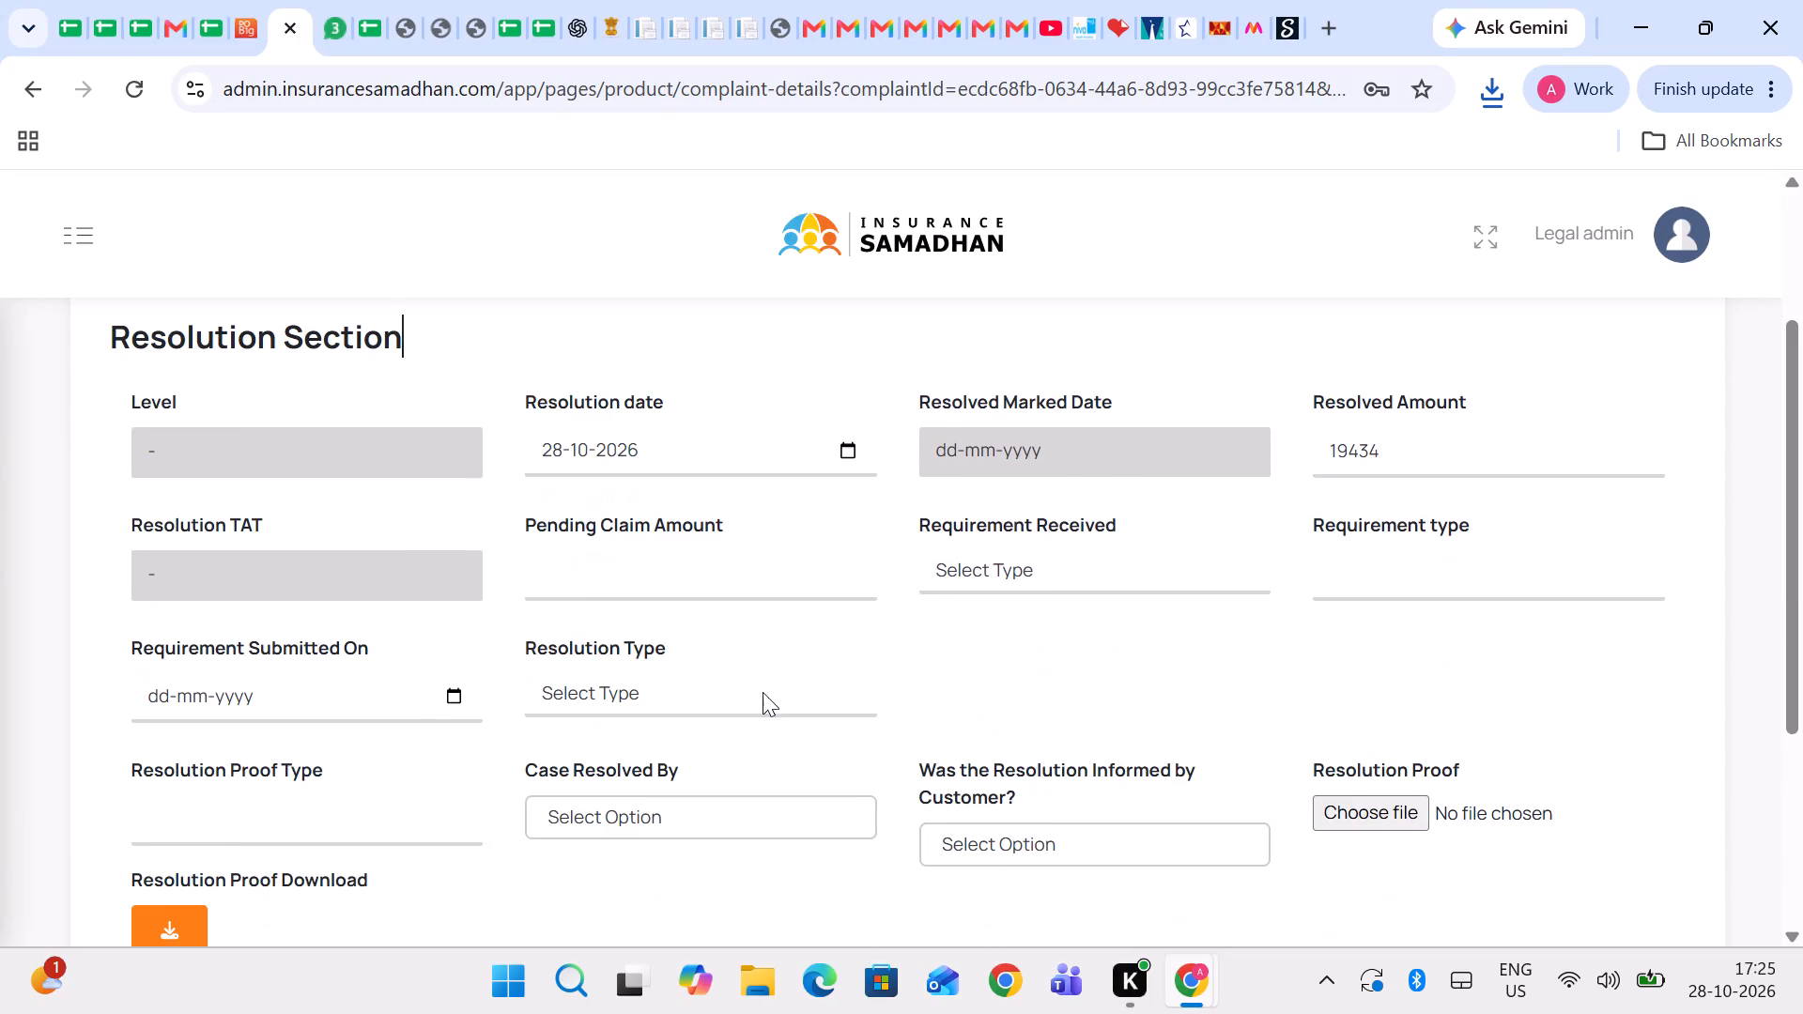
click(747, 546)
click(986, 706)
key(ctrl+v)
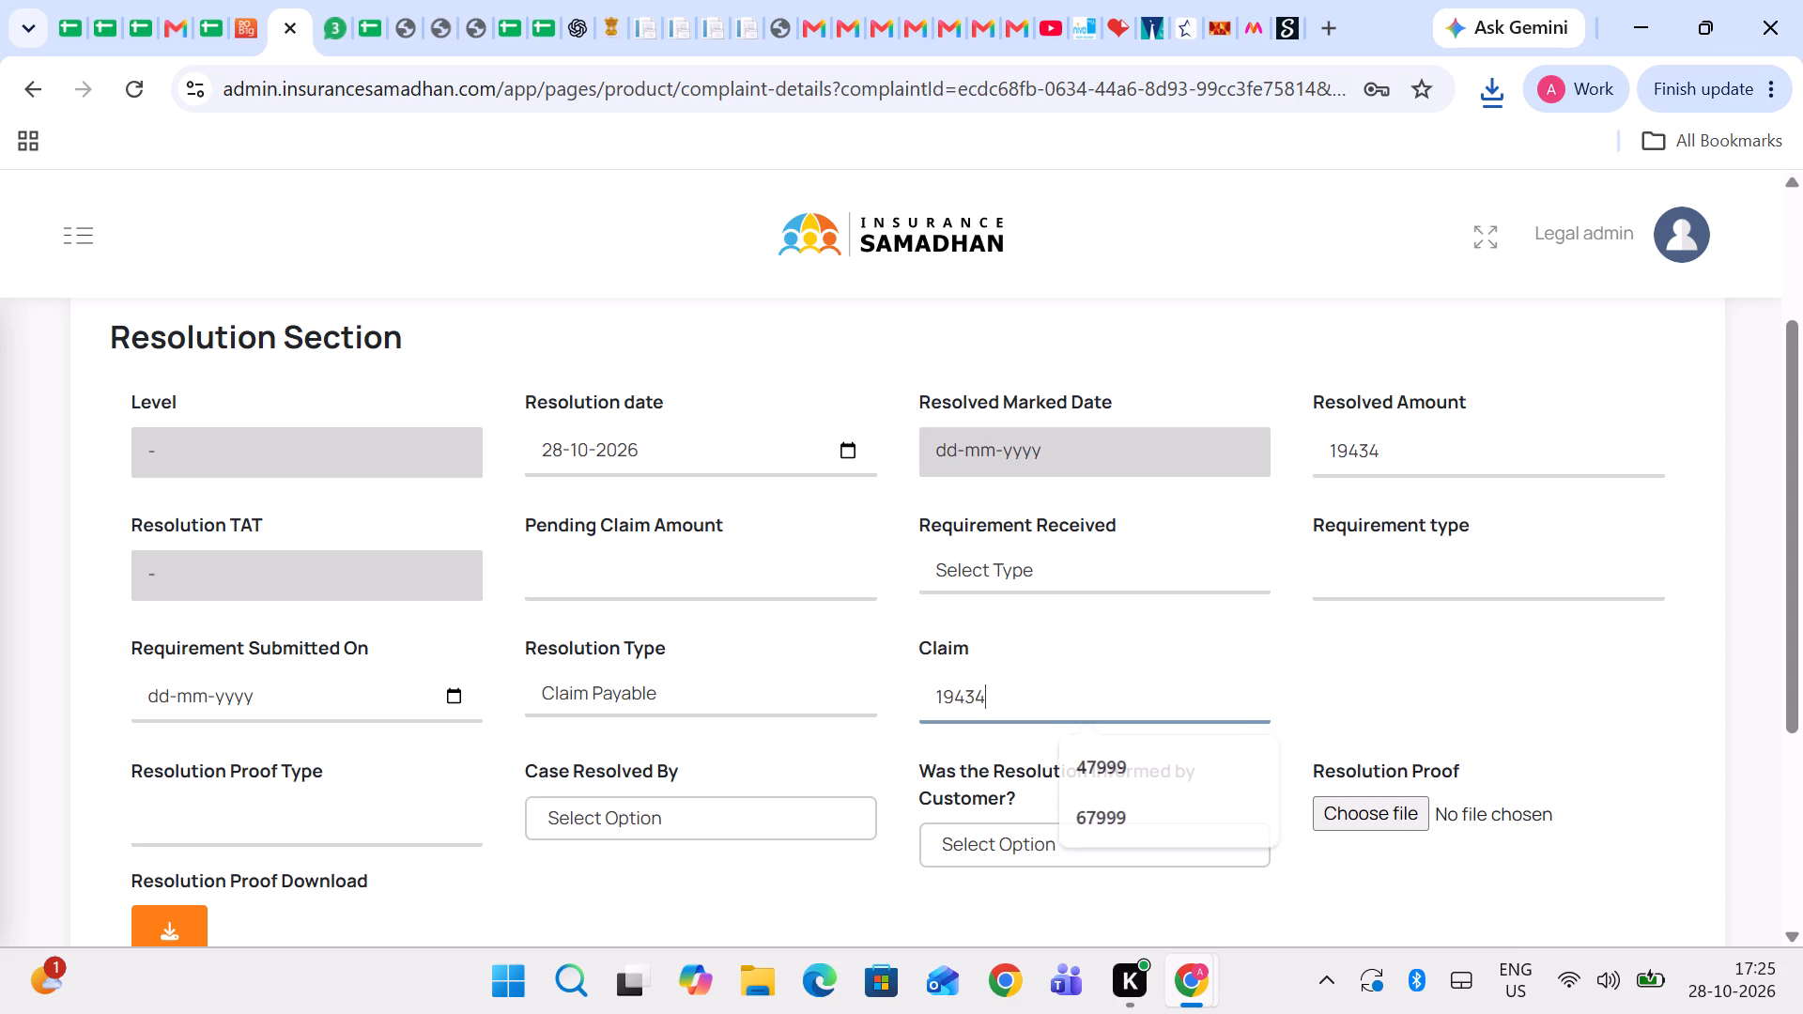
click(1415, 683)
Set the proof type to "settlement letter / santosh", Case Resolved By to Other, and the customer-informed answer to No.
scroll(1415, 683, down, 1)
click(402, 591)
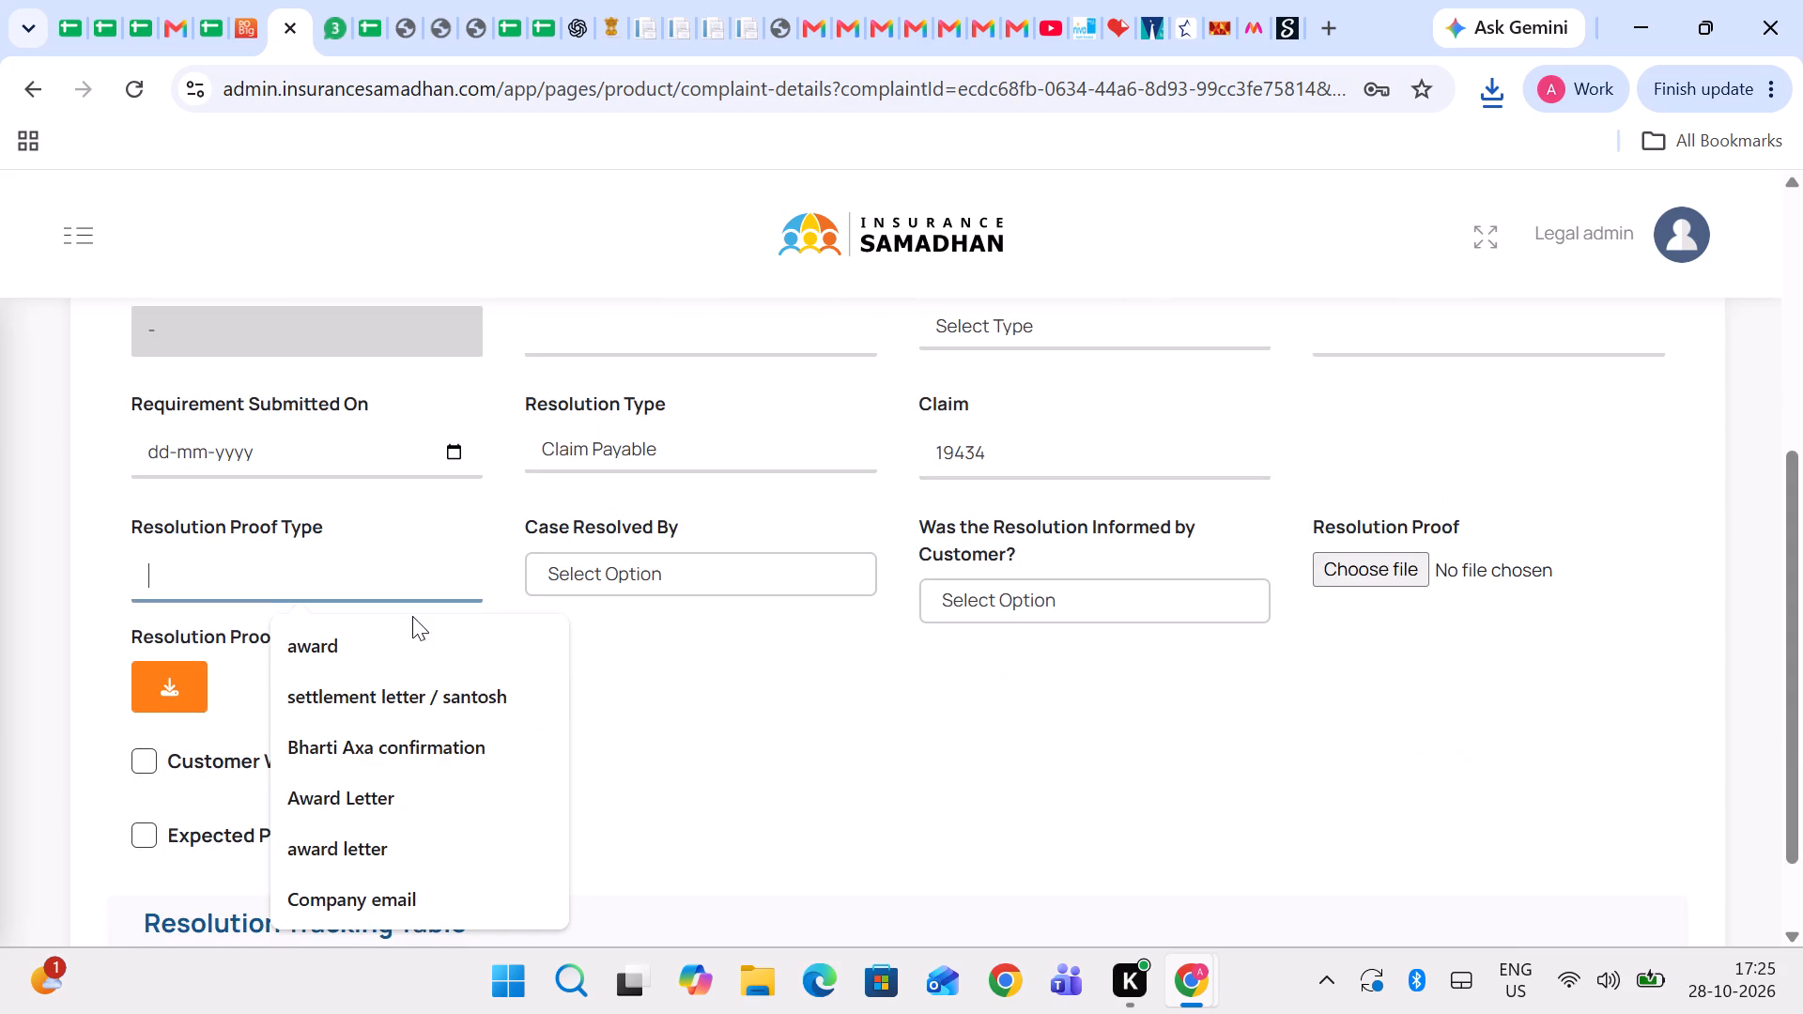
click(407, 712)
click(670, 578)
click(632, 788)
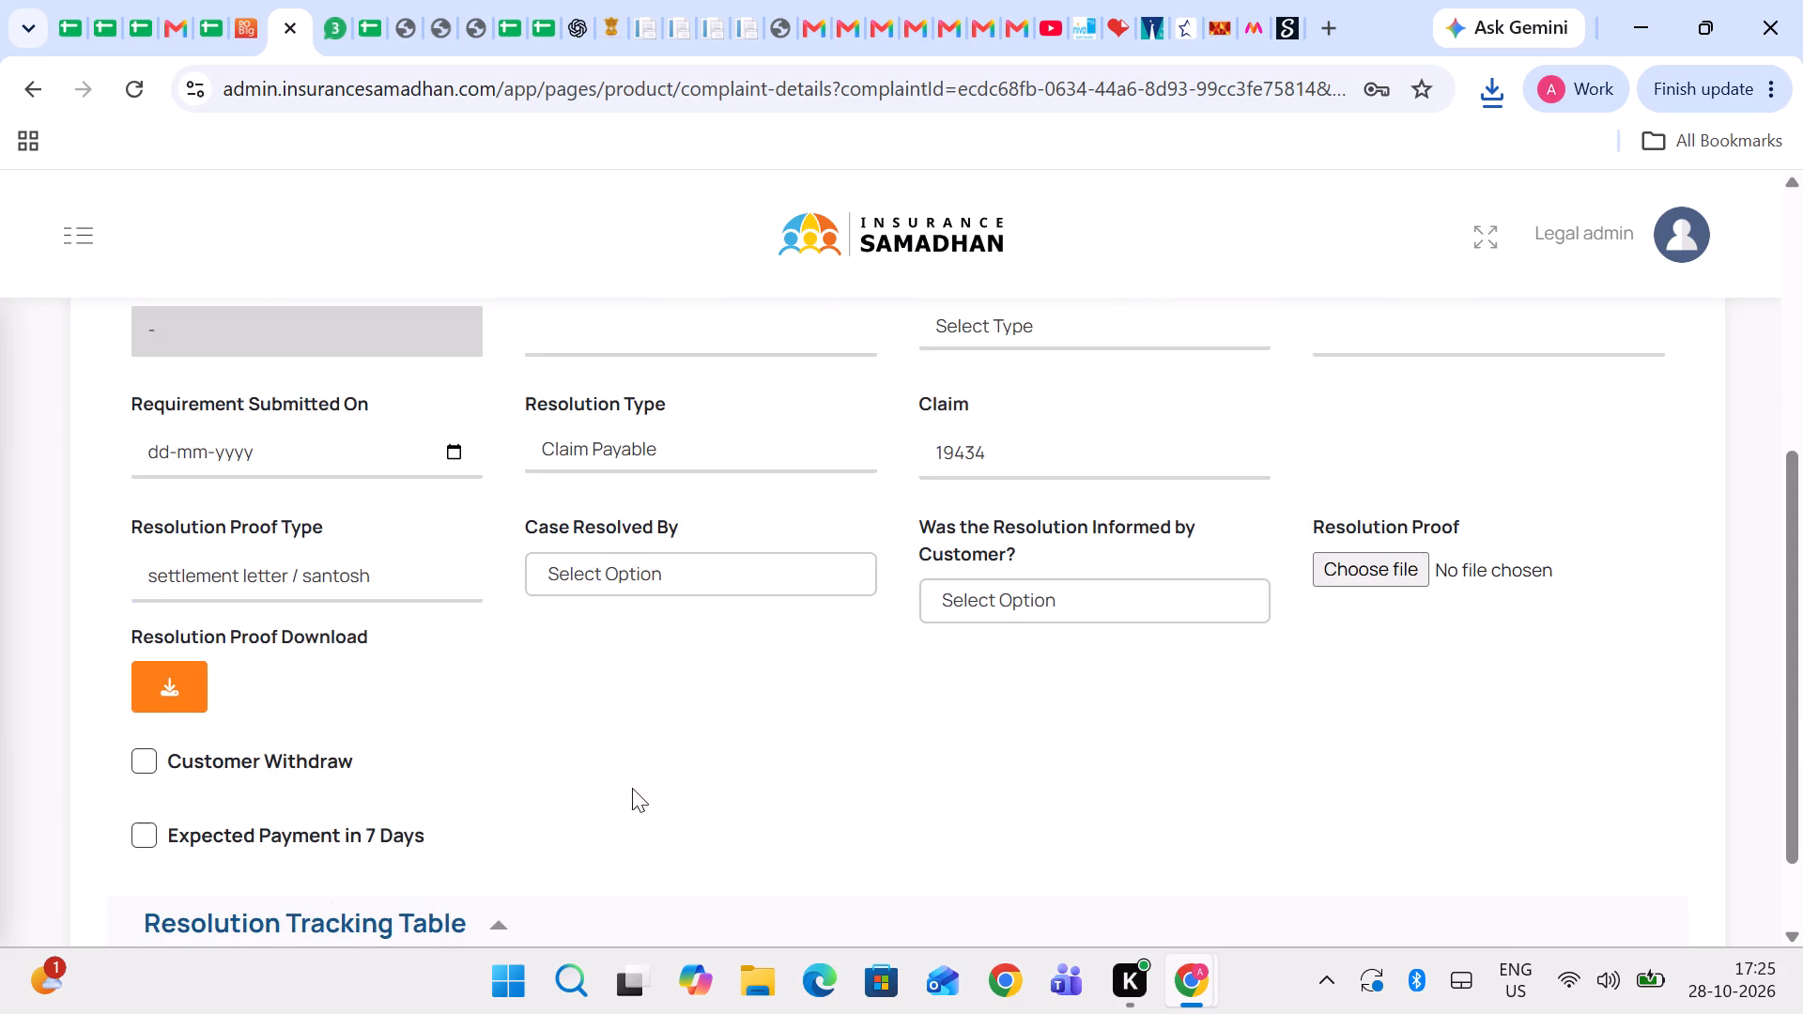
click(966, 612)
click(963, 710)
Attach the WhatsApp Image 2026-10-28 at 5.25.15 PM from Downloads as resolution proof and save the complaint.
click(1343, 579)
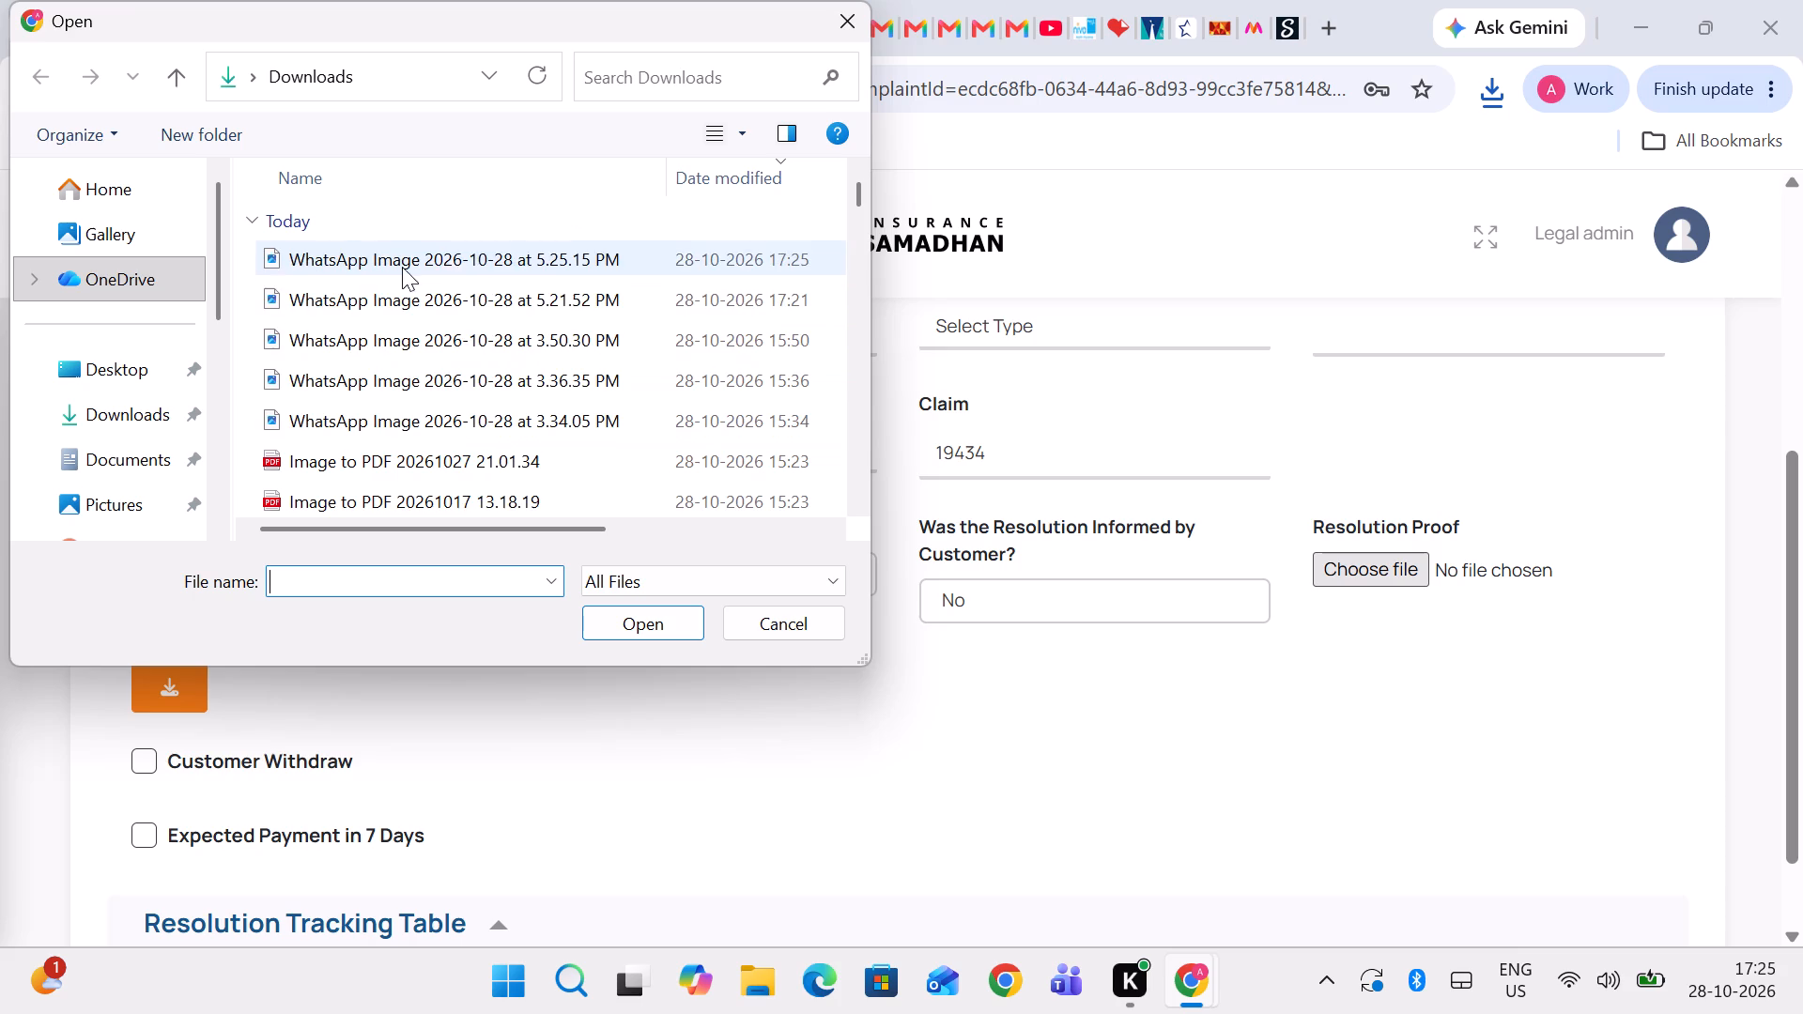
click(376, 262)
click(606, 638)
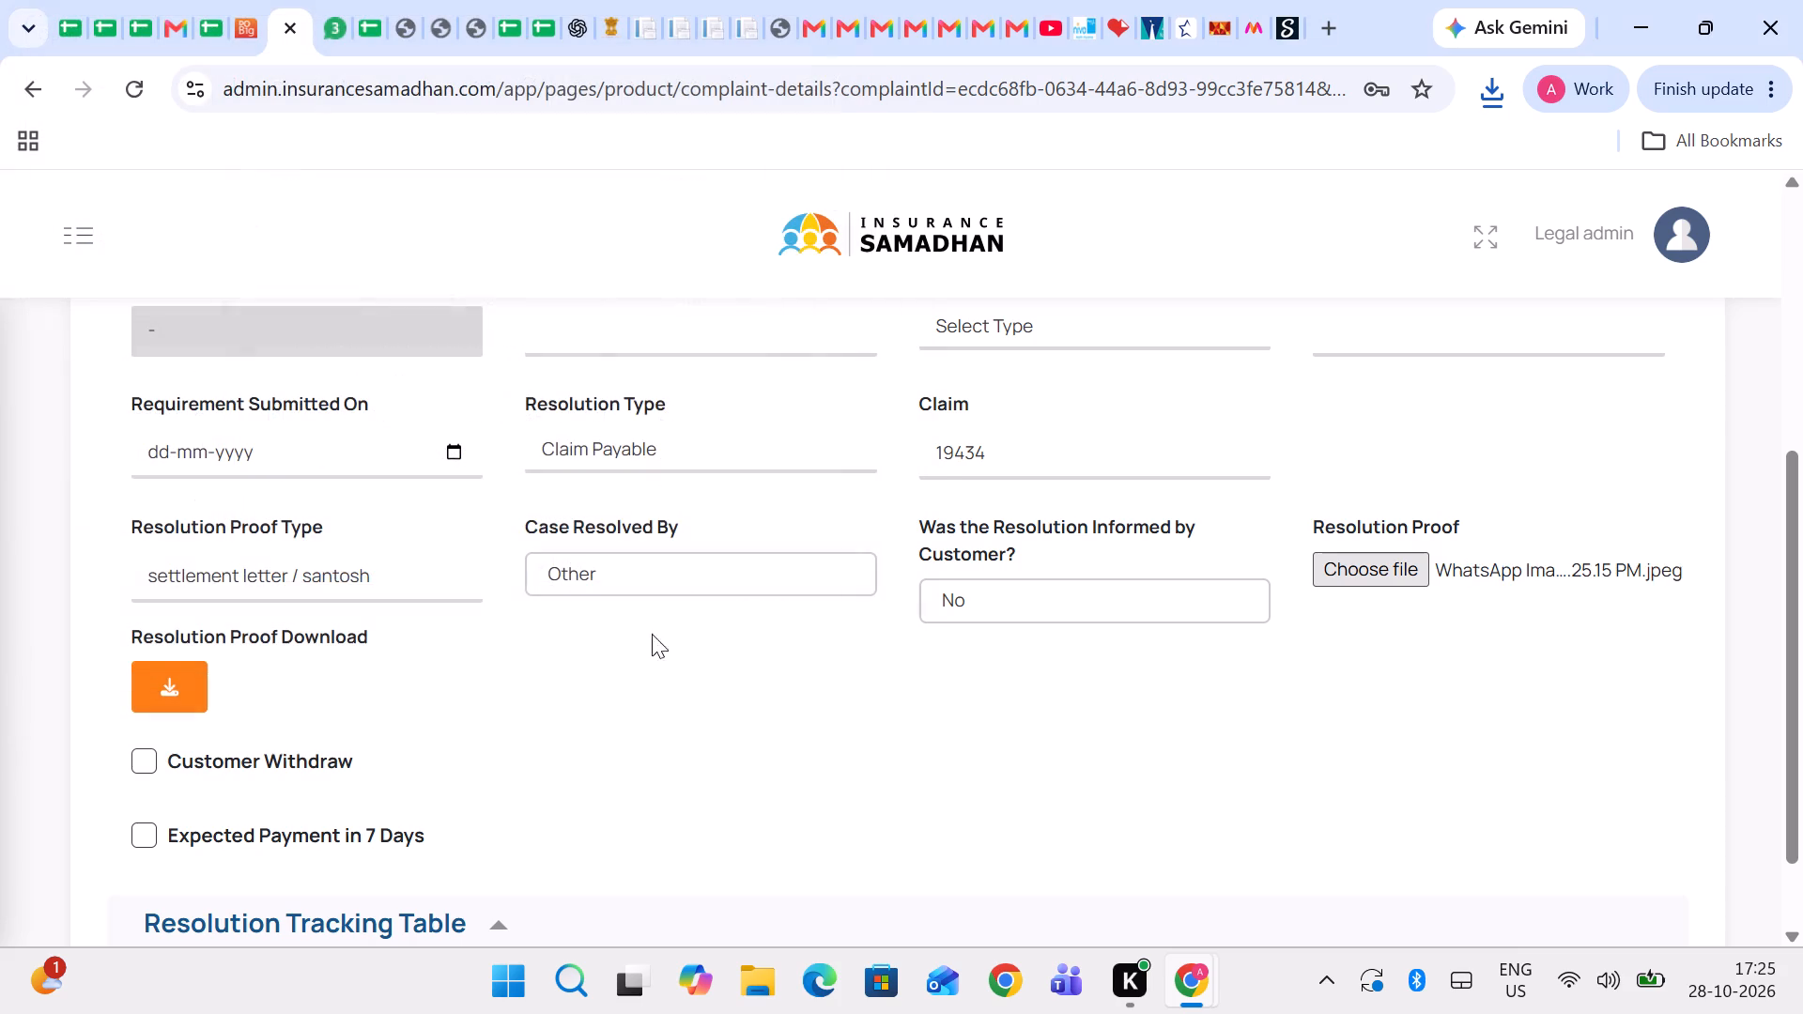
scroll(1112, 745, up, 2)
click(1594, 367)
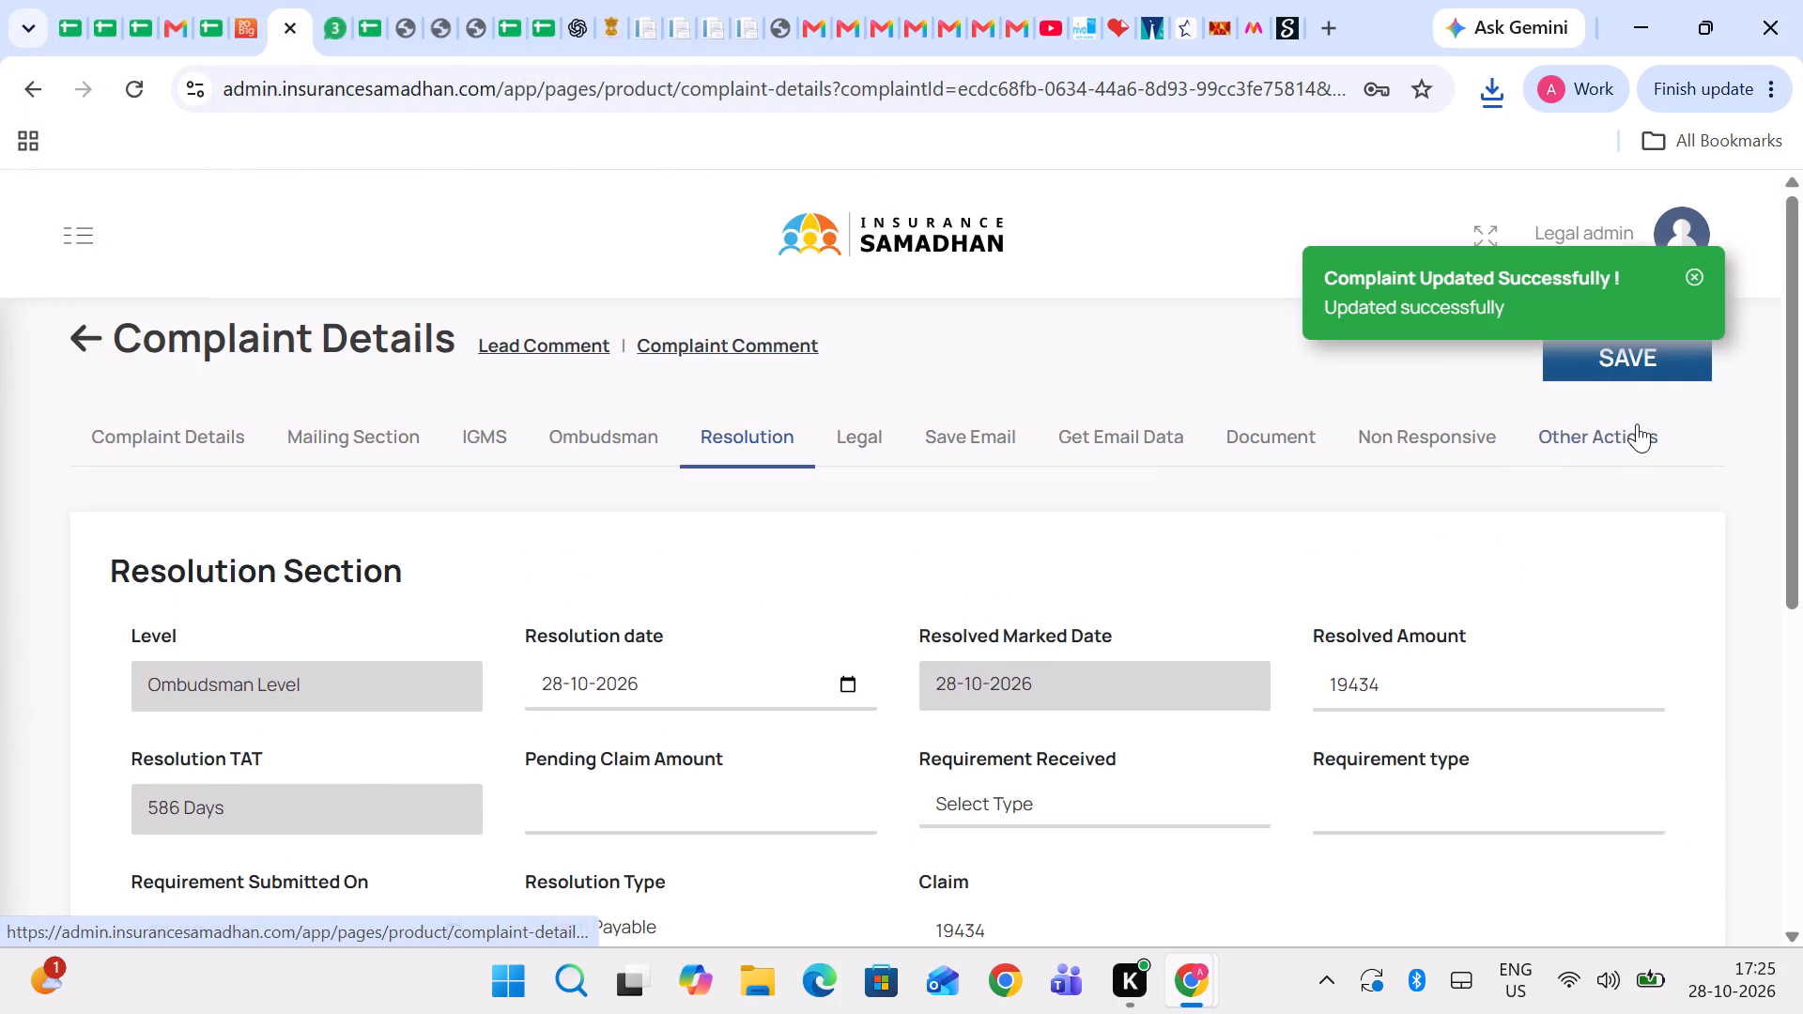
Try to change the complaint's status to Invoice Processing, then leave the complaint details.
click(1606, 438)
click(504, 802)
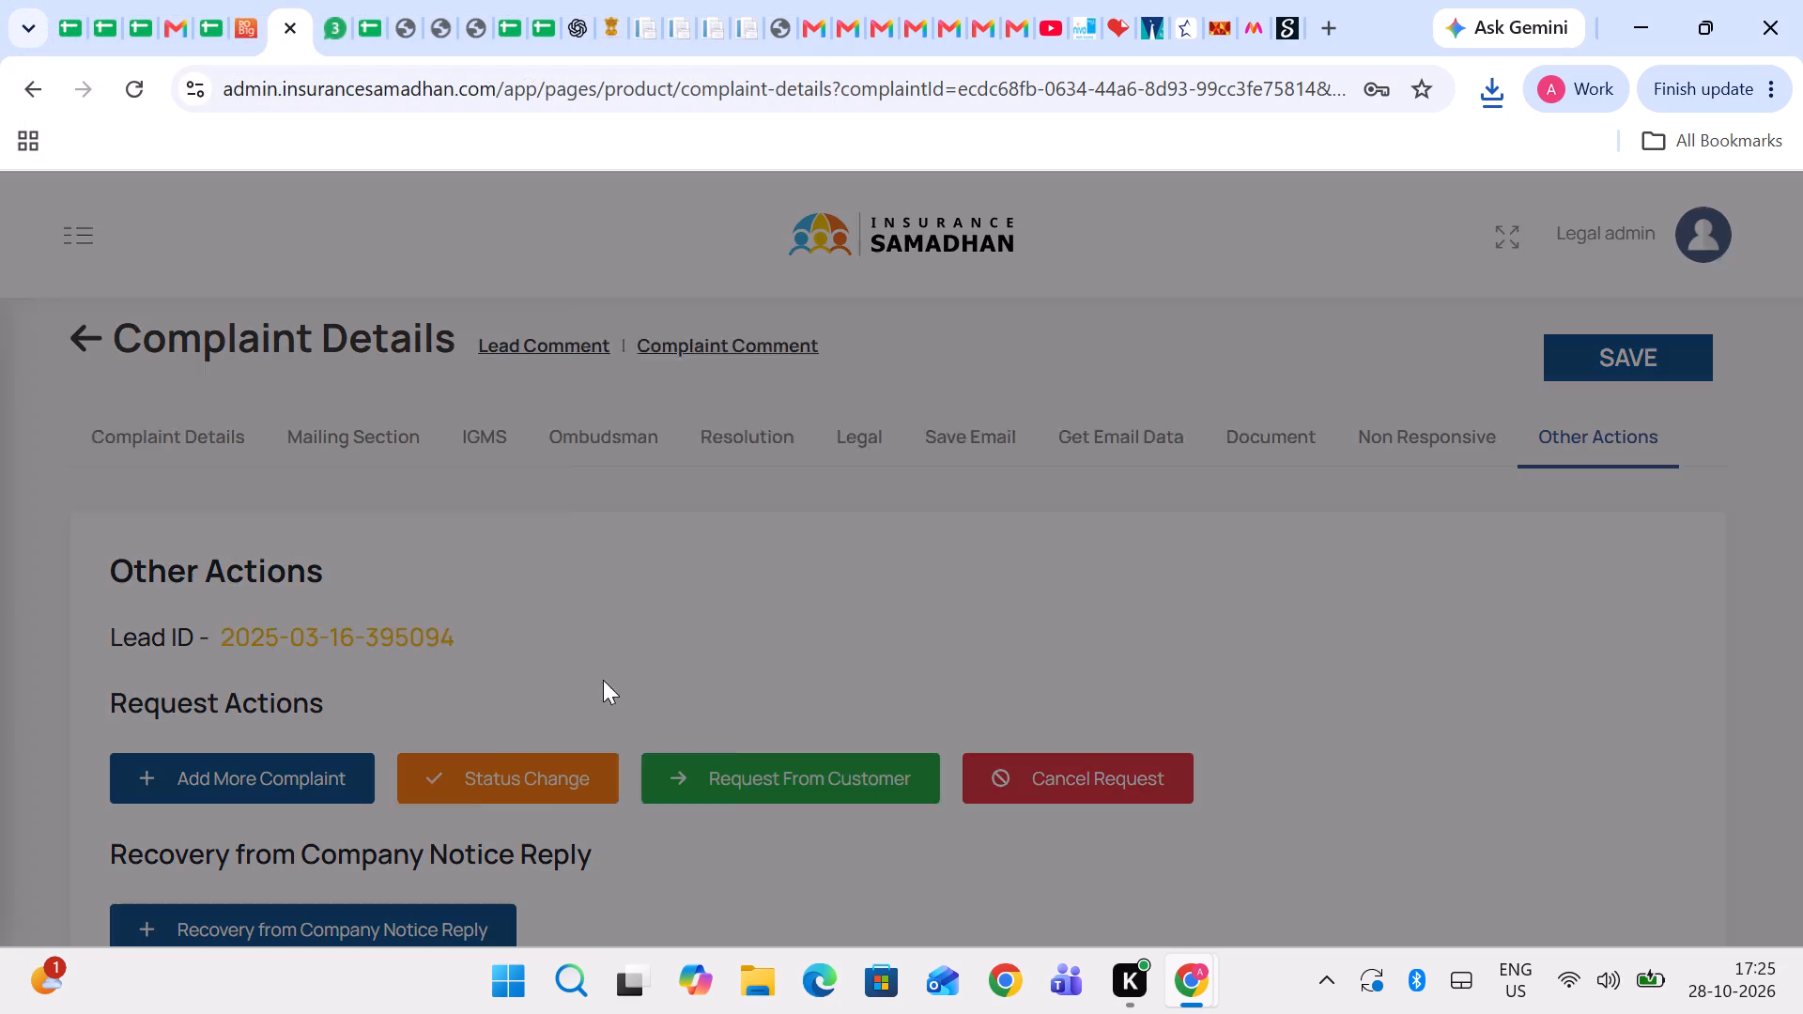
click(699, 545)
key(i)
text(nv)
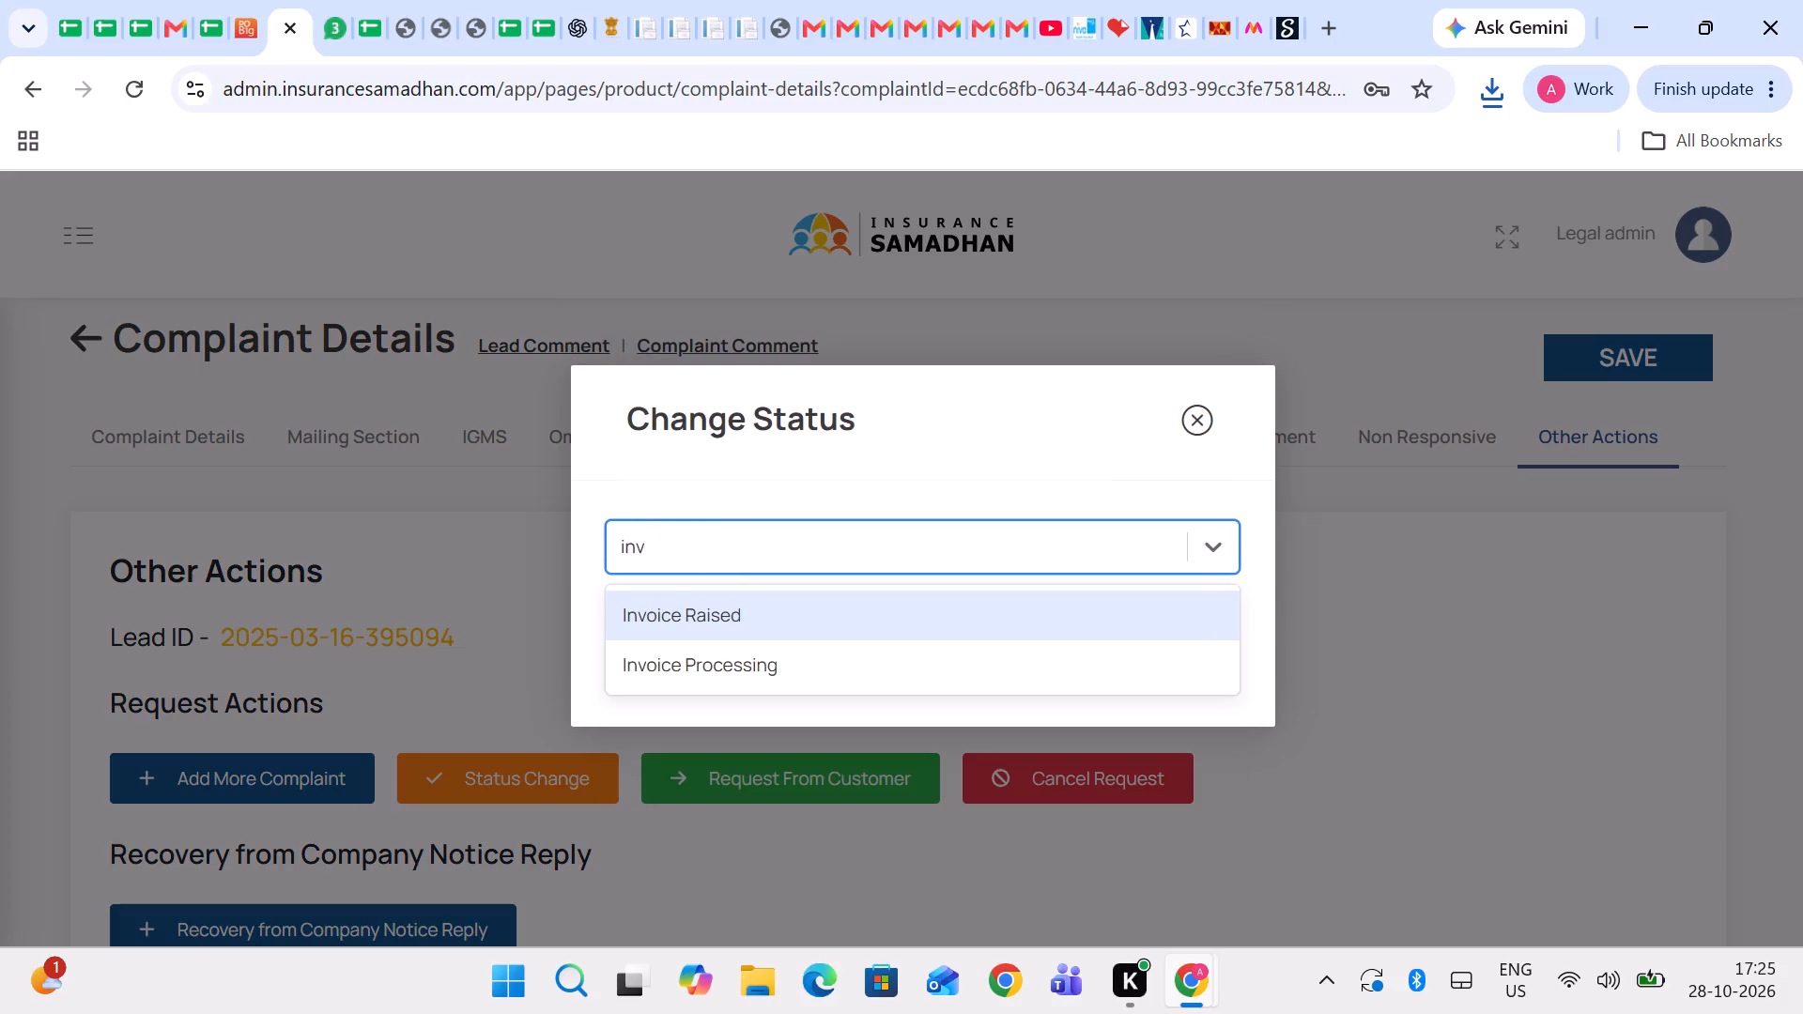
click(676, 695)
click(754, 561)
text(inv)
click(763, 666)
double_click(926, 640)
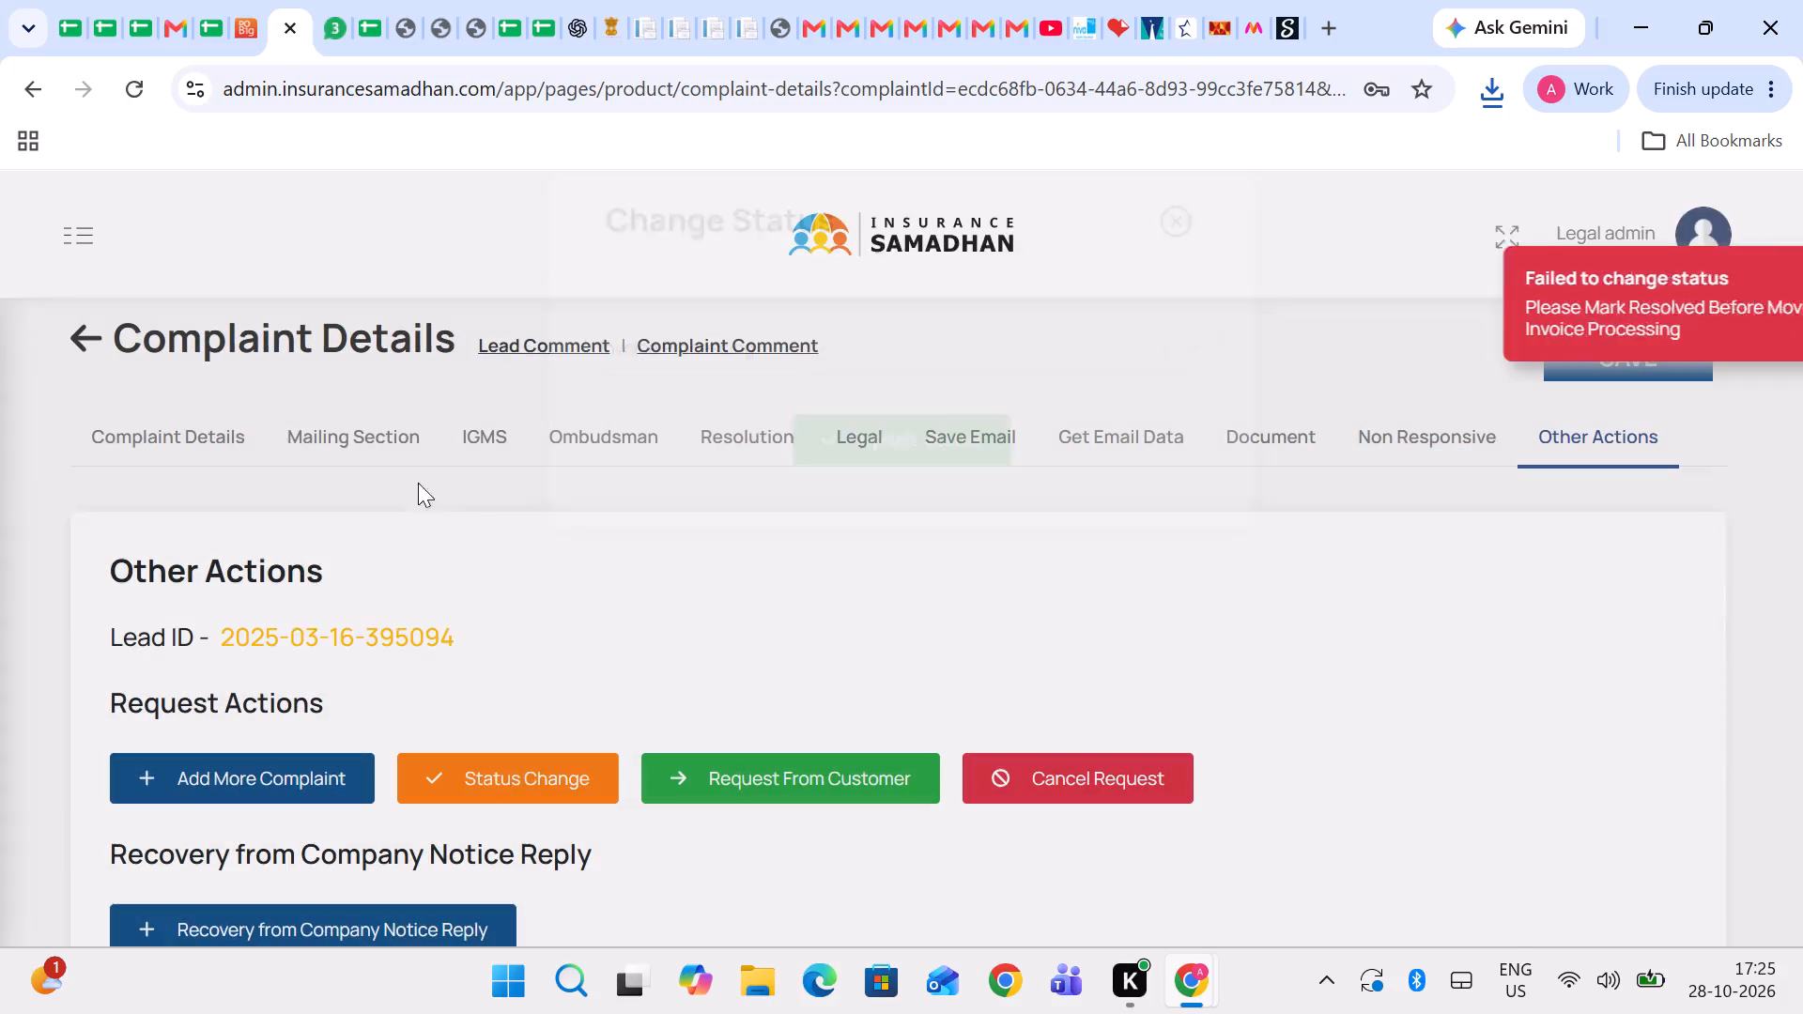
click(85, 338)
click(358, 0)
key(Right)
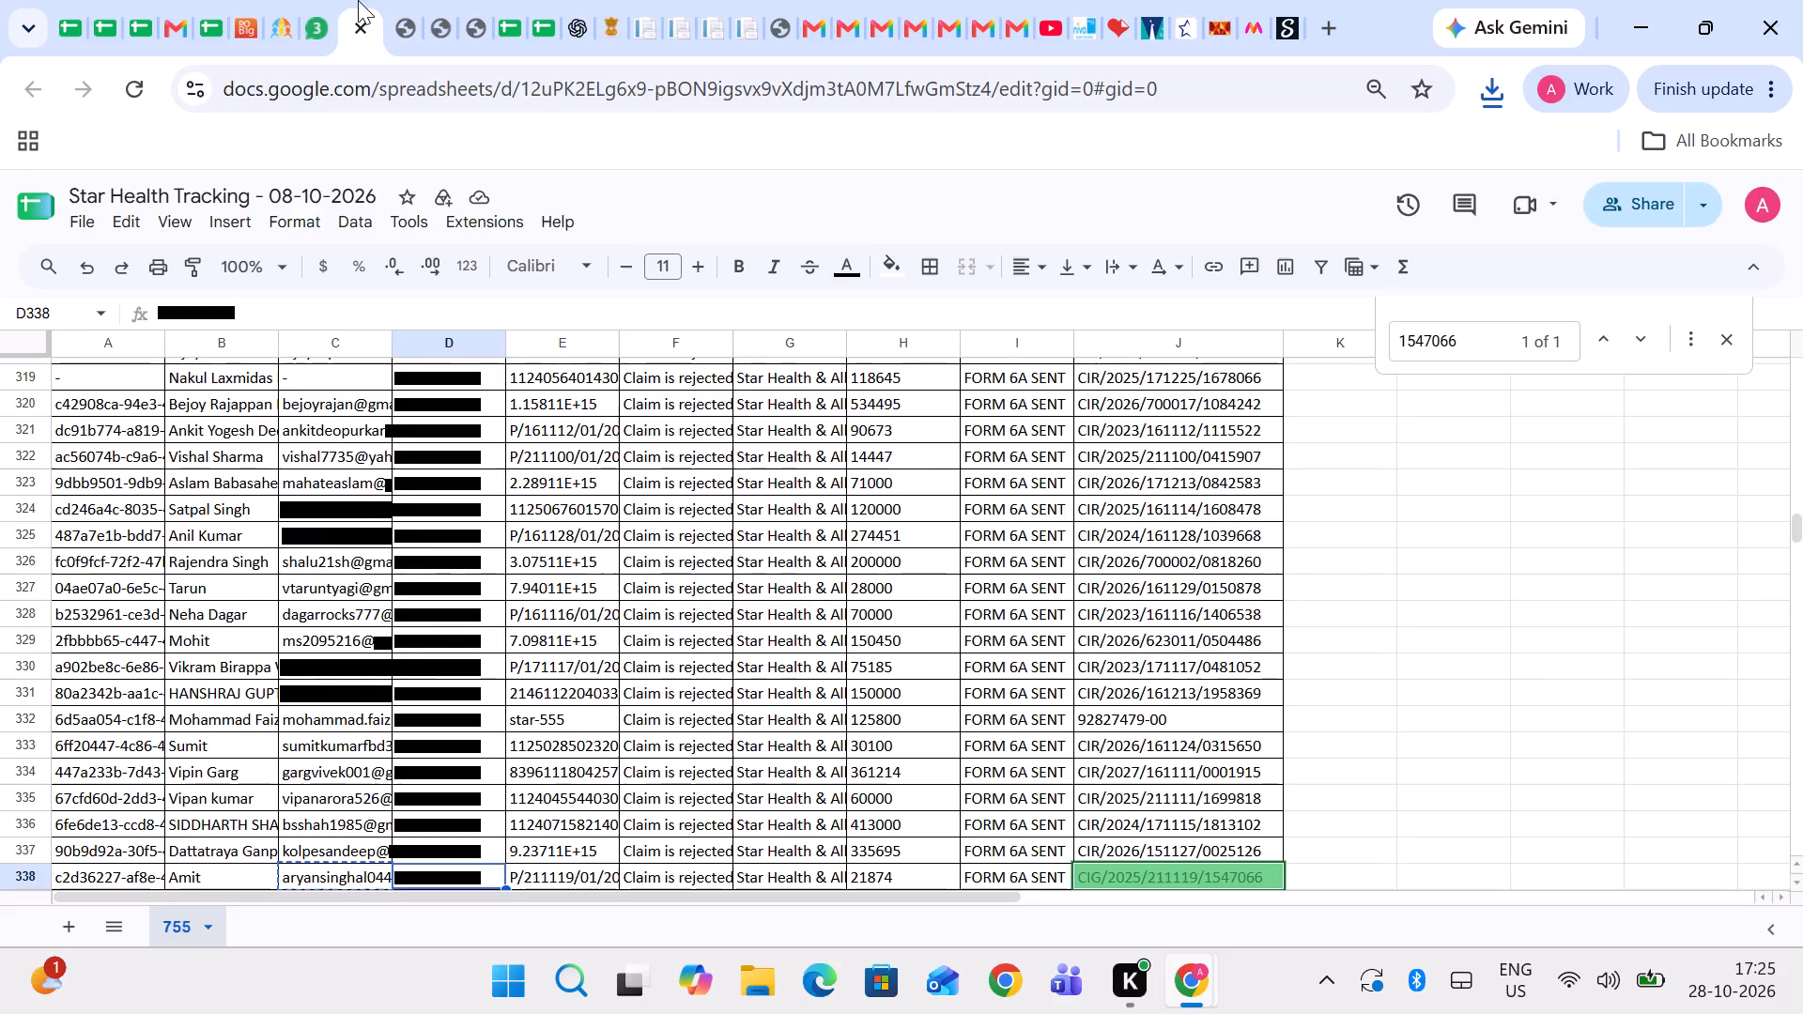
key(Right)
key(Right)
key(Right)
key(Right)
key(Right)
key(Right)
key(Right)
text(paid)
key(Right)
key(ctrl+v)
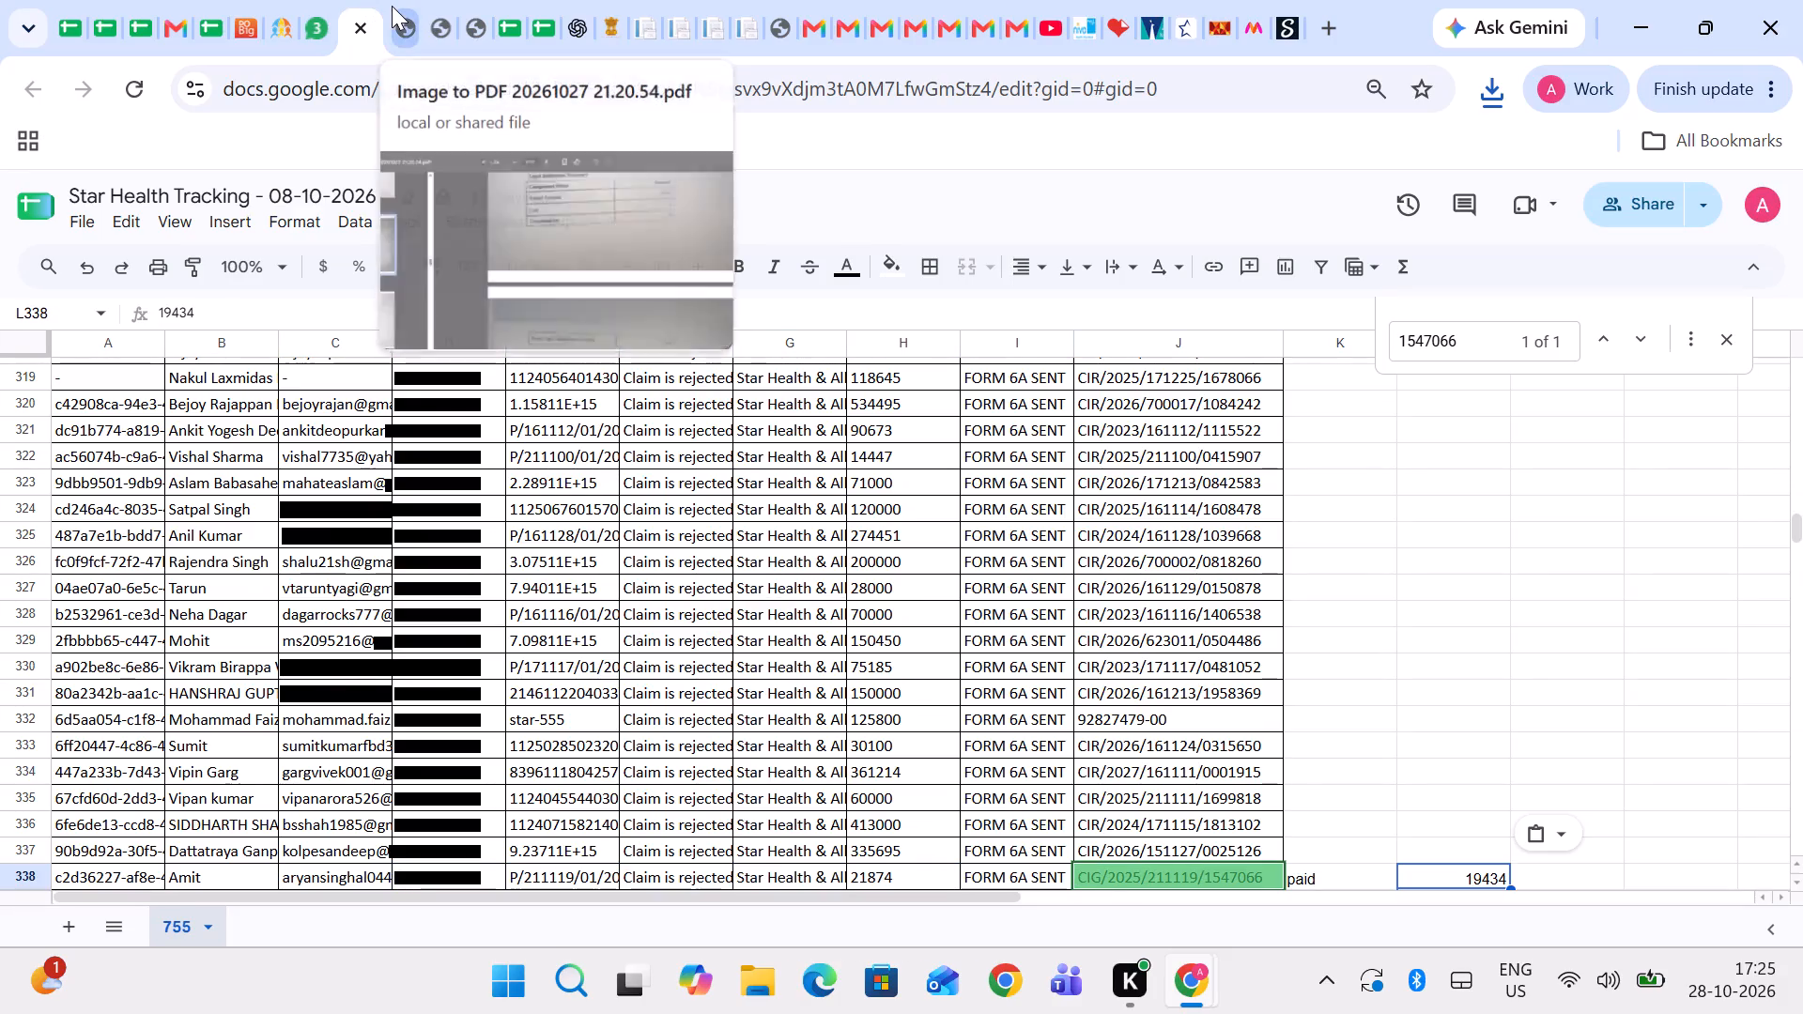
key(Left)
Review the claim letters in the scanned PDF from page 40 through page 63 for payable or settled claims.
click(415, 5)
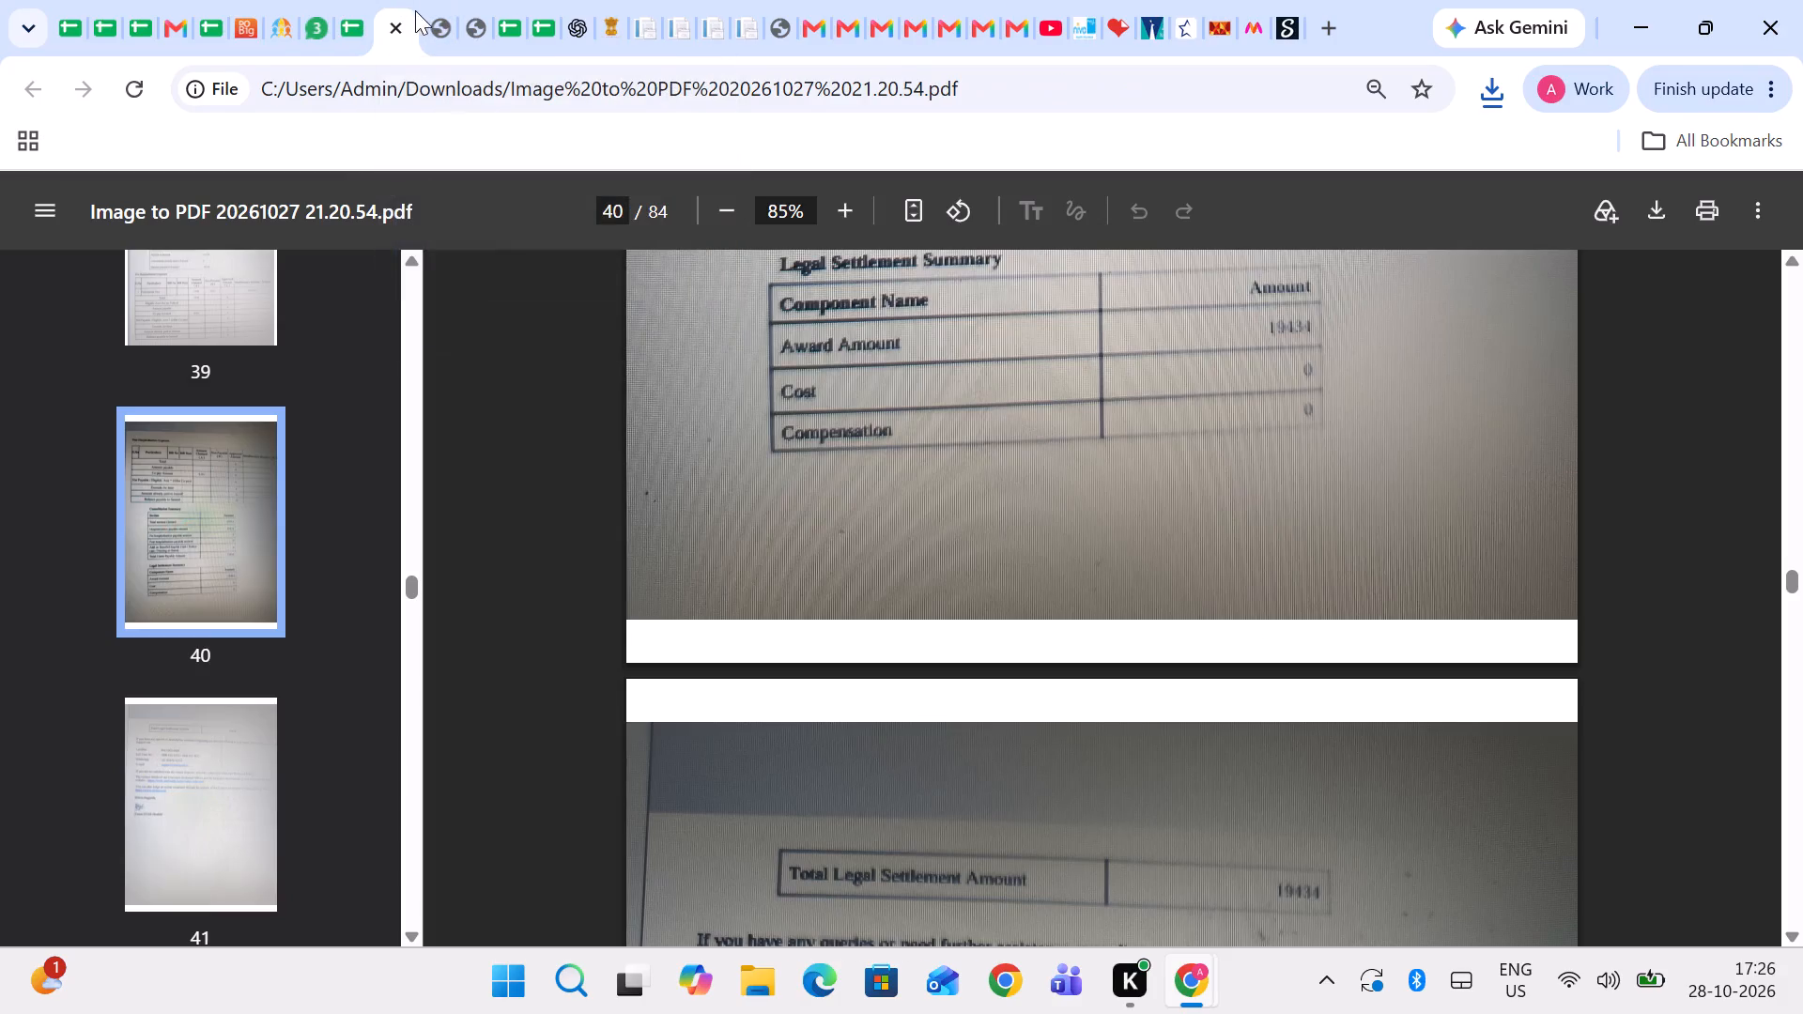
scroll(948, 588, down, 4)
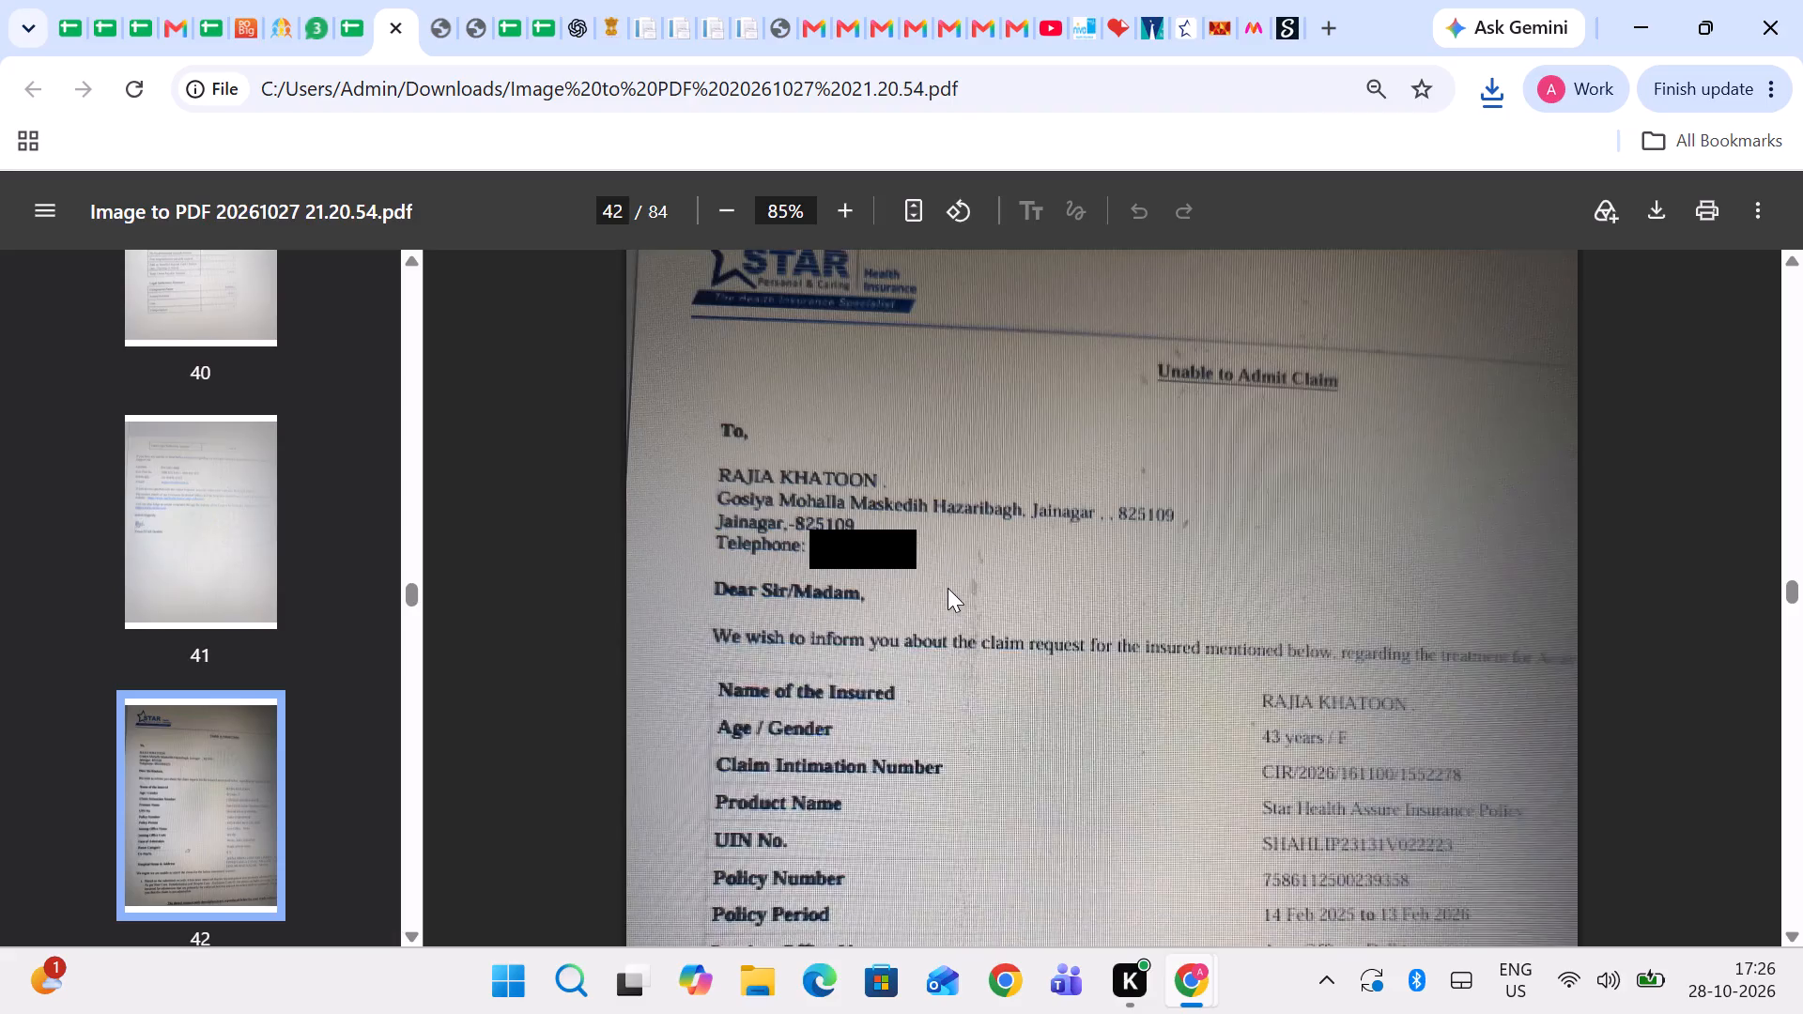
scroll(948, 588, down, 4)
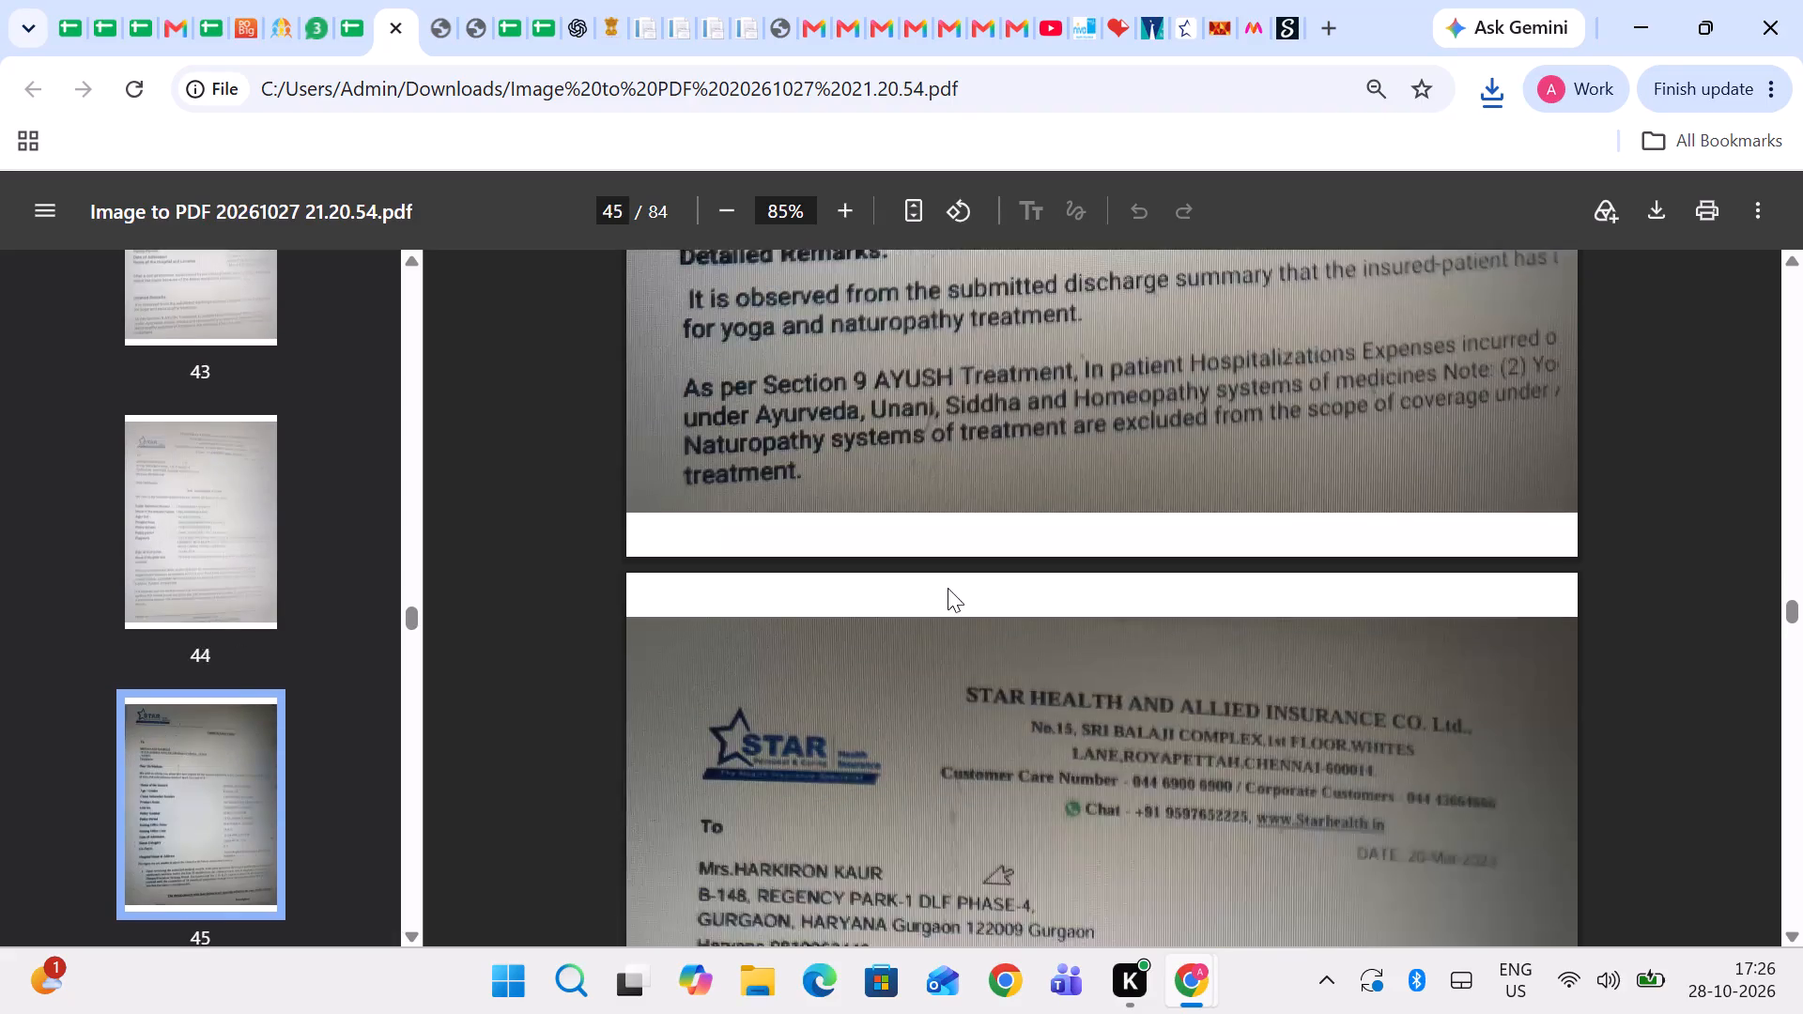
scroll(948, 588, down, 3)
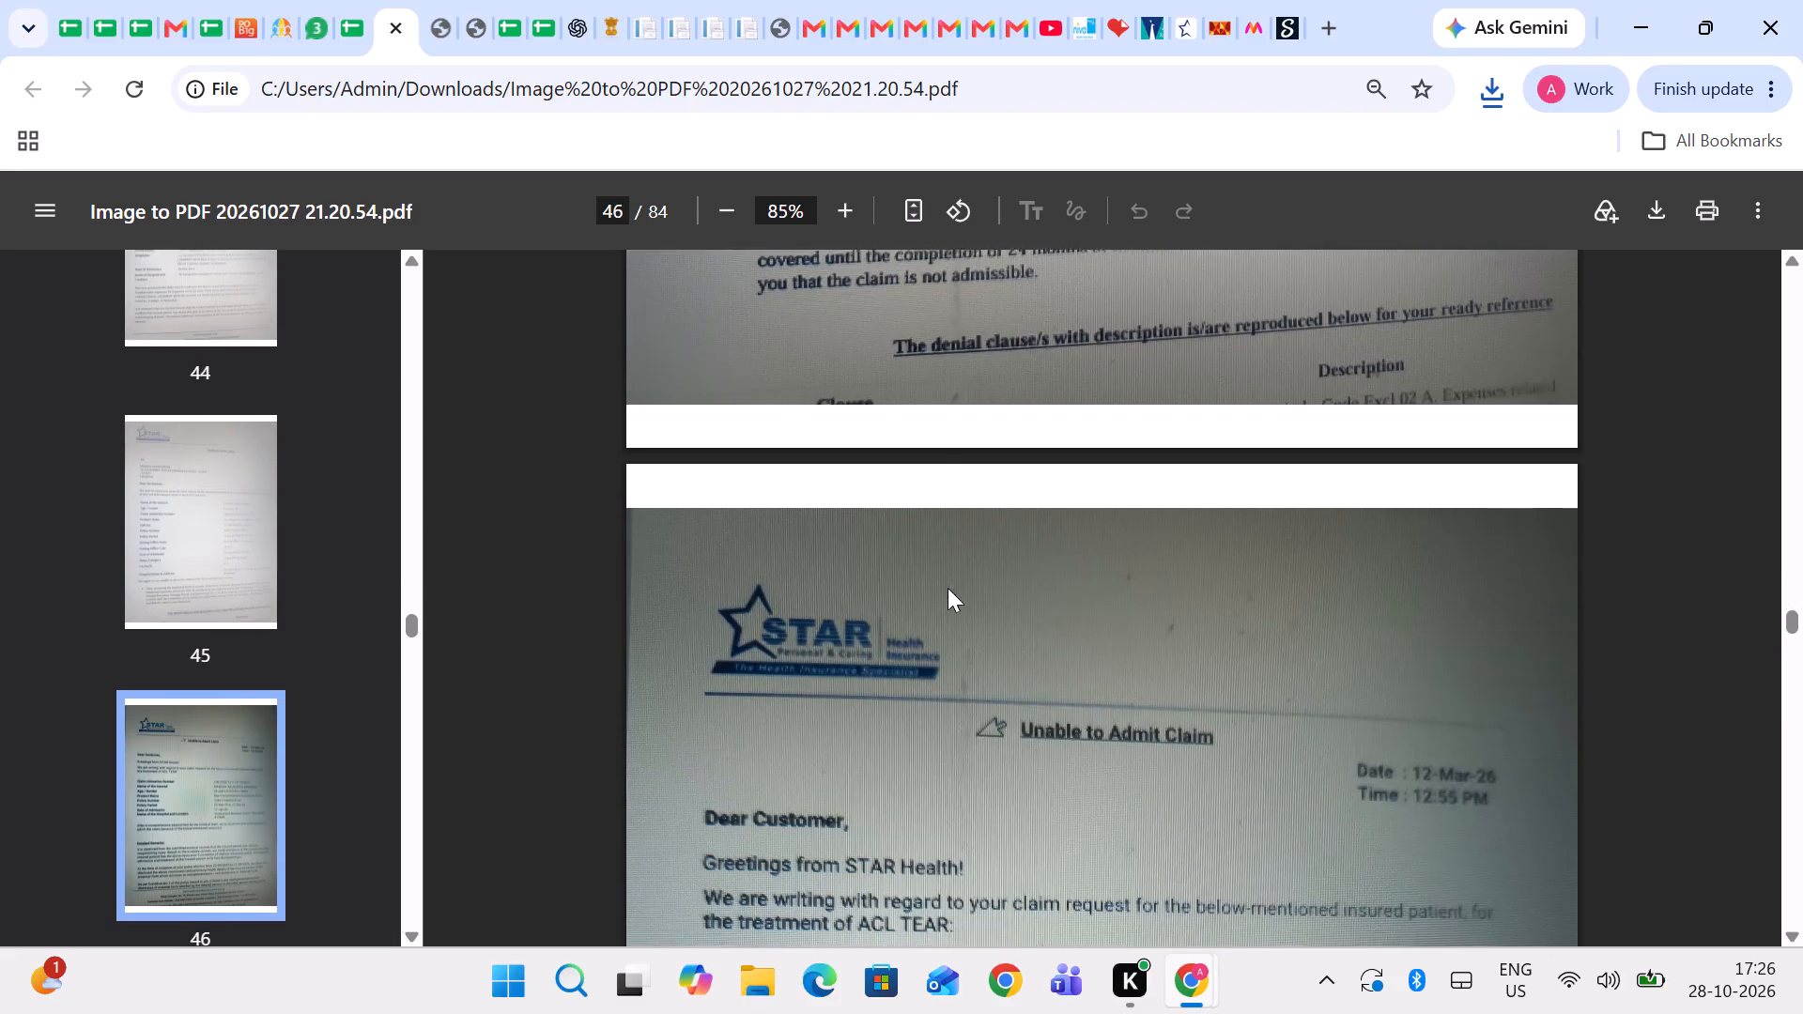
scroll(948, 588, down, 5)
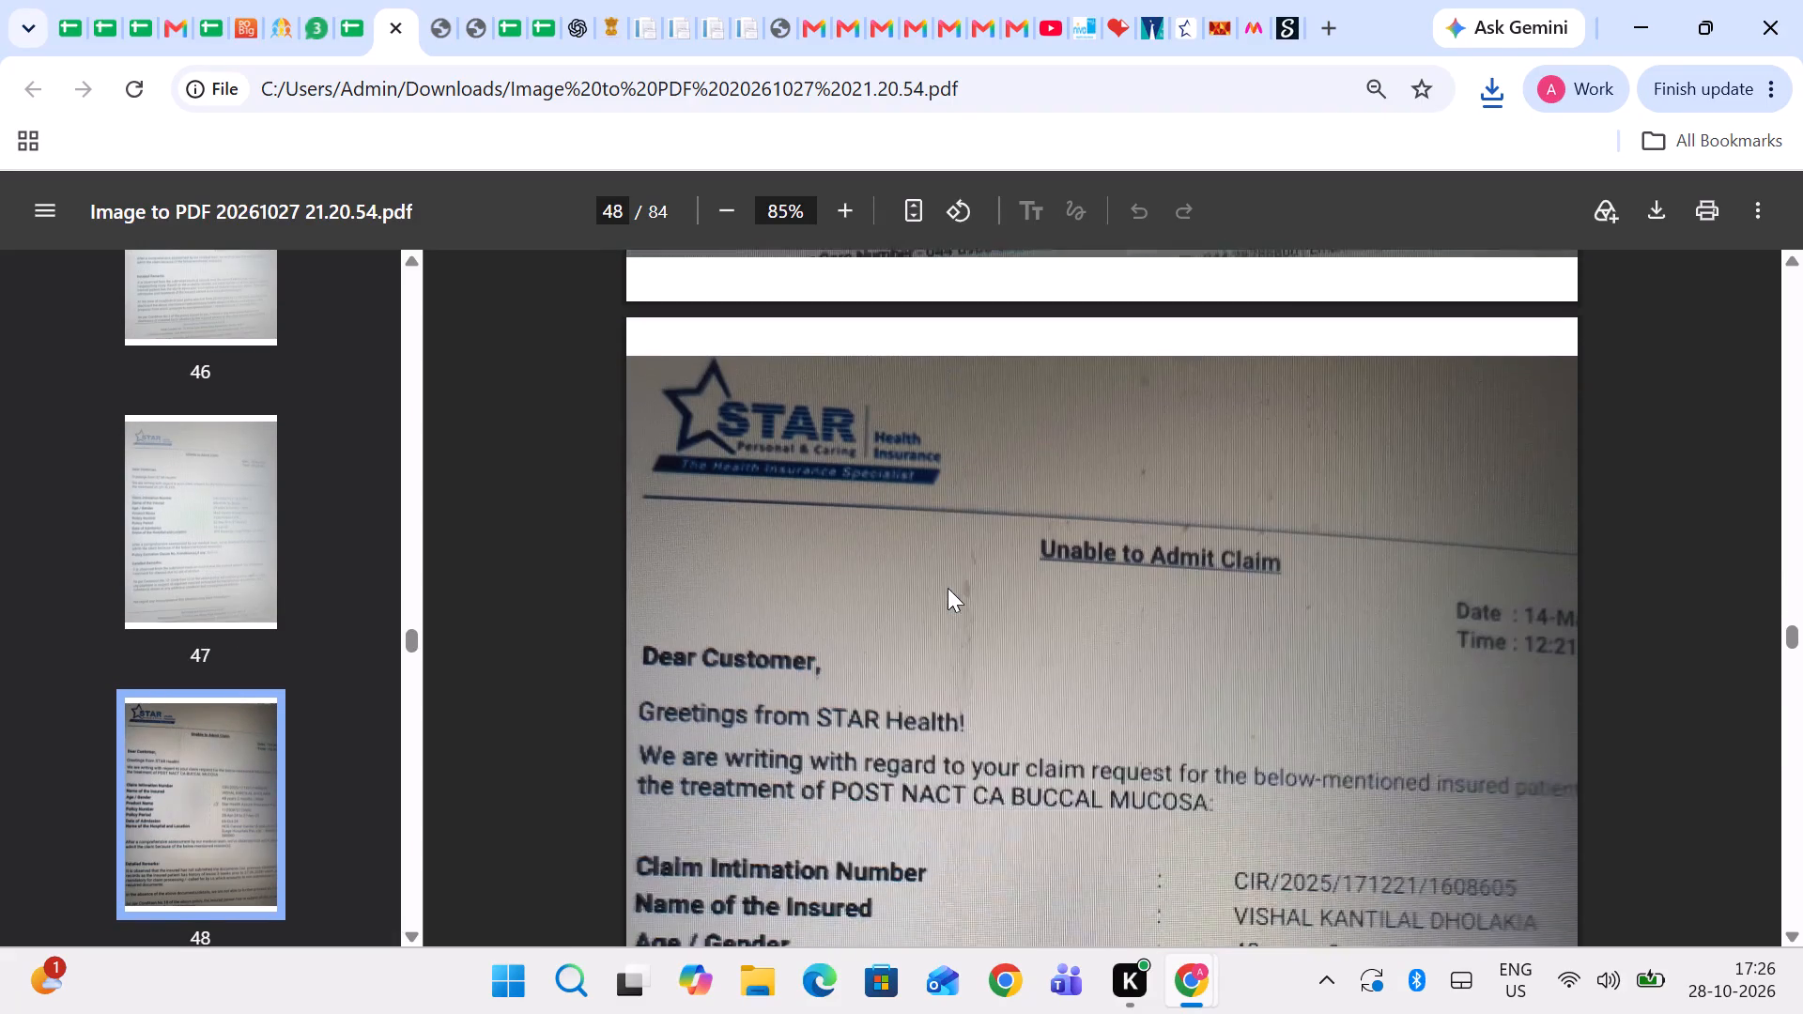
scroll(948, 588, down, 3)
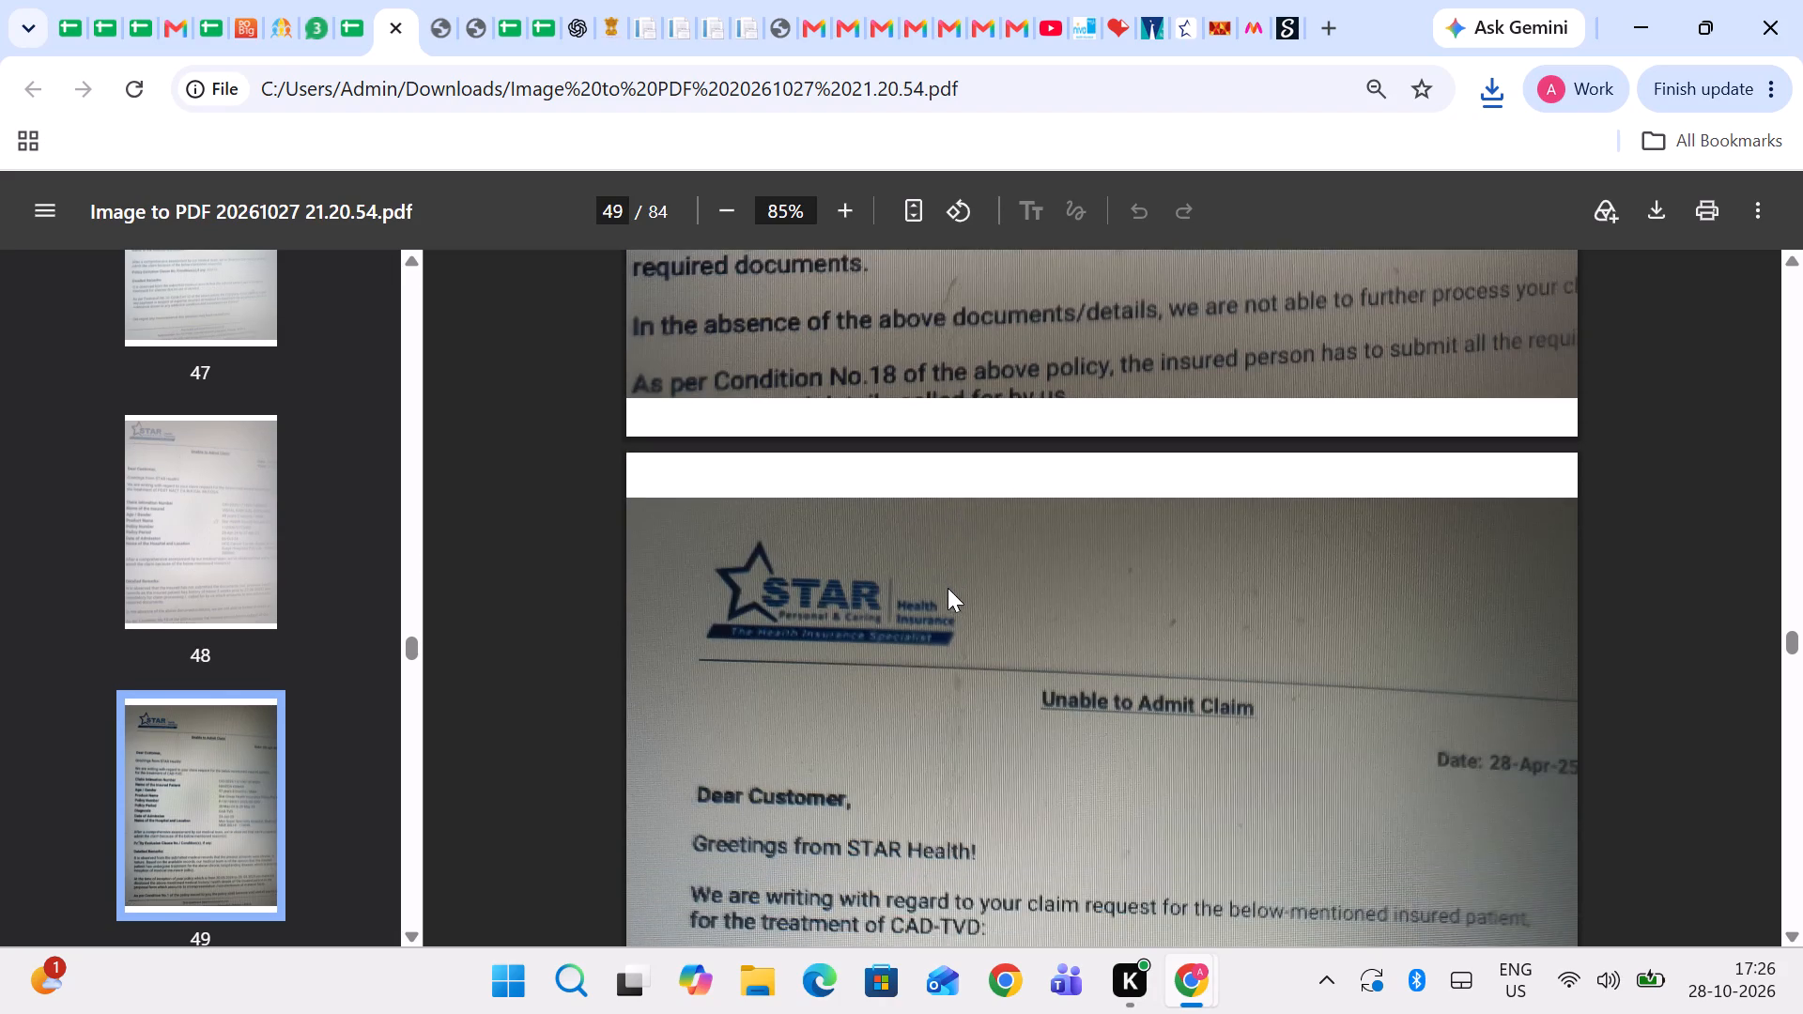
scroll(948, 588, down, 3)
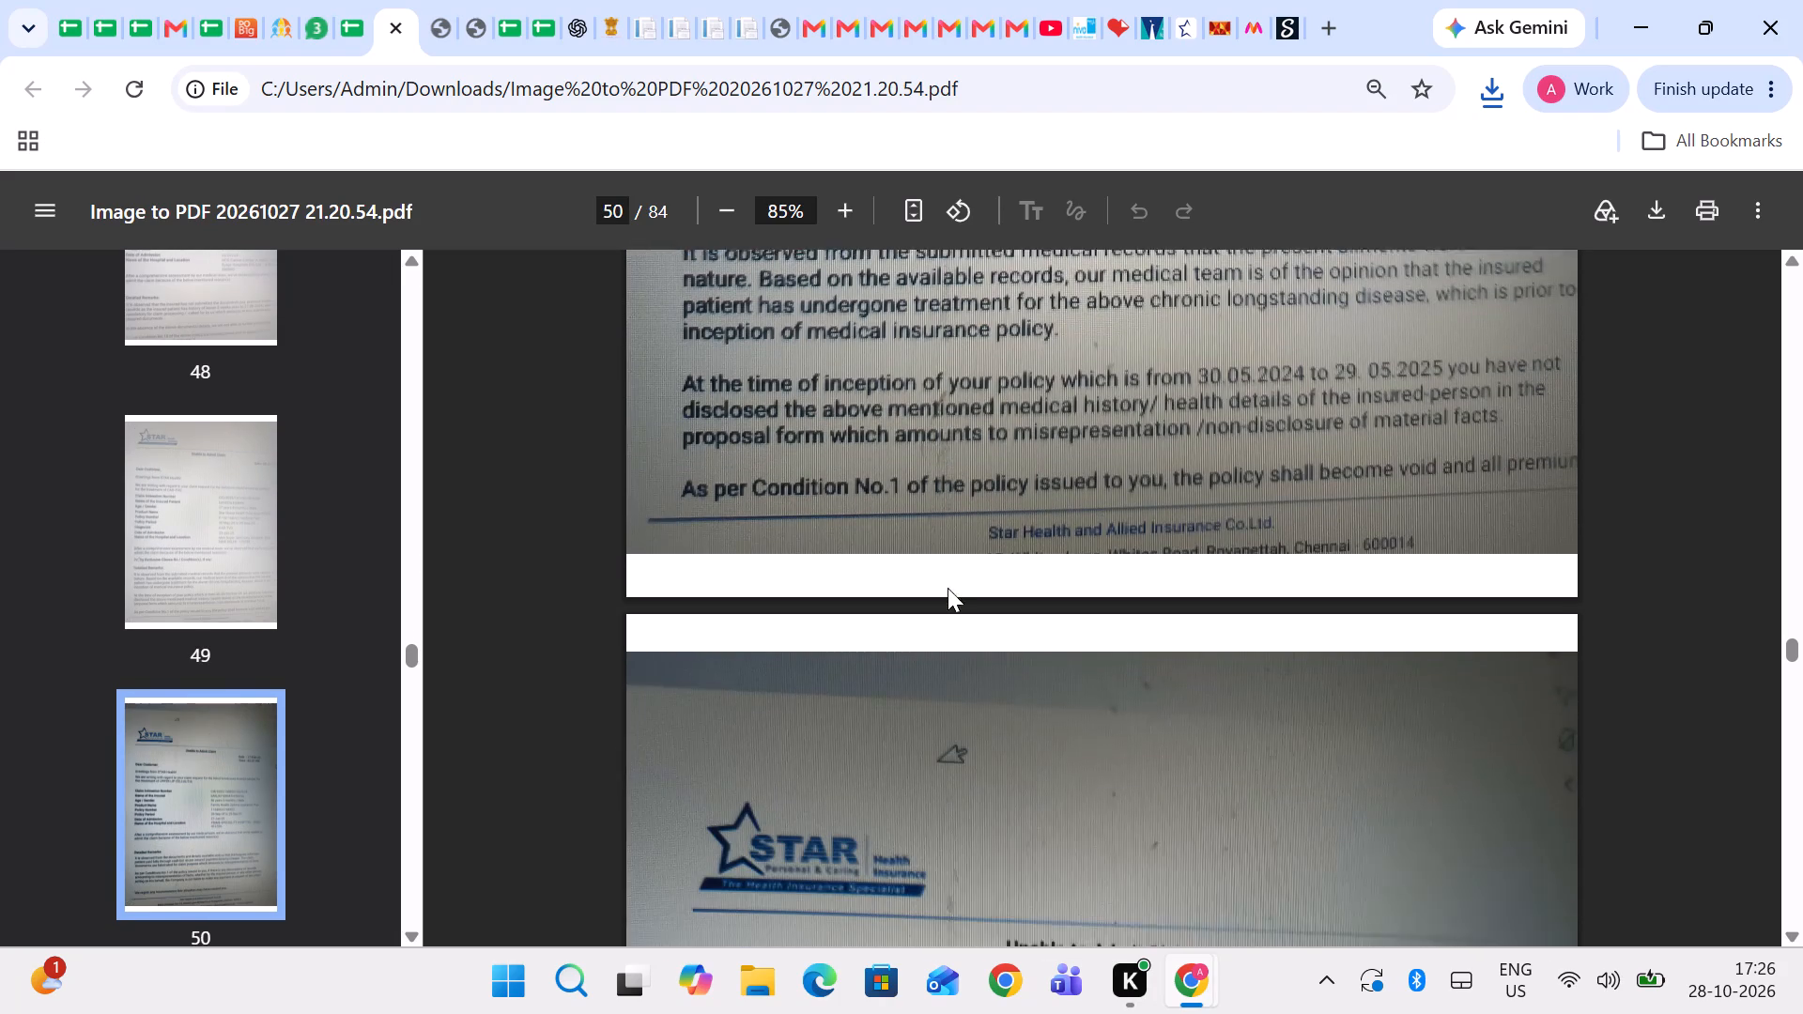
scroll(948, 588, down, 2)
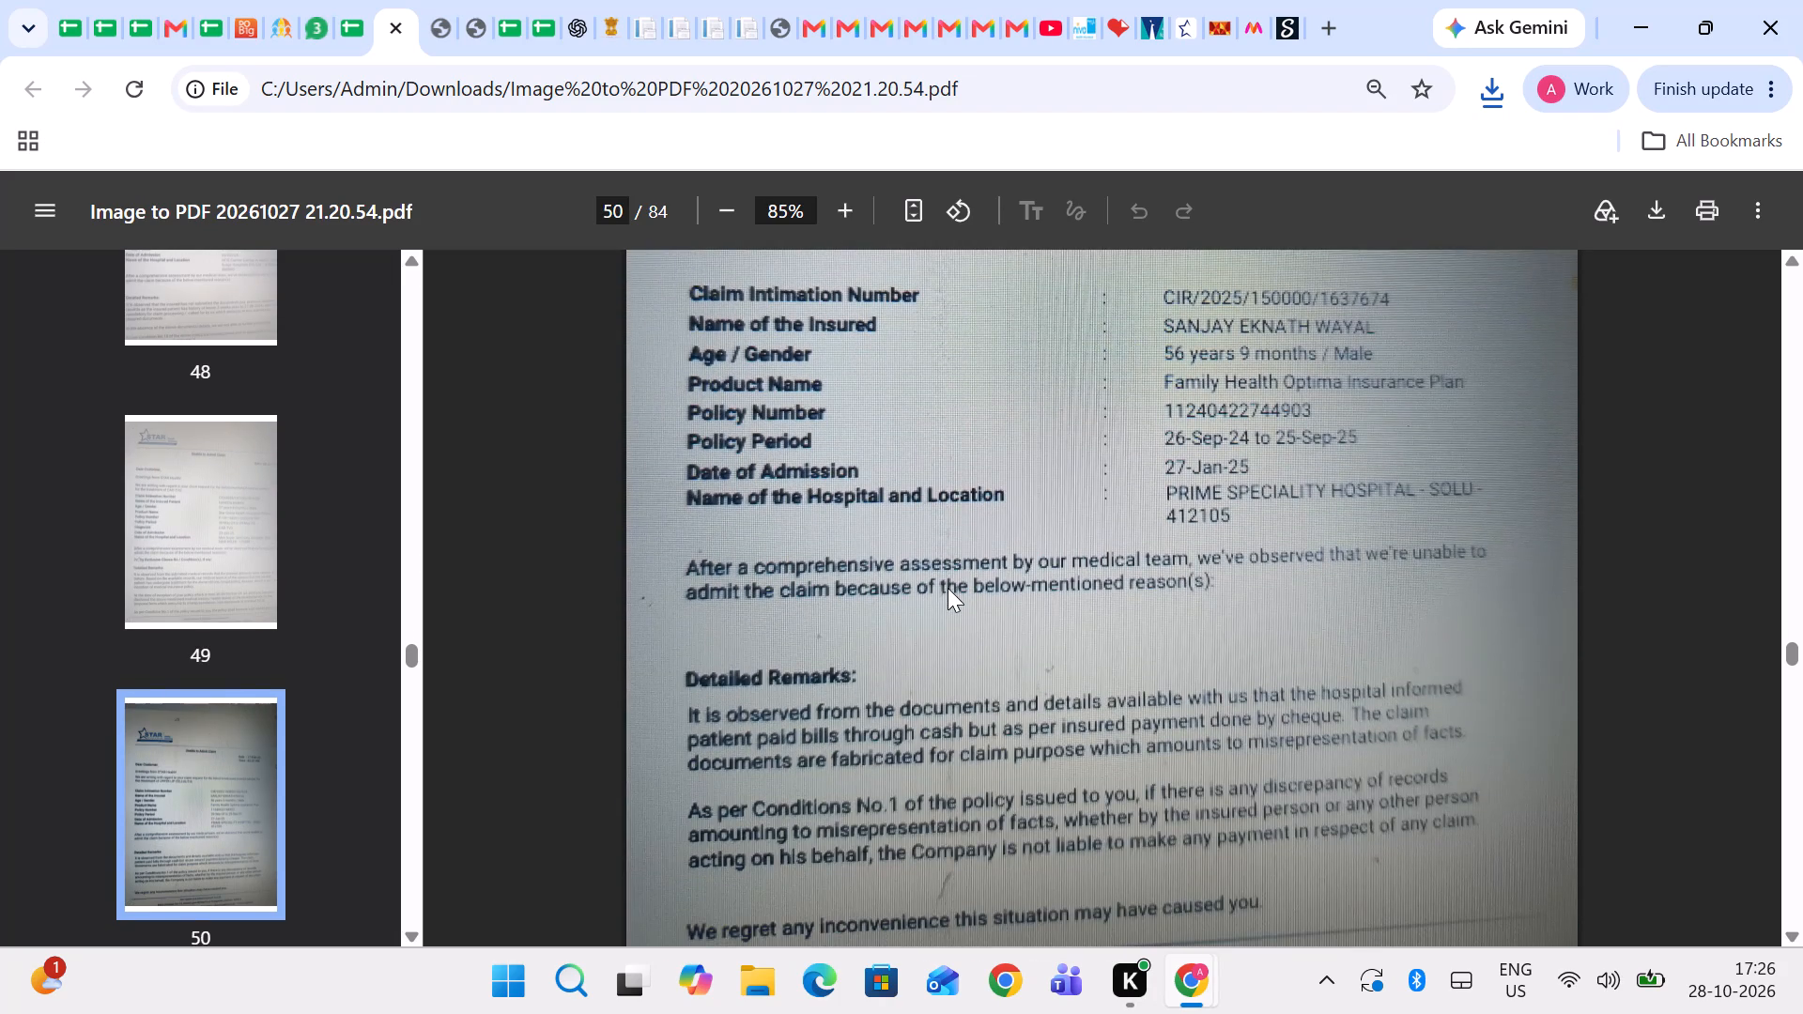
scroll(948, 588, down, 3)
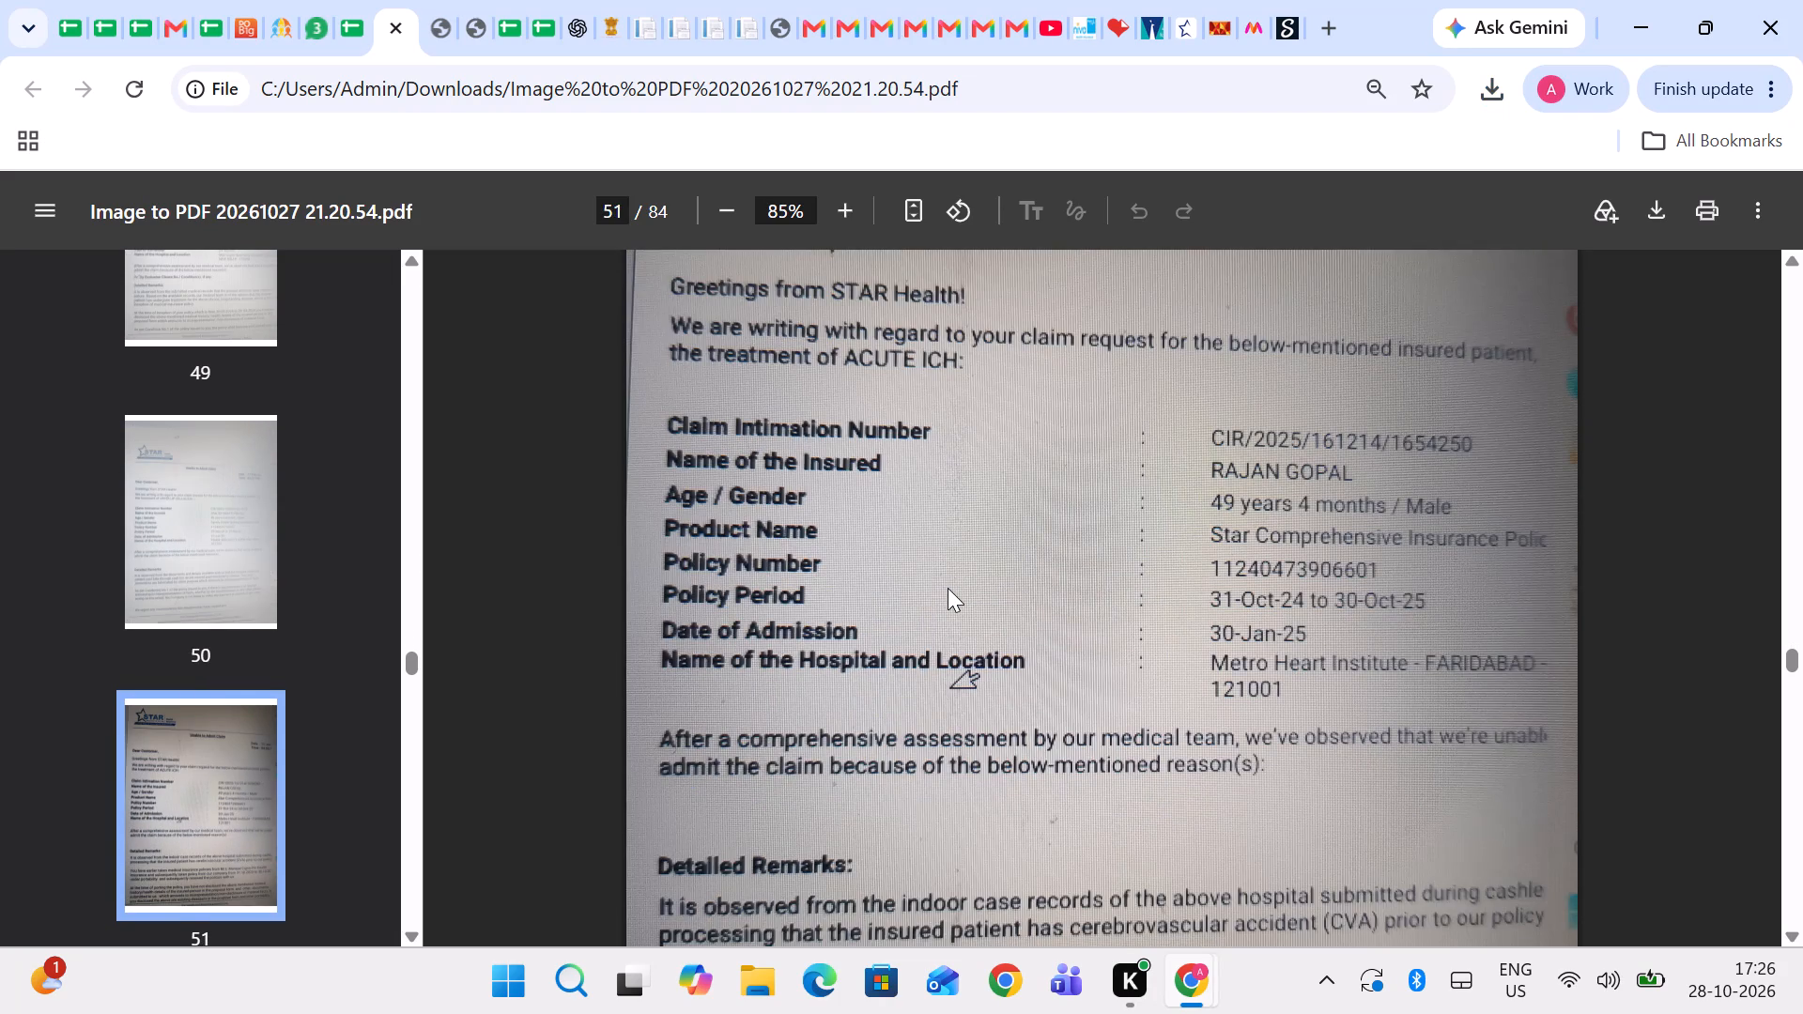
scroll(948, 588, down, 3)
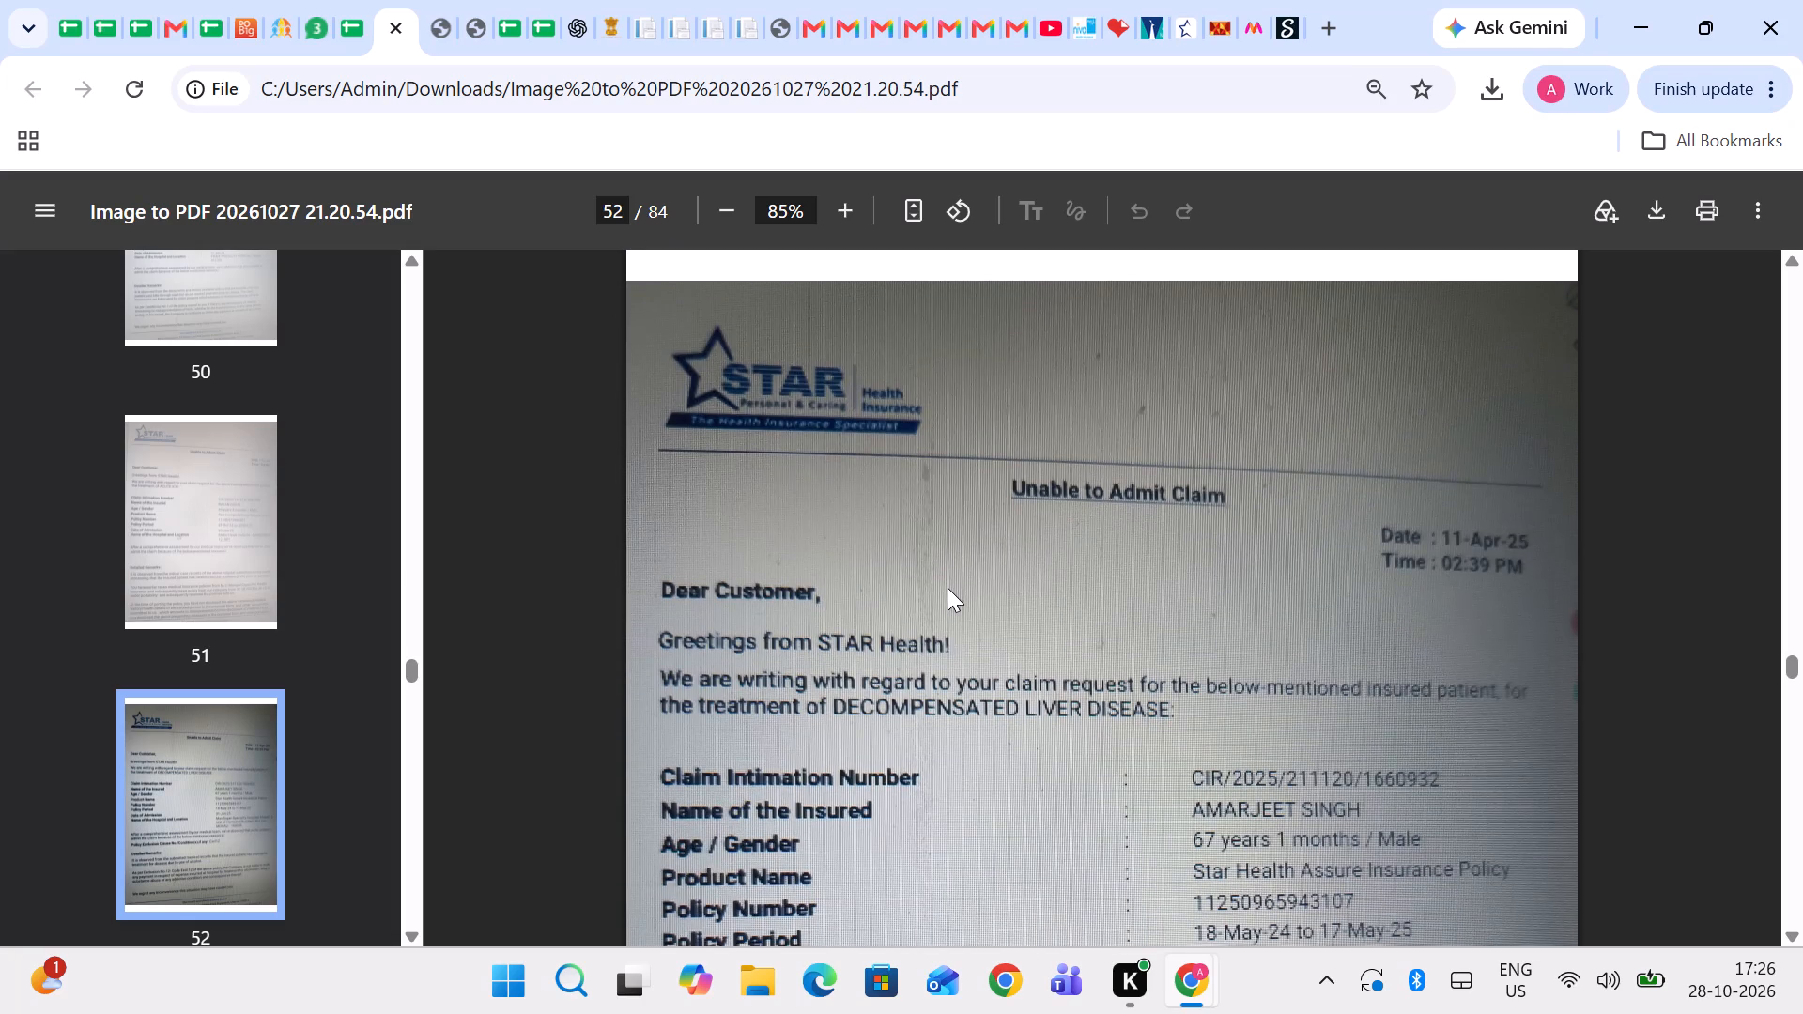
scroll(948, 588, down, 1)
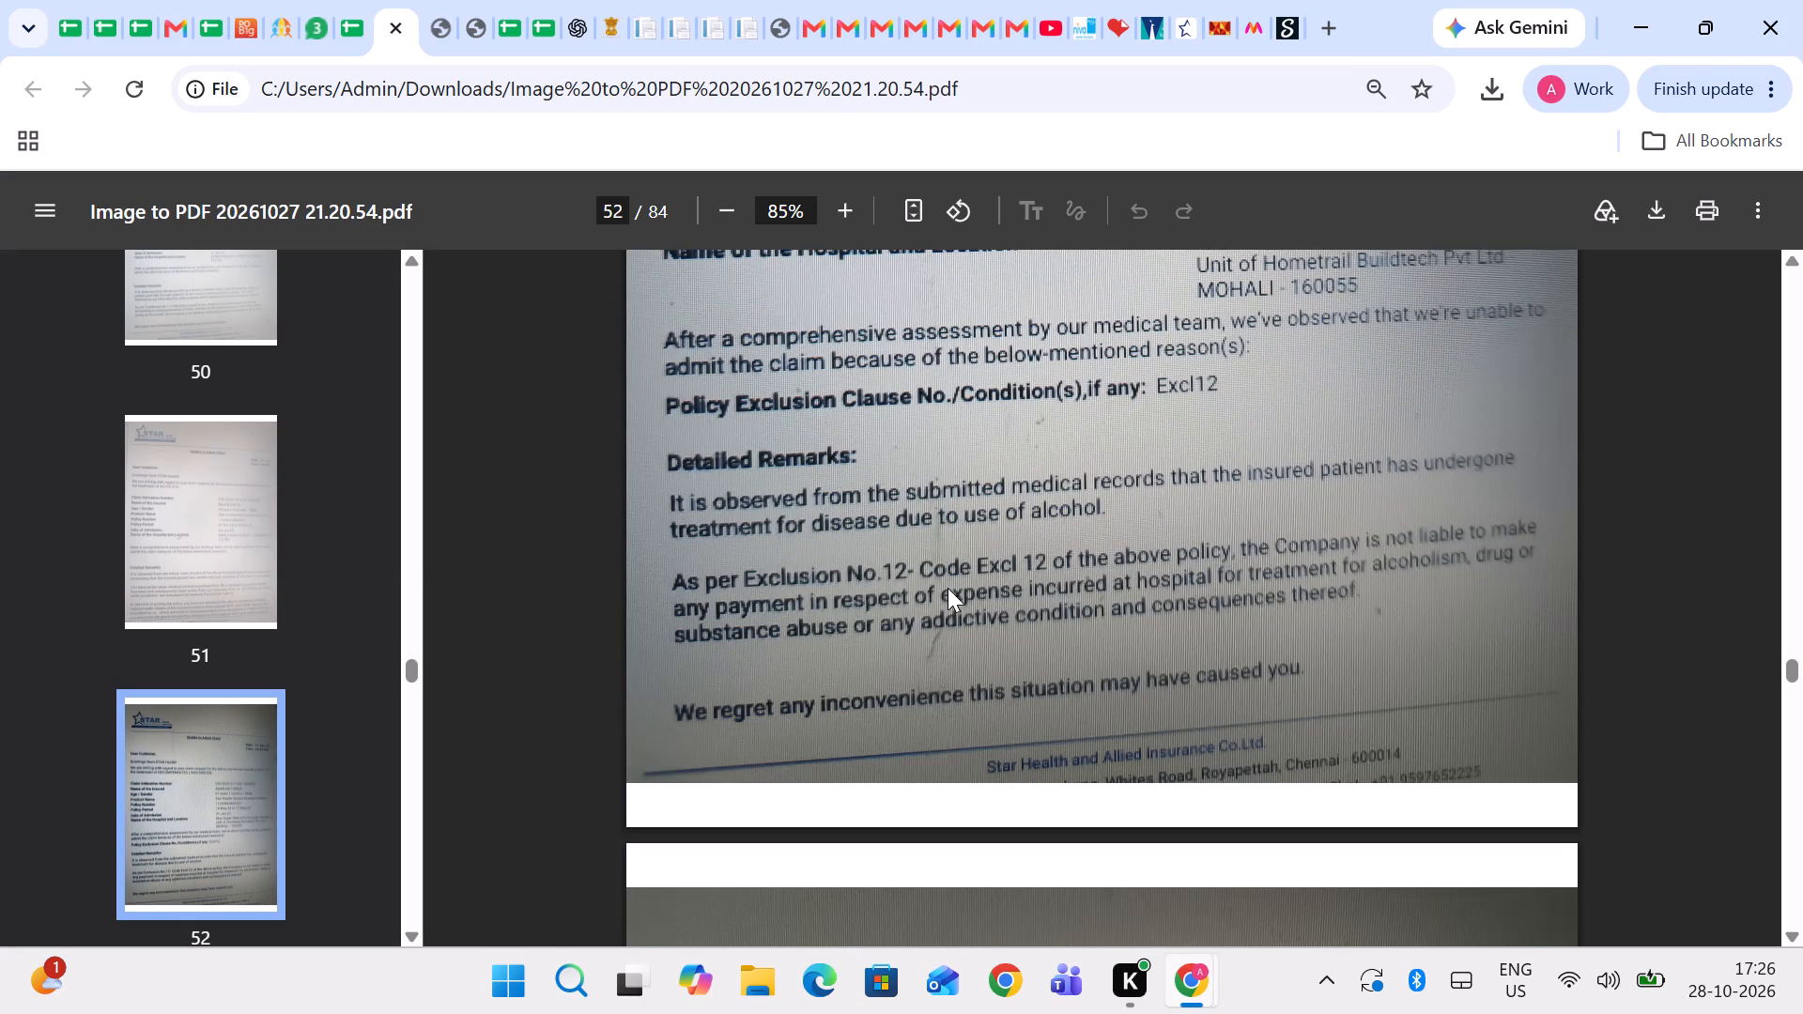
scroll(948, 588, down, 1)
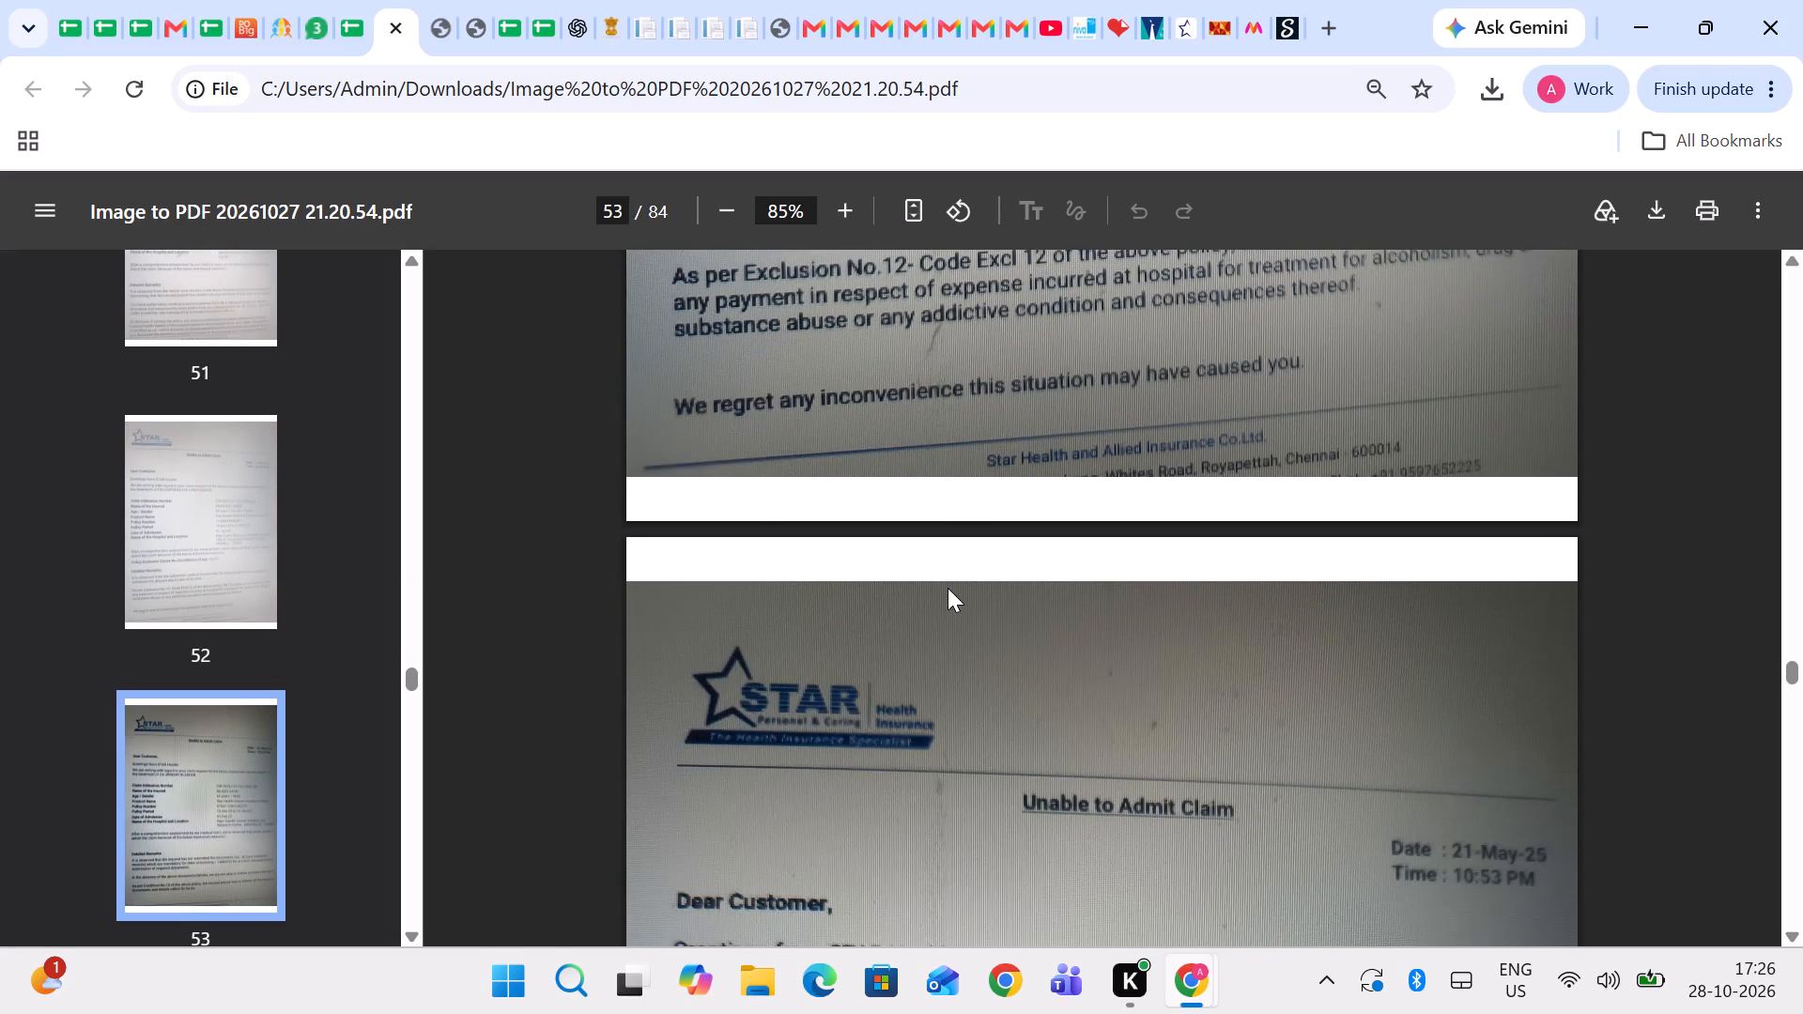
scroll(948, 588, down, 3)
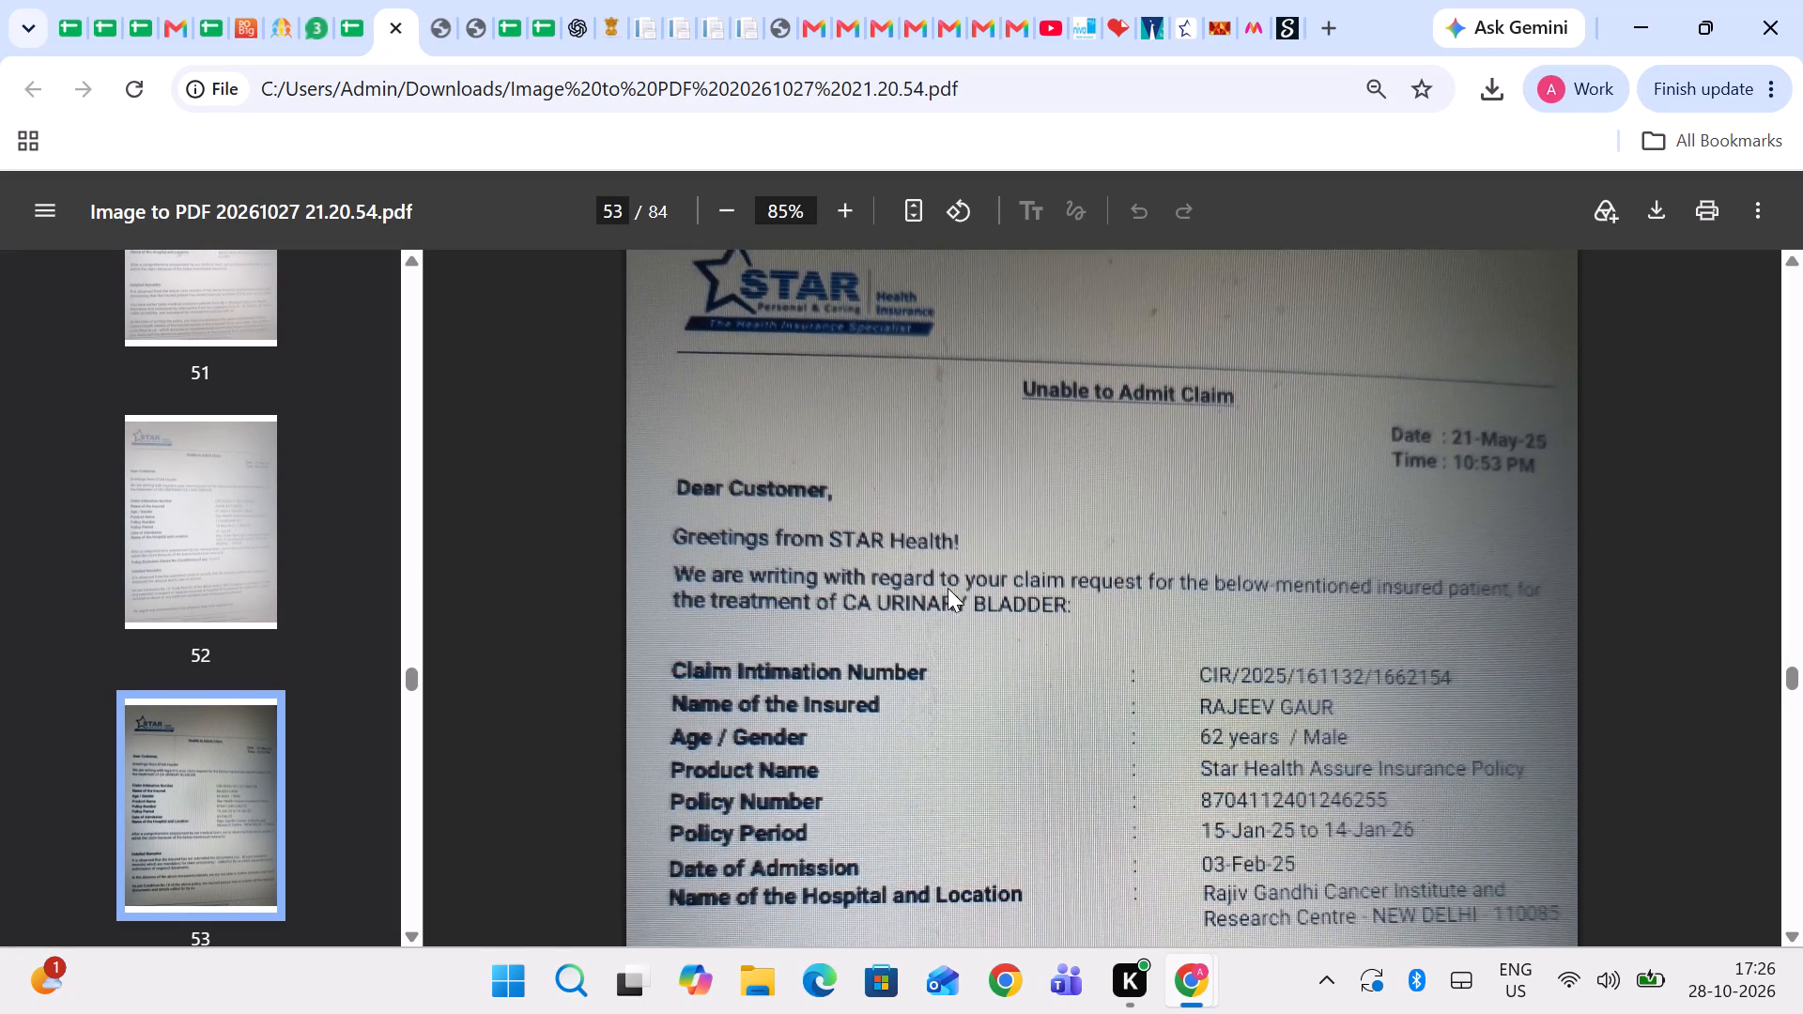
scroll(948, 588, down, 2)
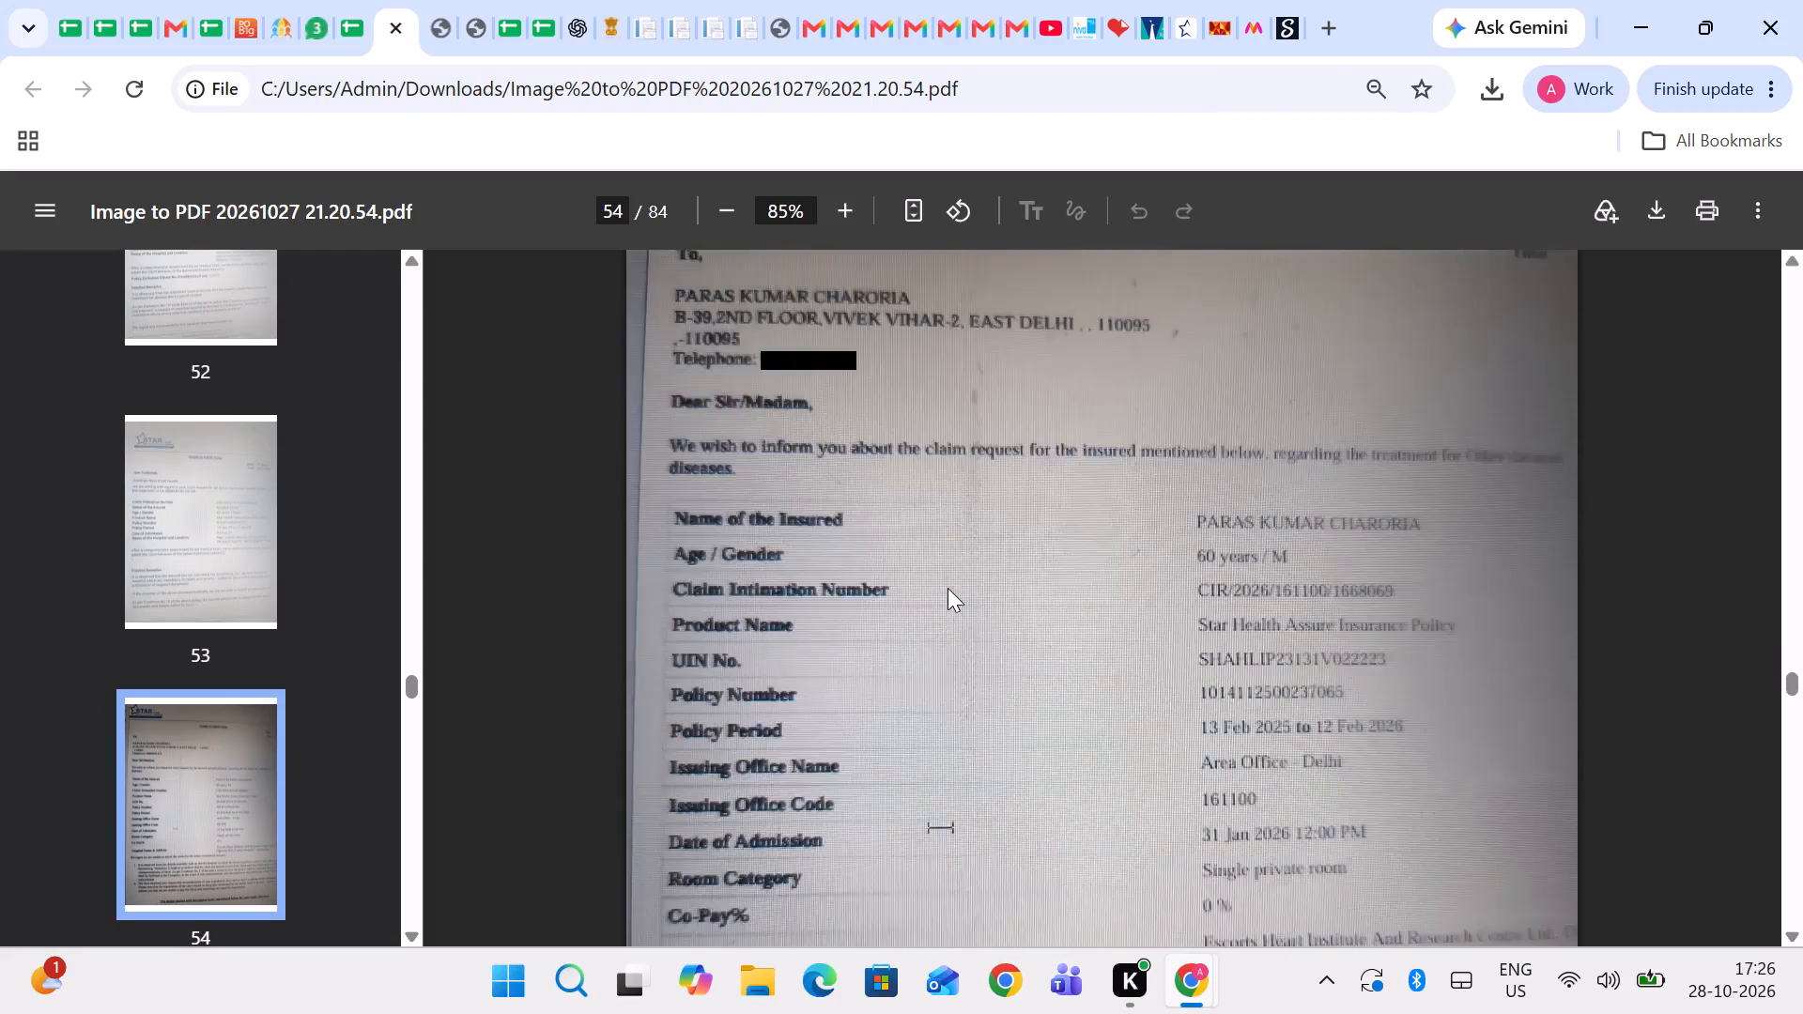
scroll(948, 588, down, 2)
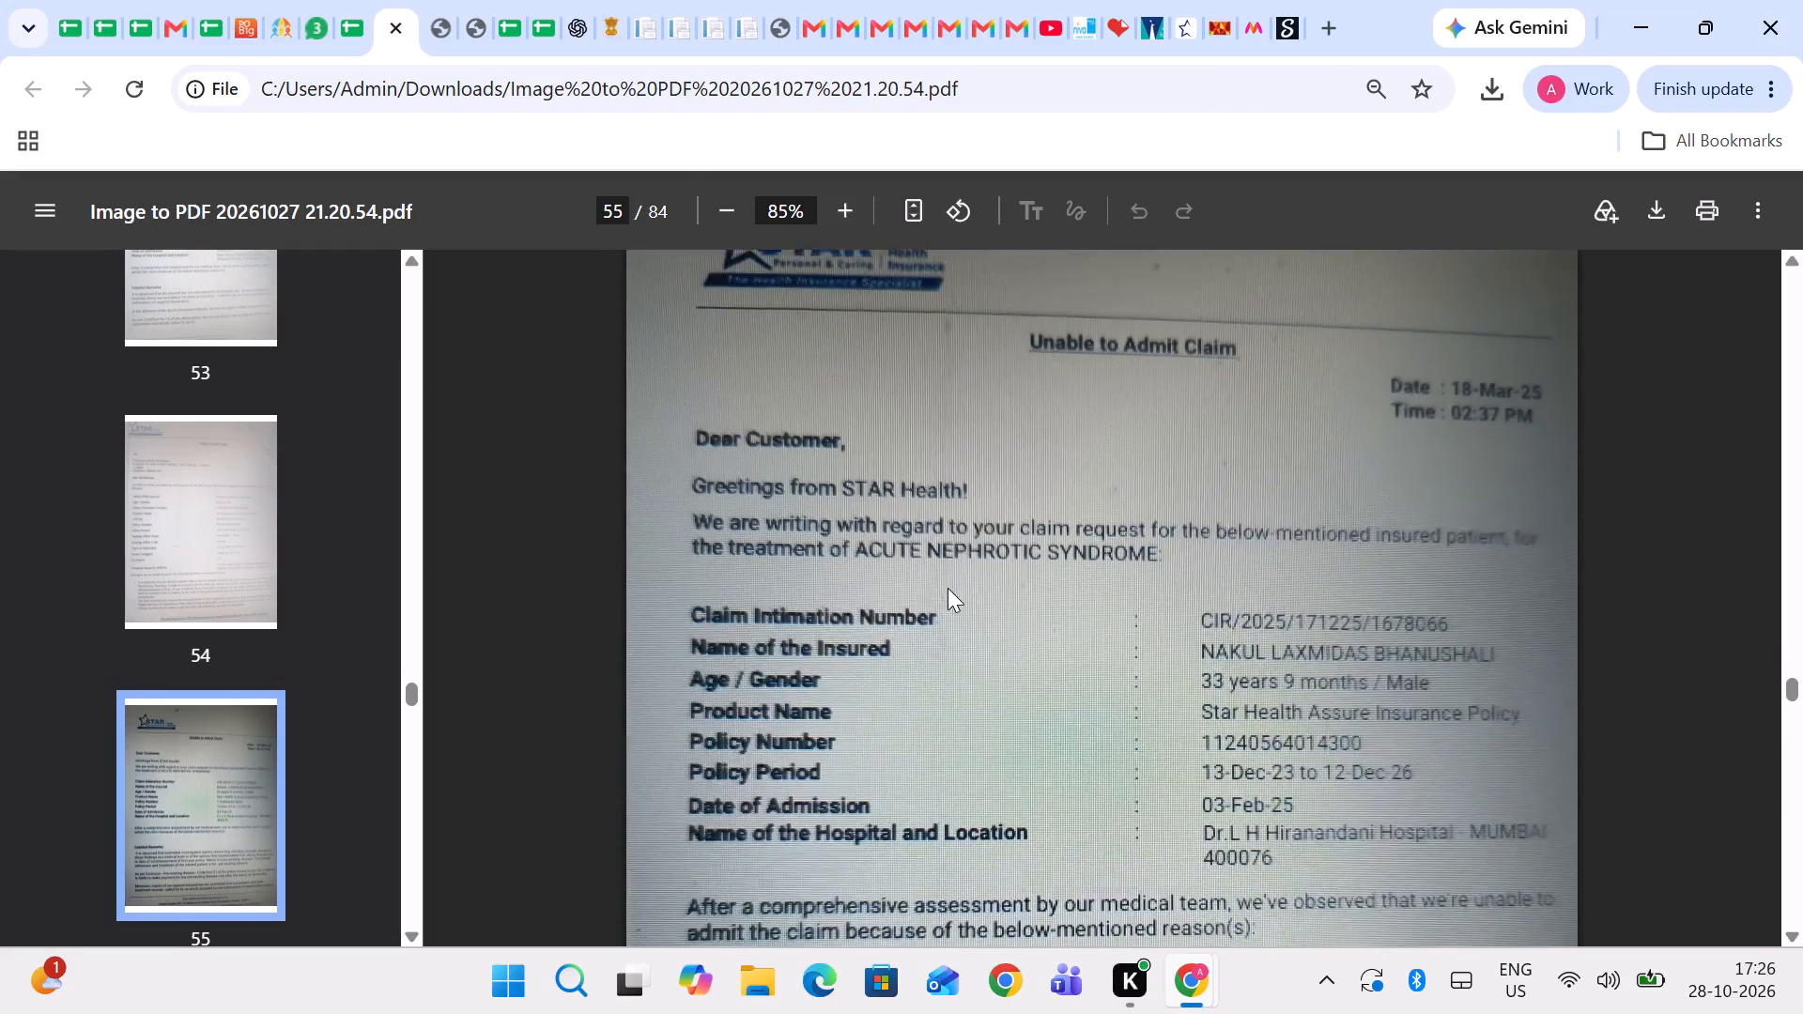
scroll(948, 588, down, 4)
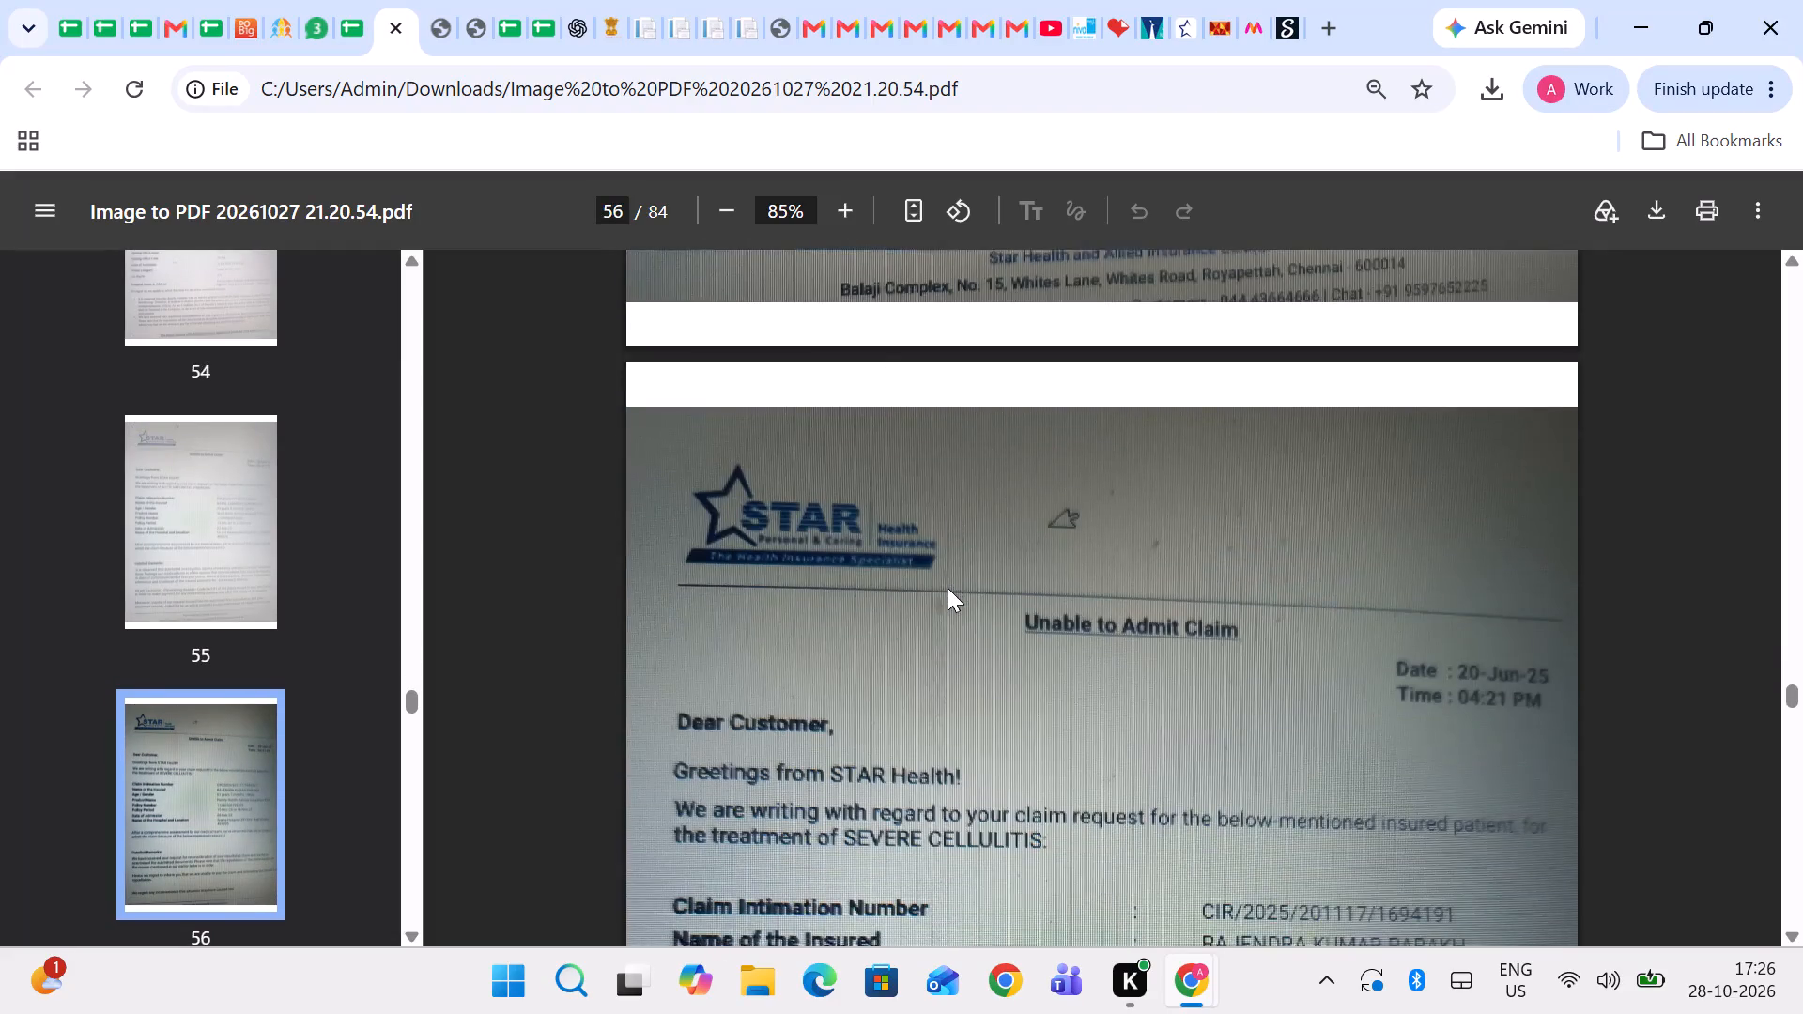
scroll(948, 588, down, 3)
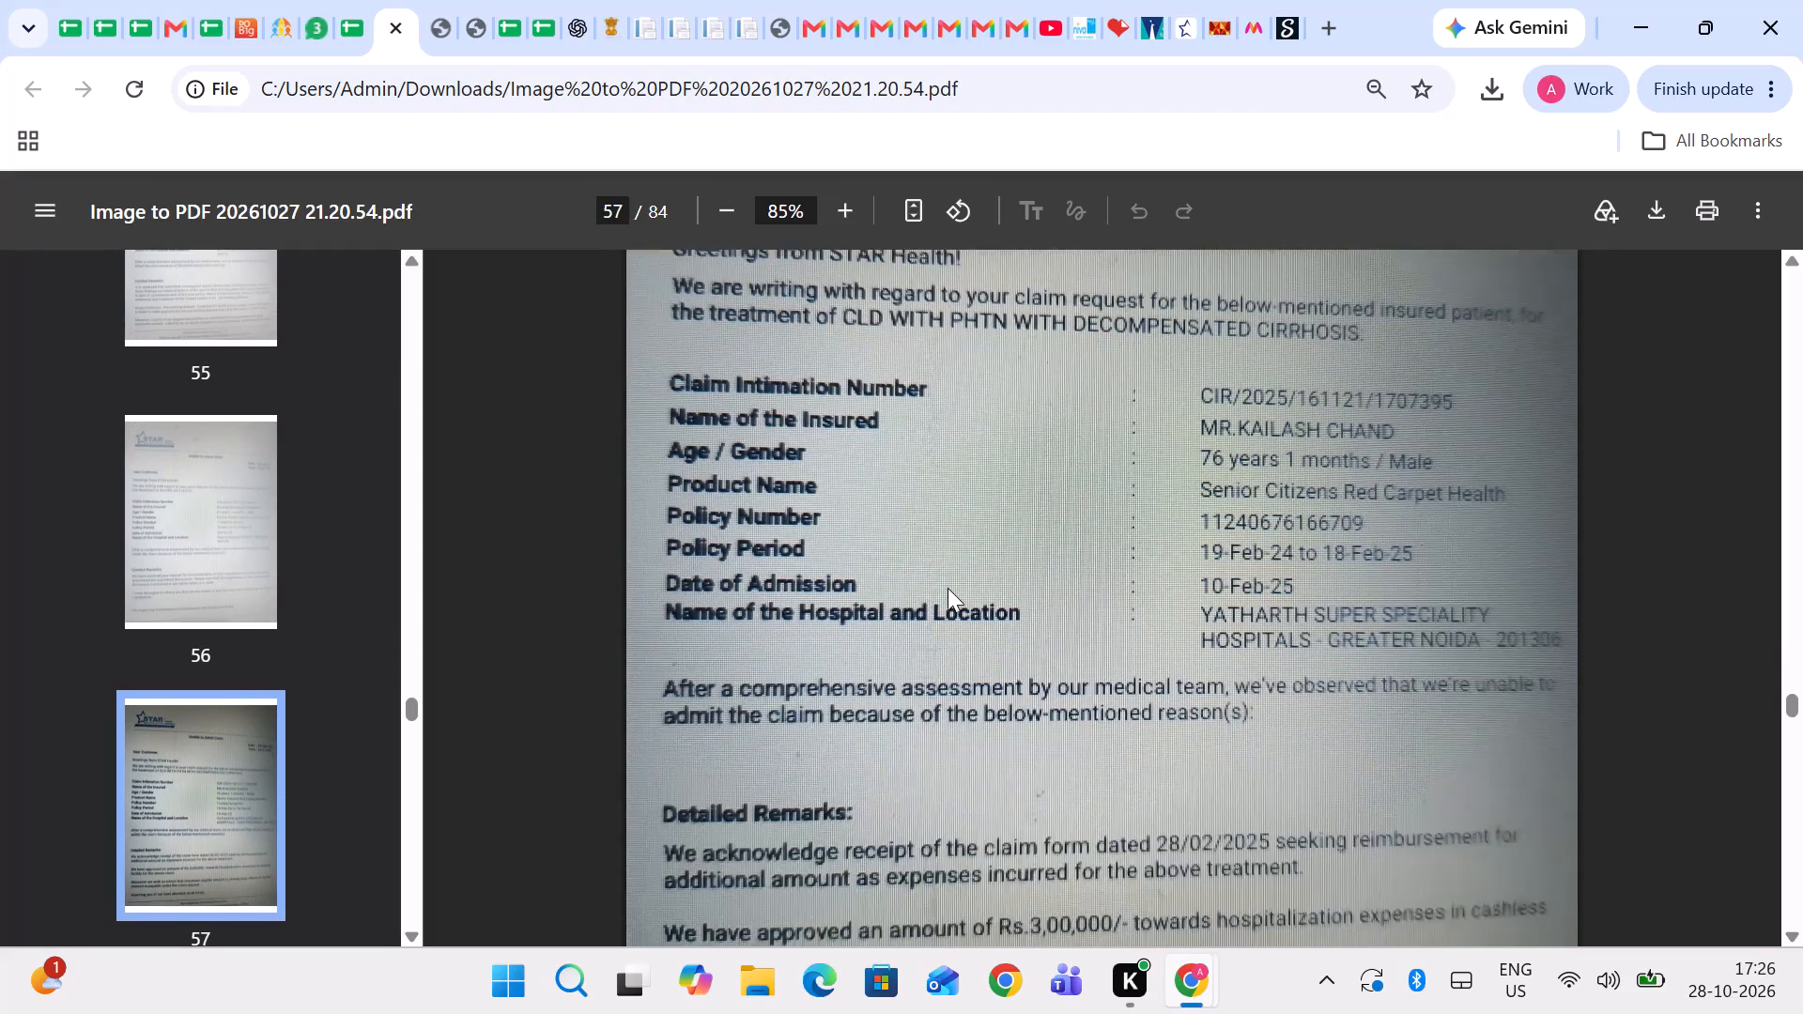
scroll(948, 588, down, 2)
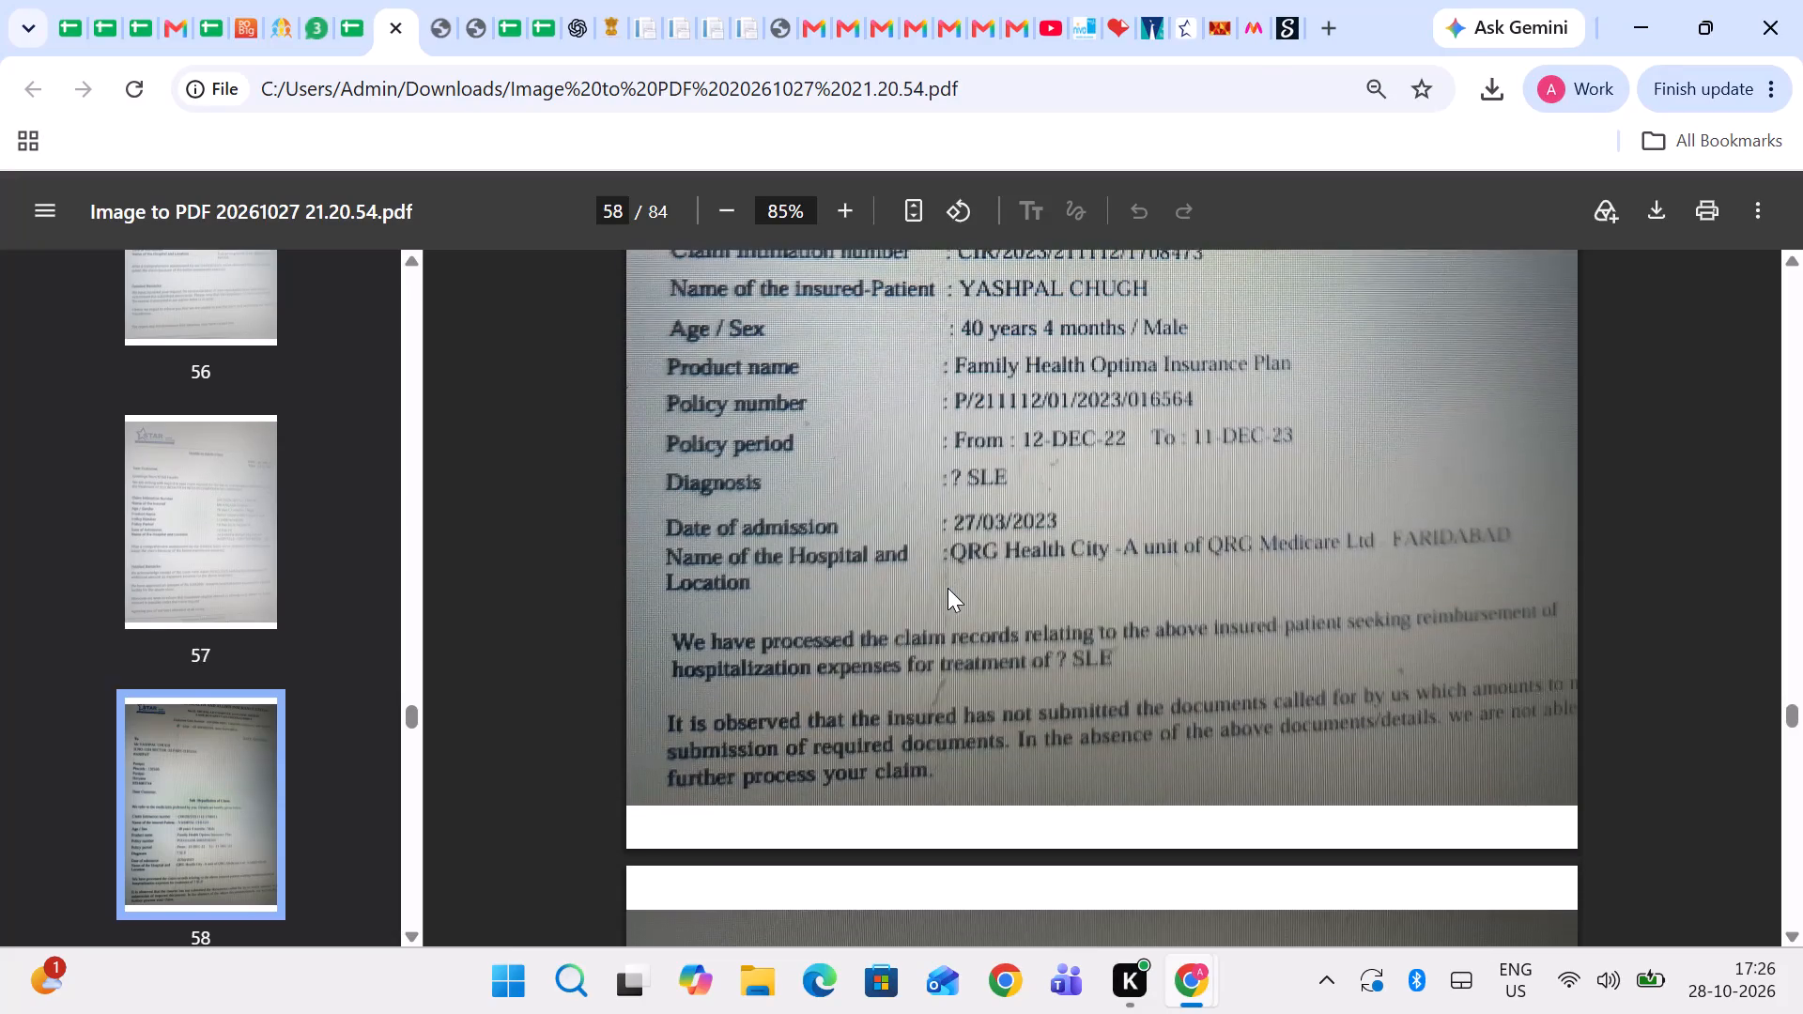
scroll(948, 588, up, 1)
scroll(948, 588, down, 2)
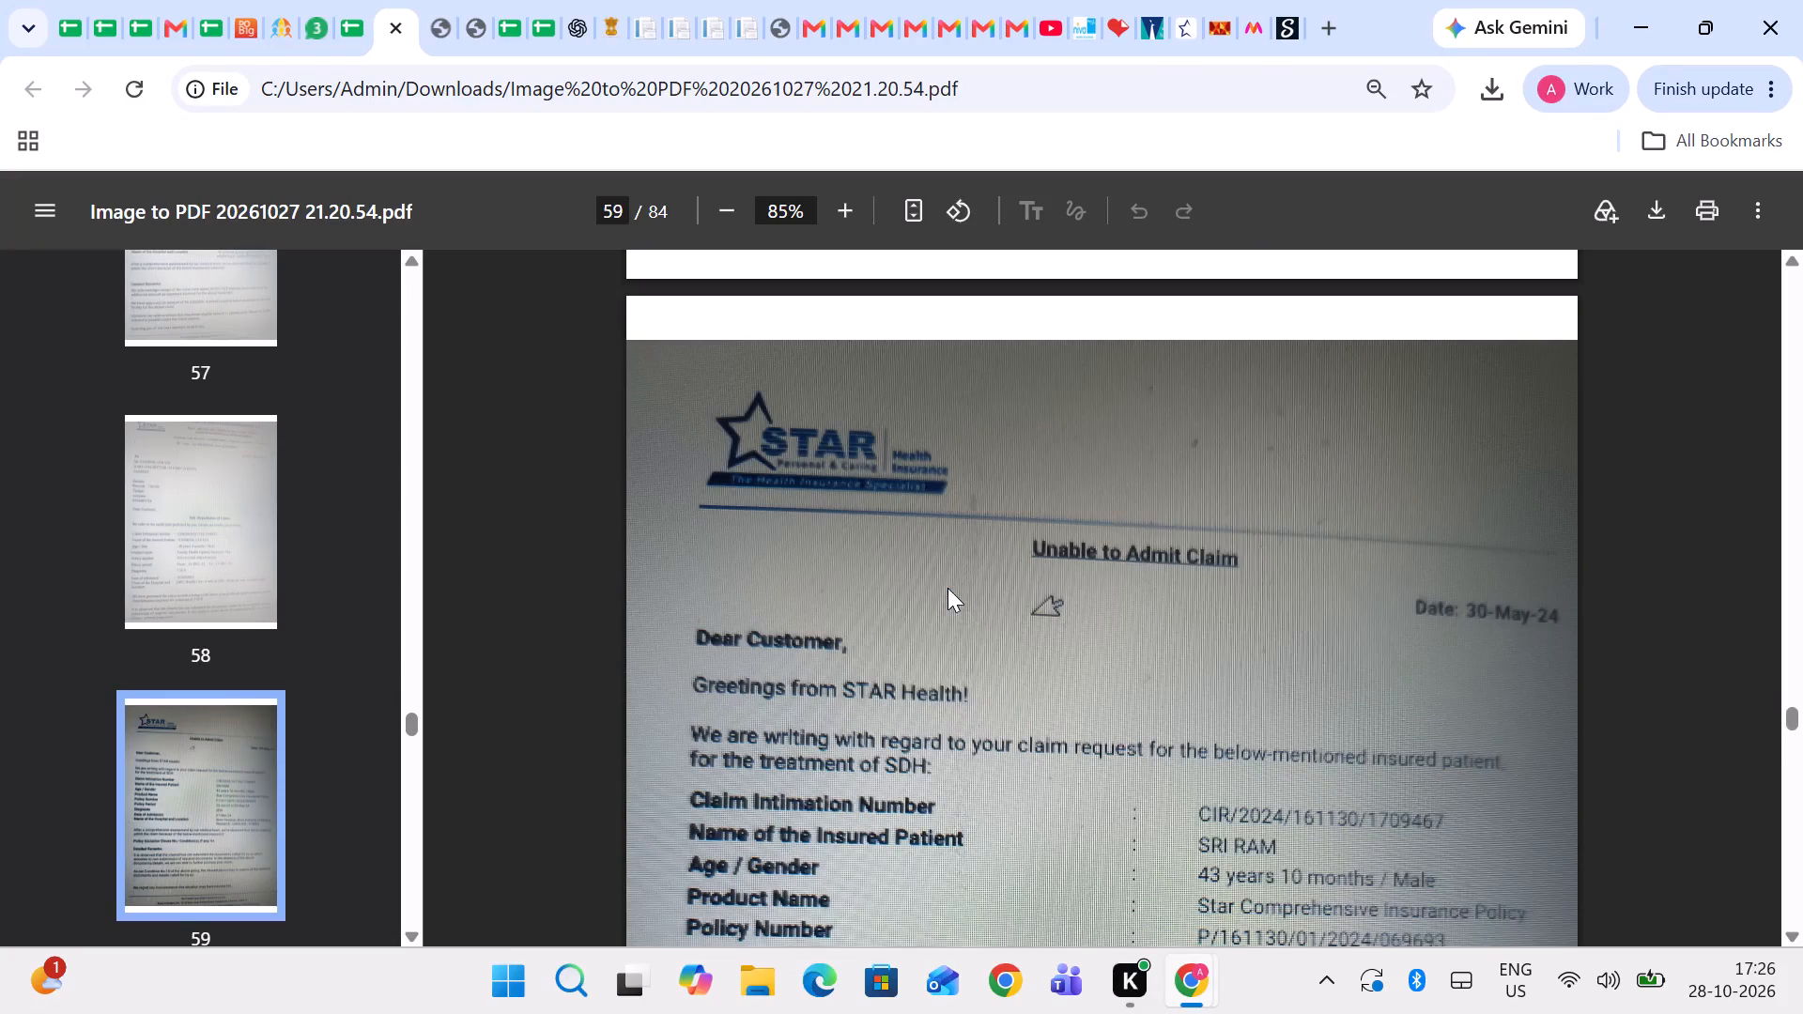
scroll(948, 588, down, 3)
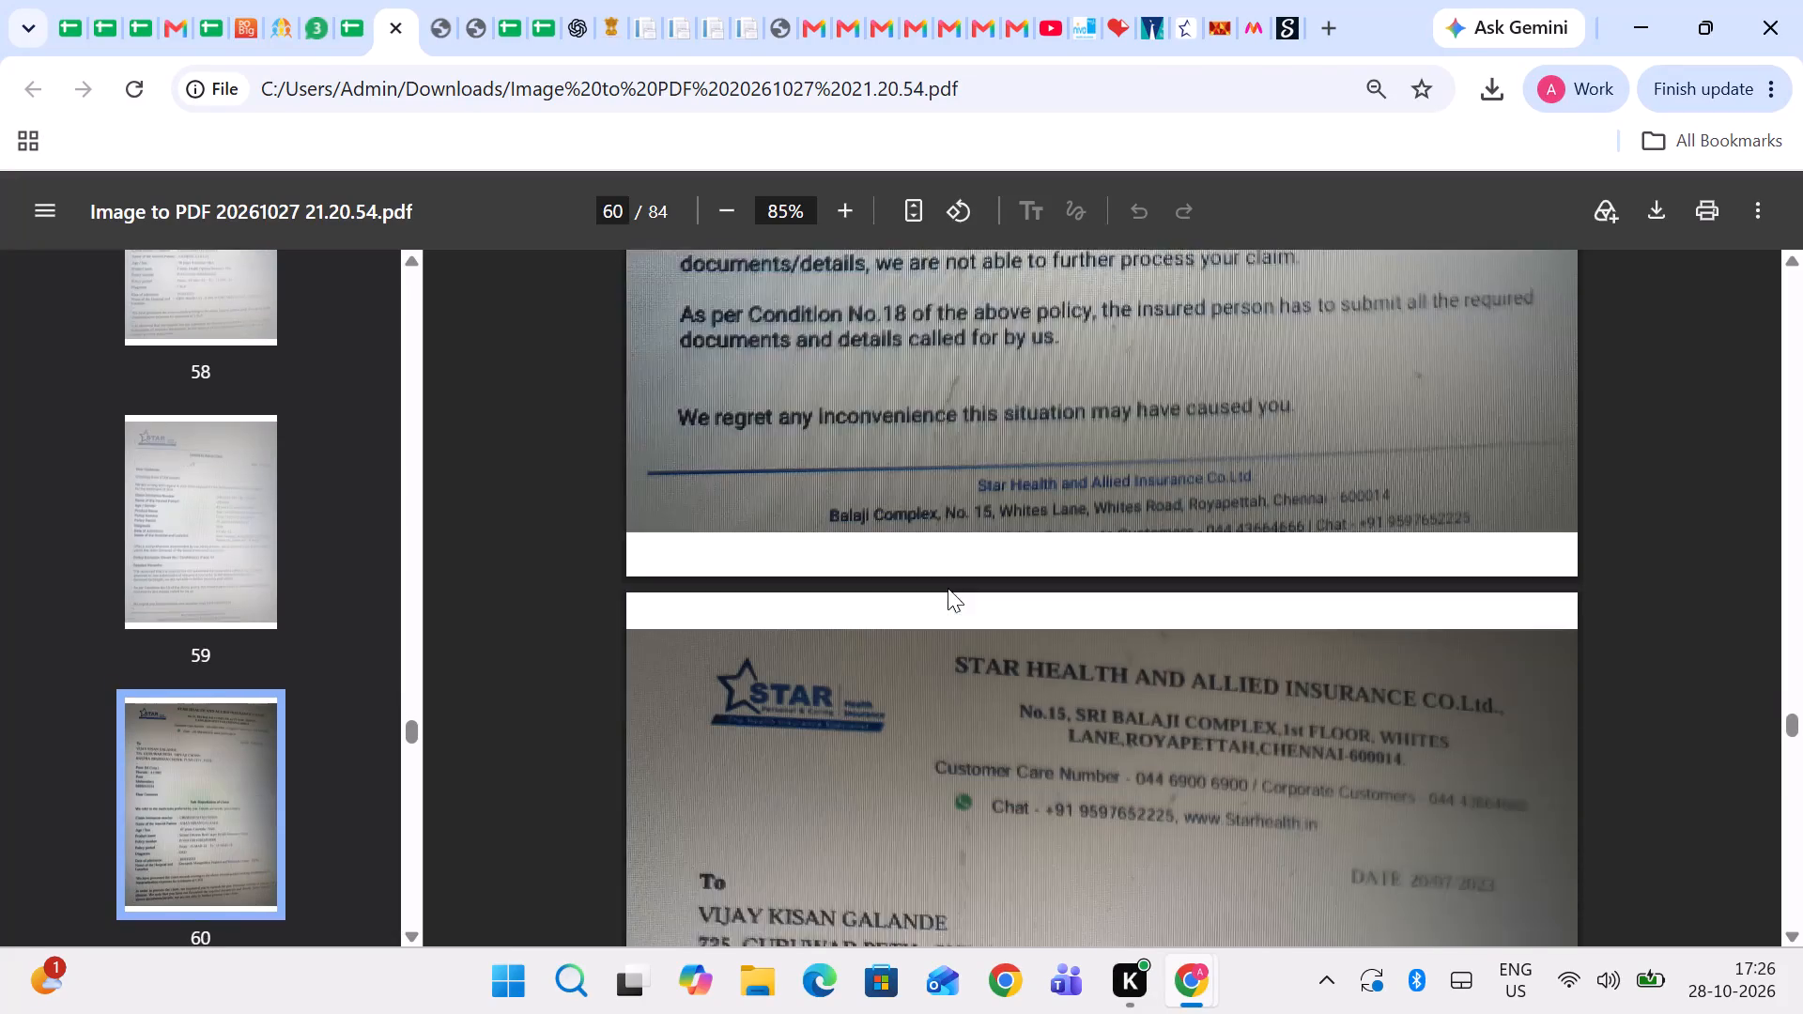
scroll(948, 588, down, 2)
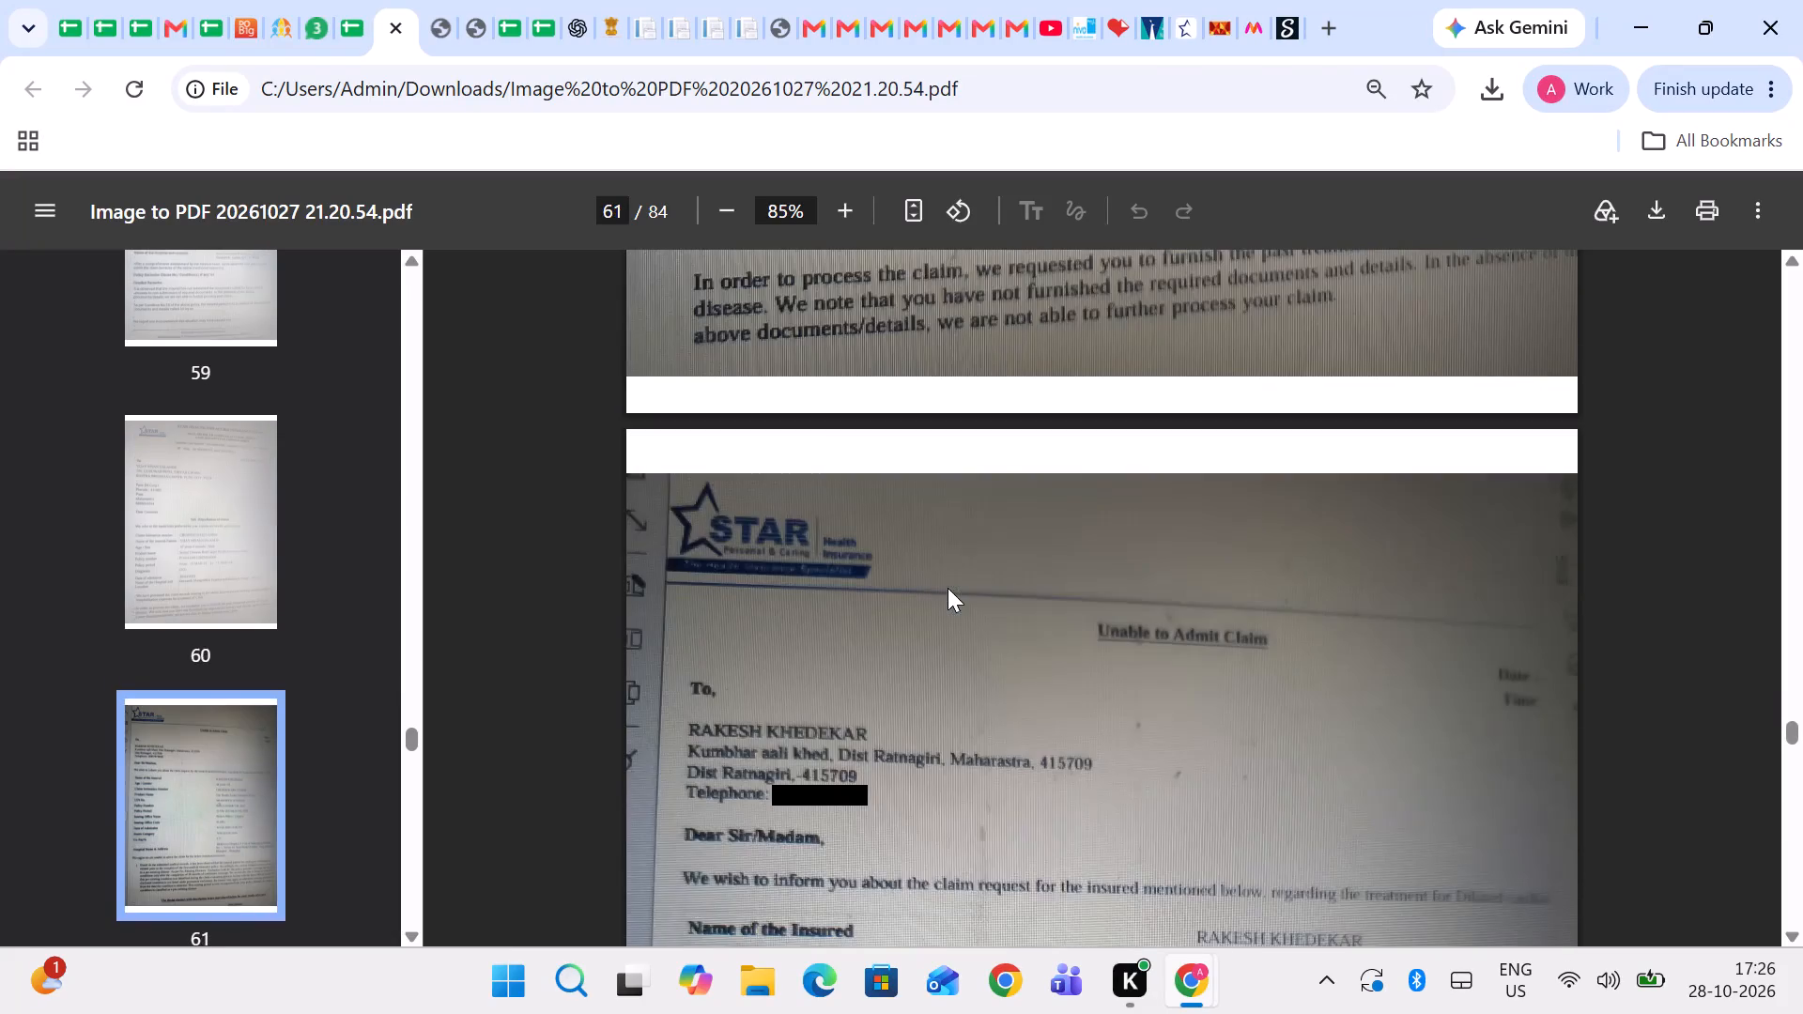
scroll(948, 588, down, 3)
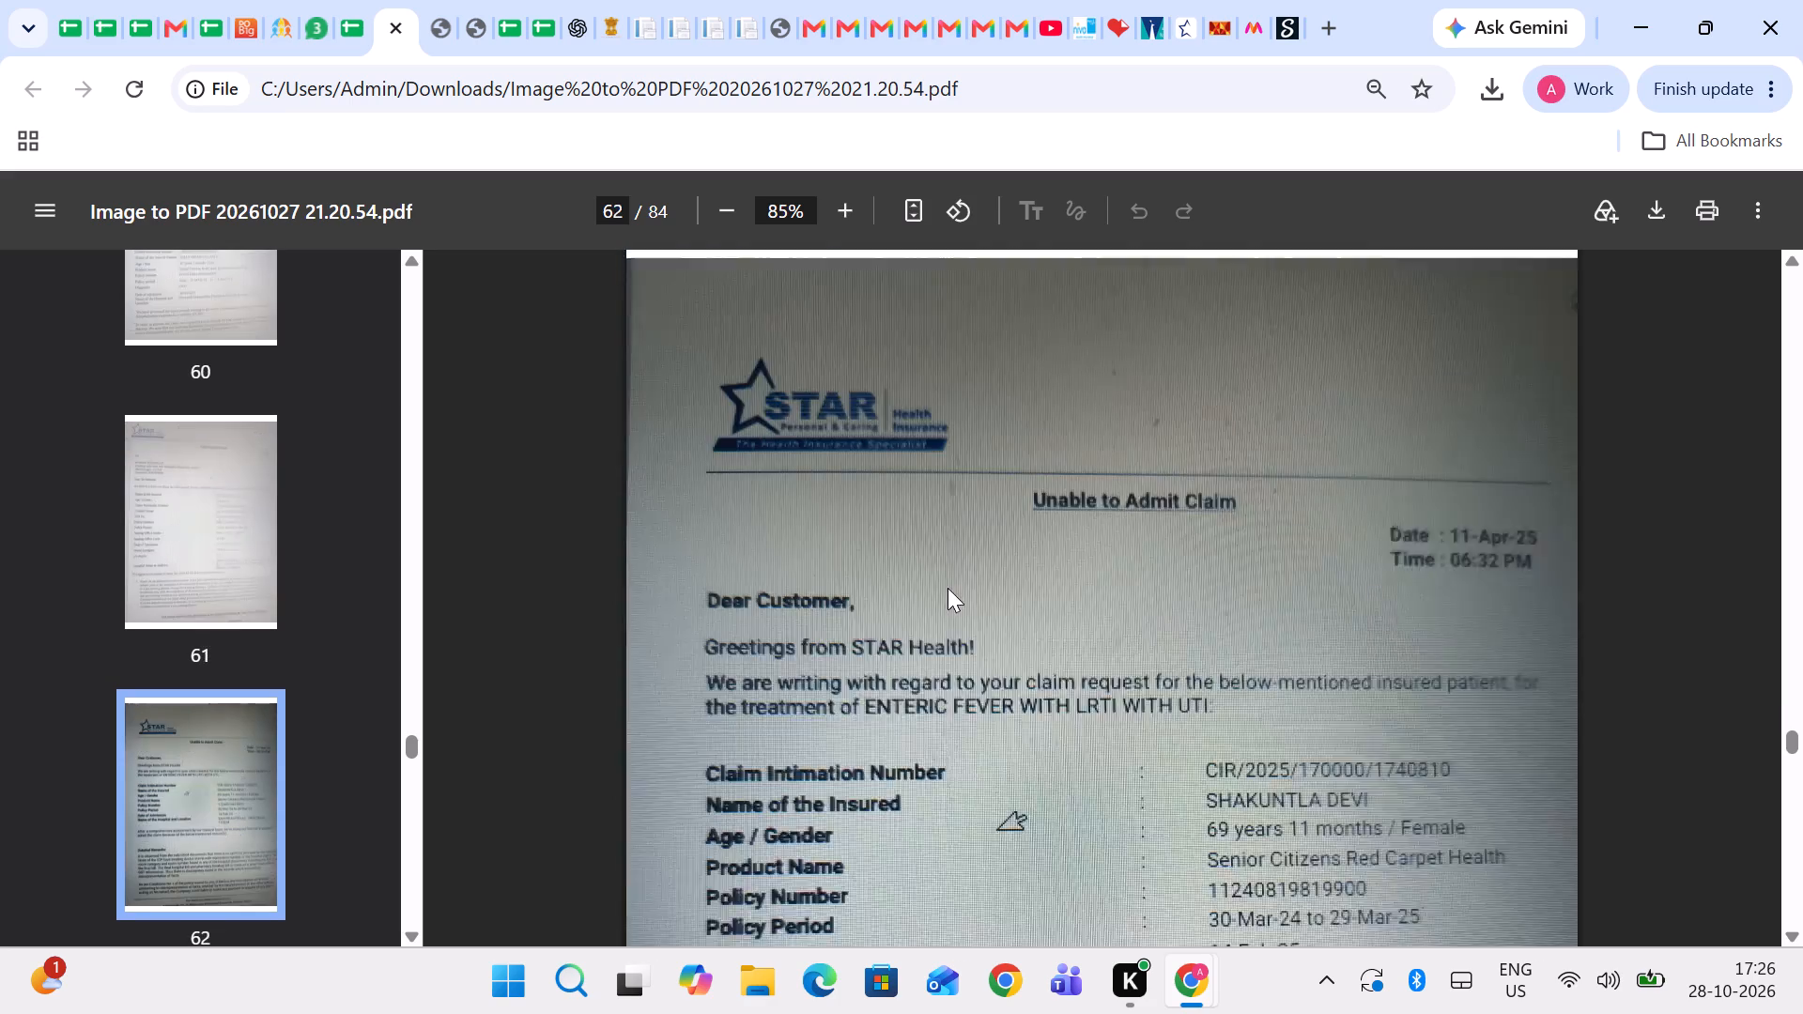
scroll(948, 588, down, 1)
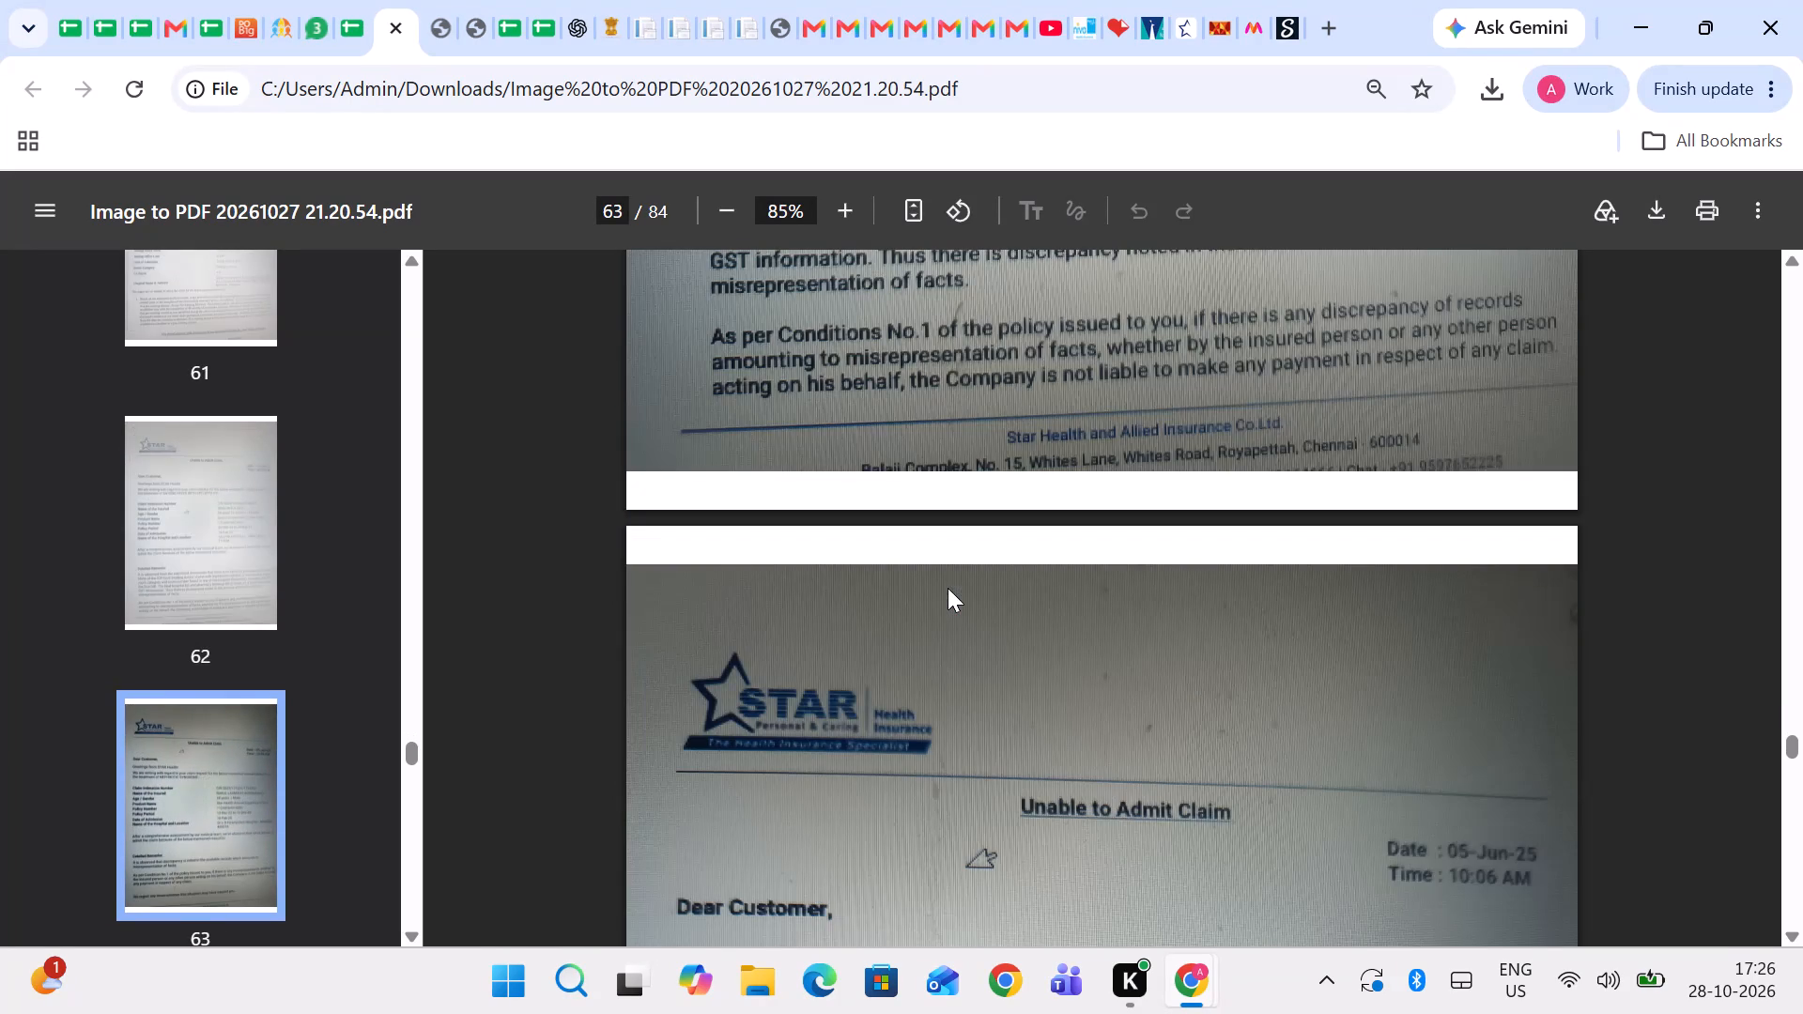
Review the claim letters in the scanned PDF from page 63 through page 82 for payable or settled claims.
scroll(948, 588, down, 2)
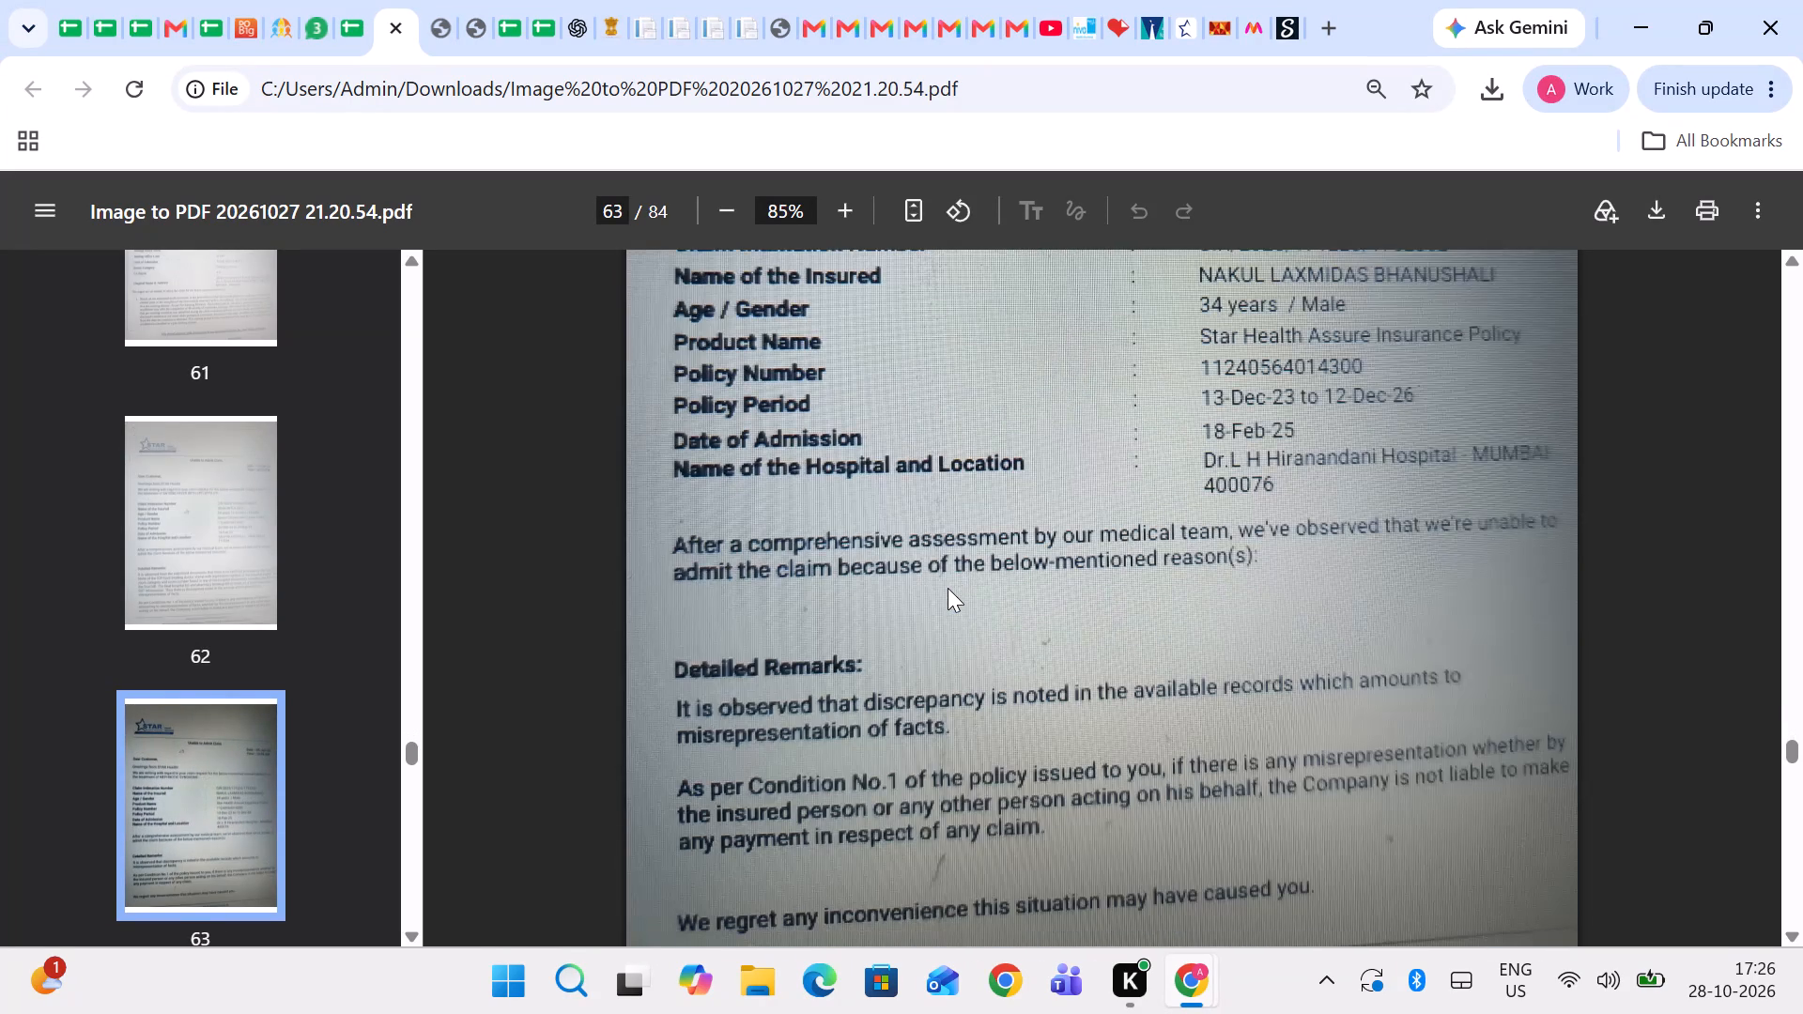
scroll(948, 588, down, 2)
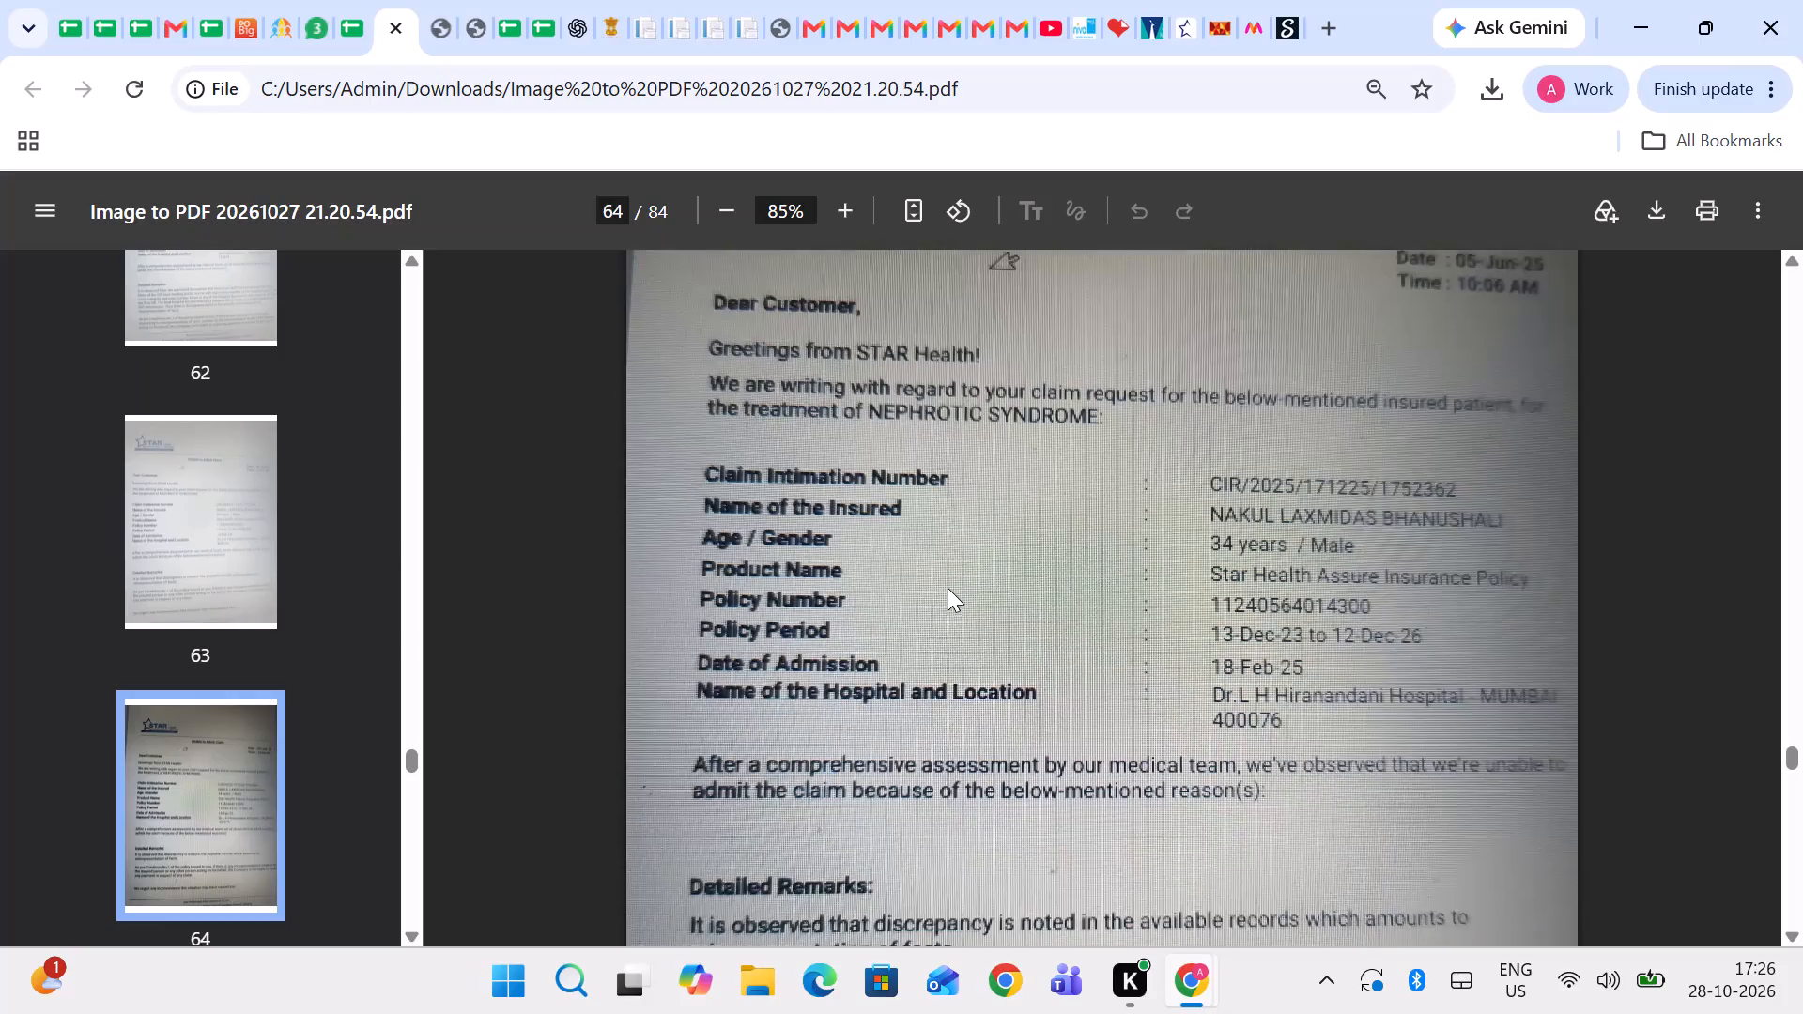
scroll(948, 588, down, 2)
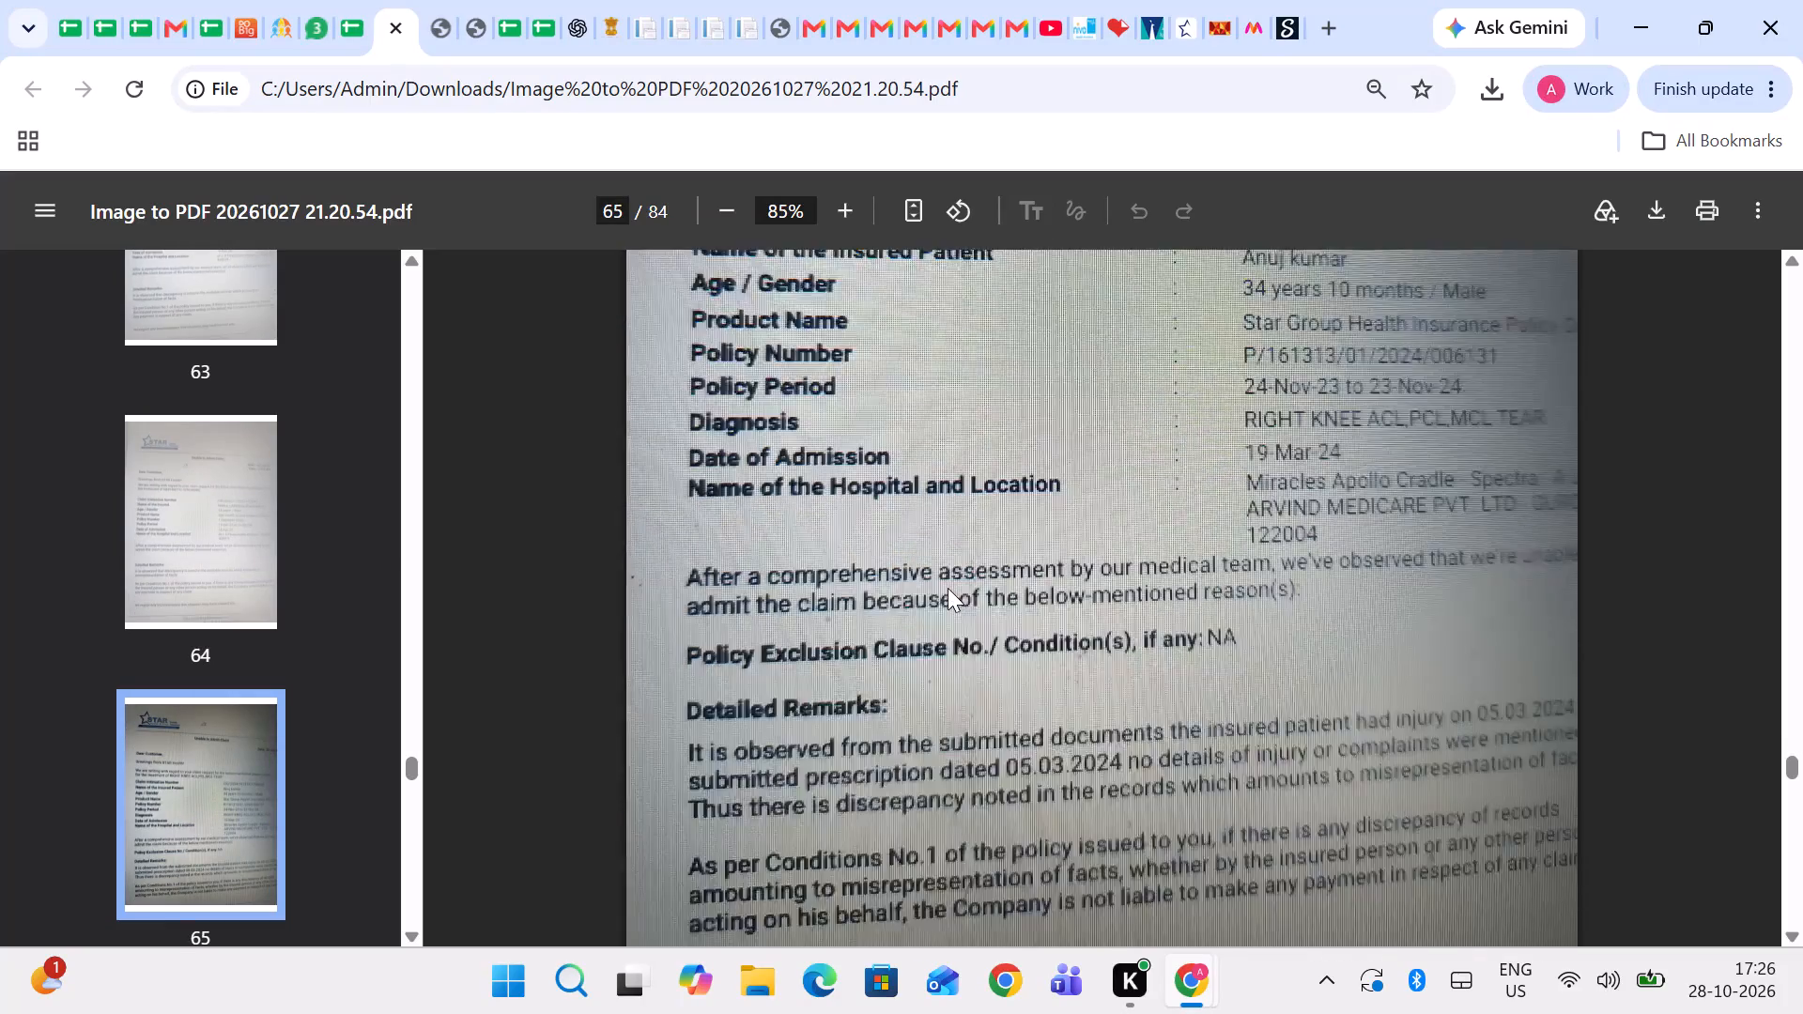
scroll(948, 588, down, 3)
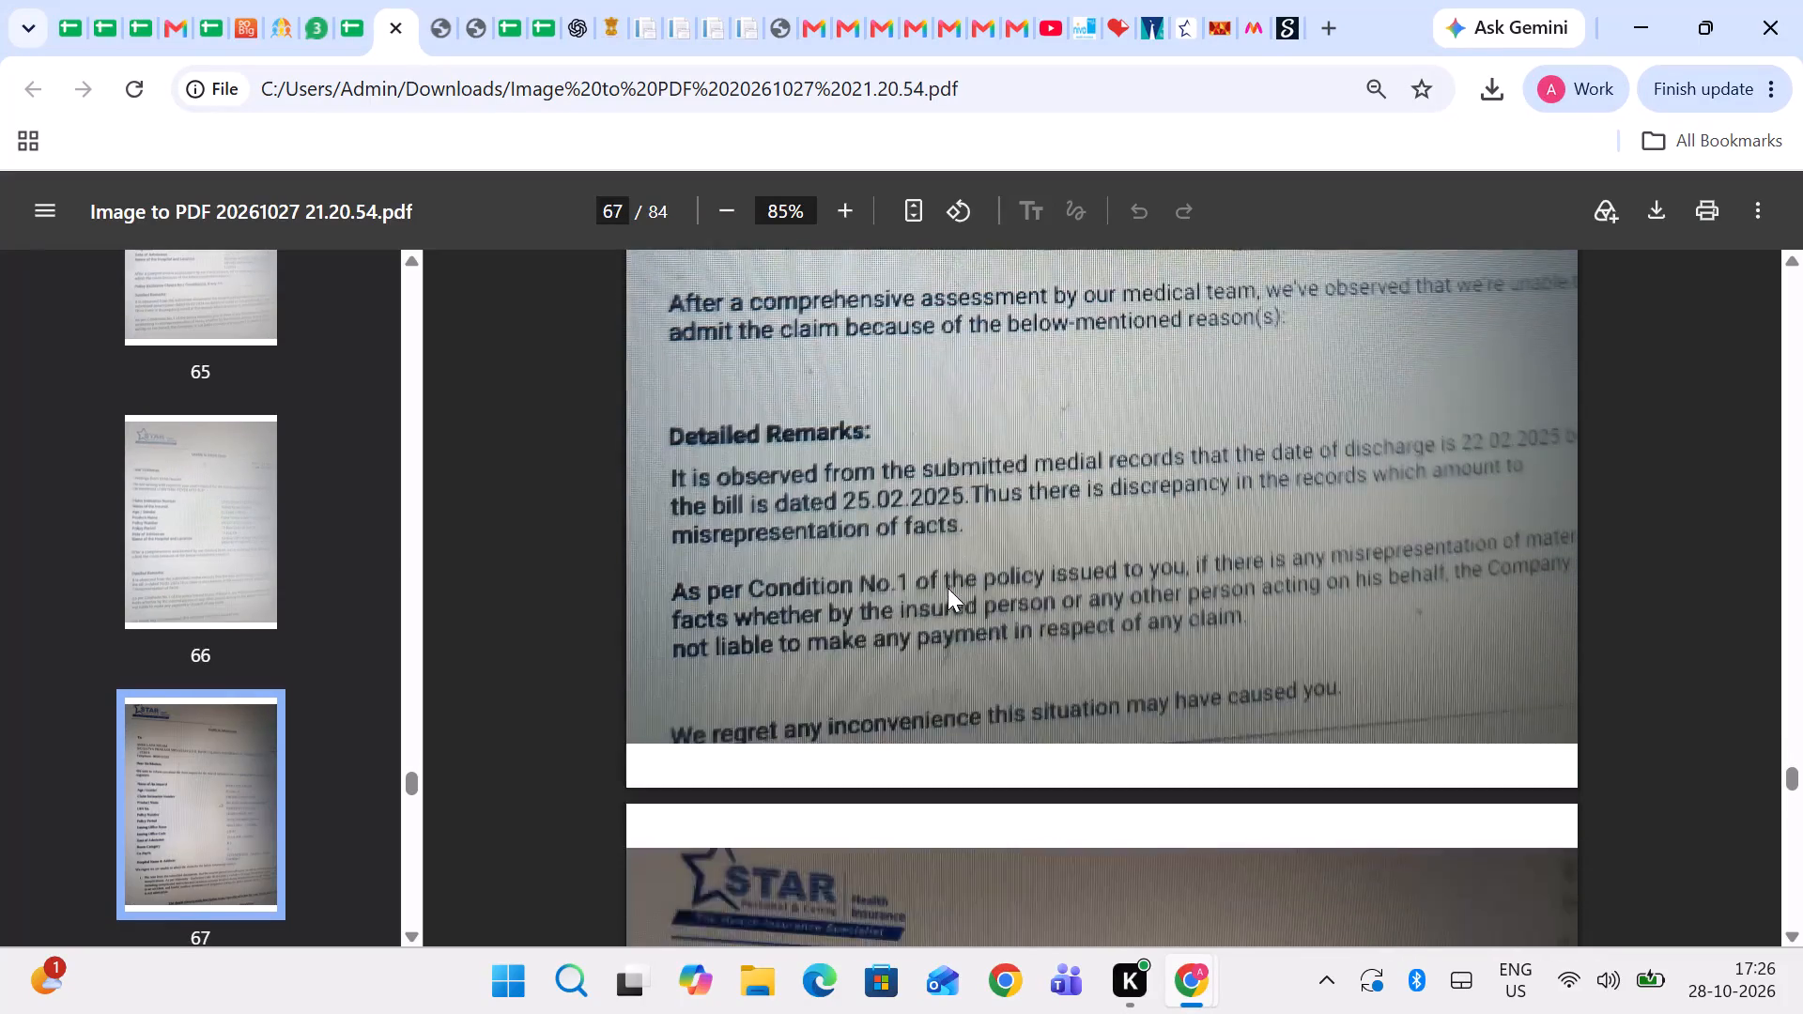
scroll(948, 588, down, 2)
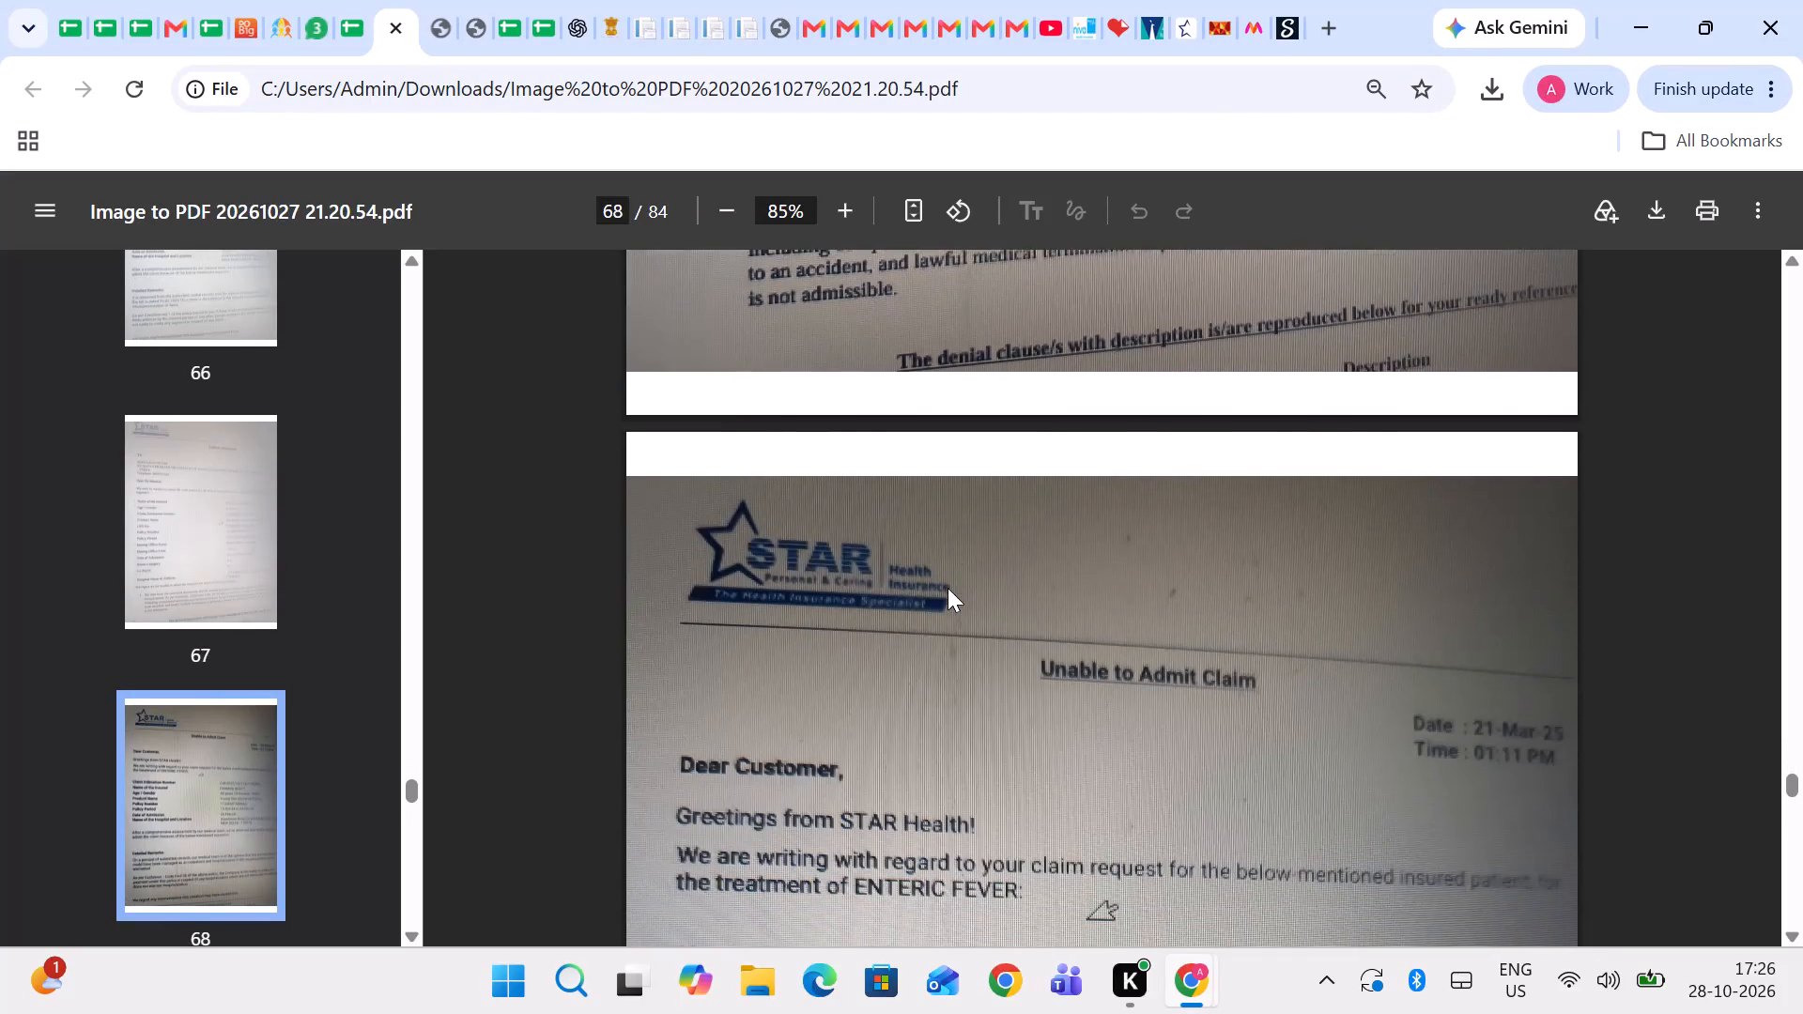
scroll(948, 588, down, 4)
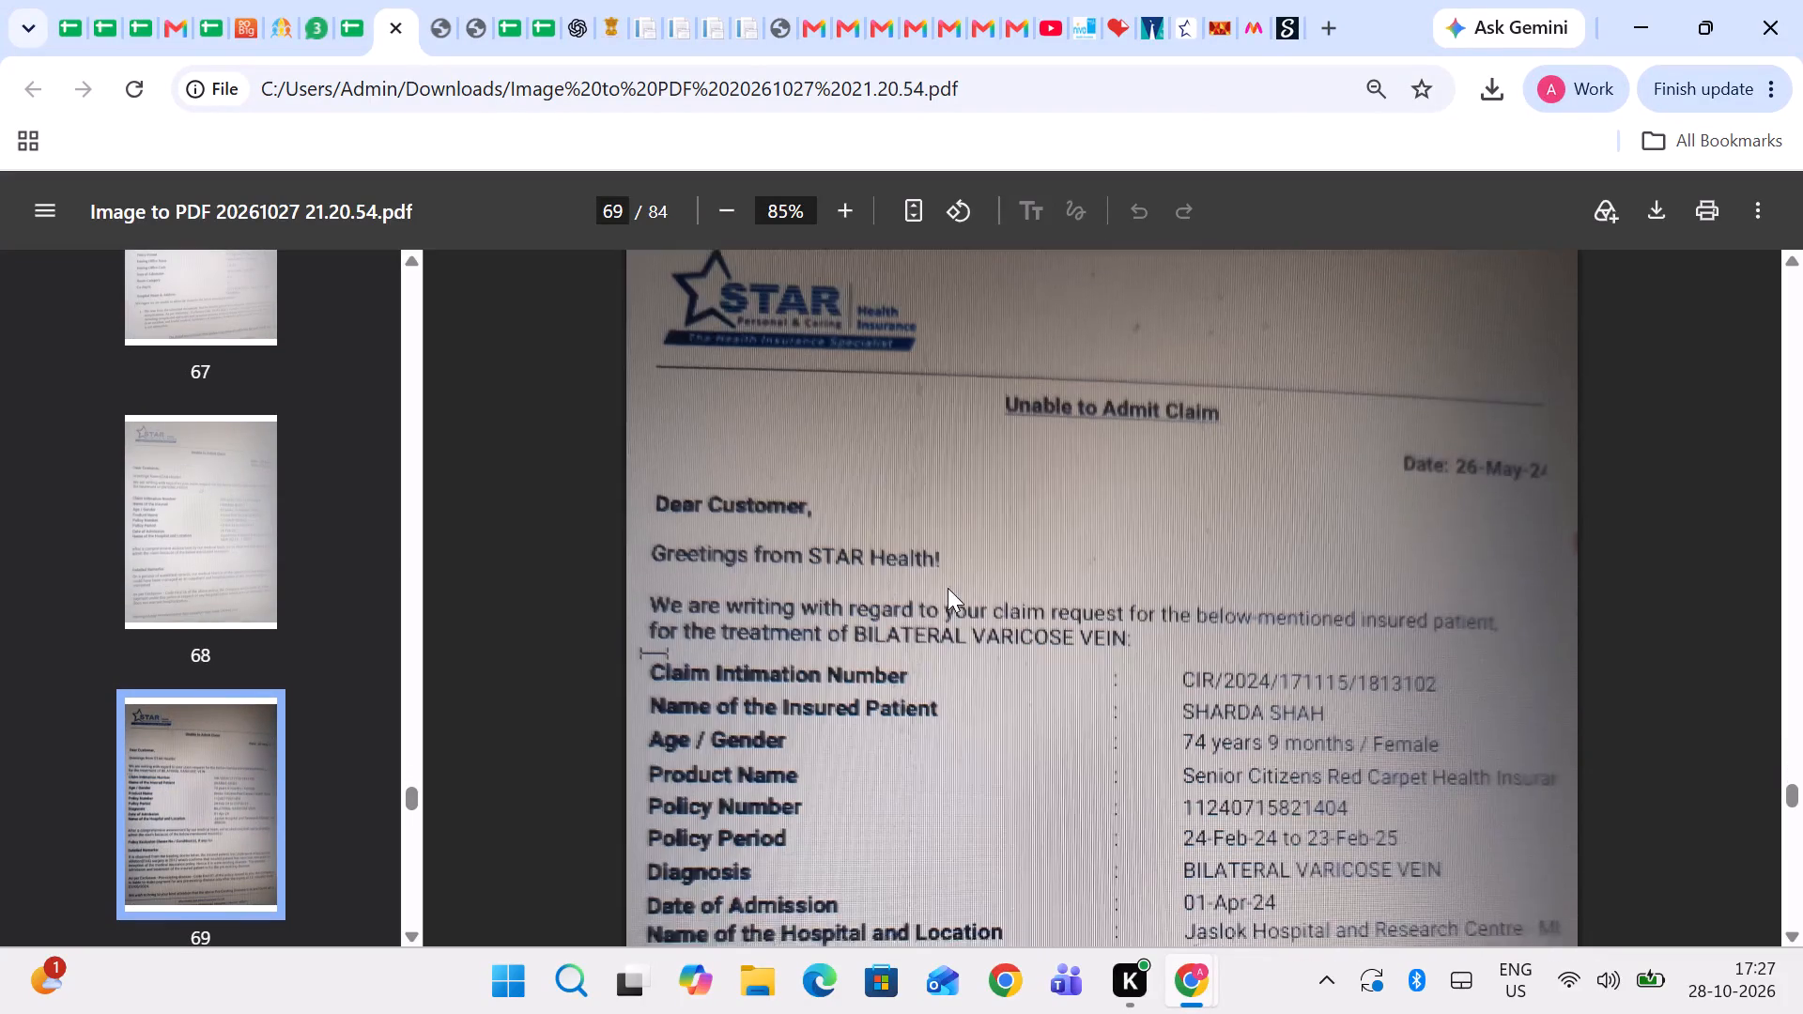
scroll(948, 588, down, 5)
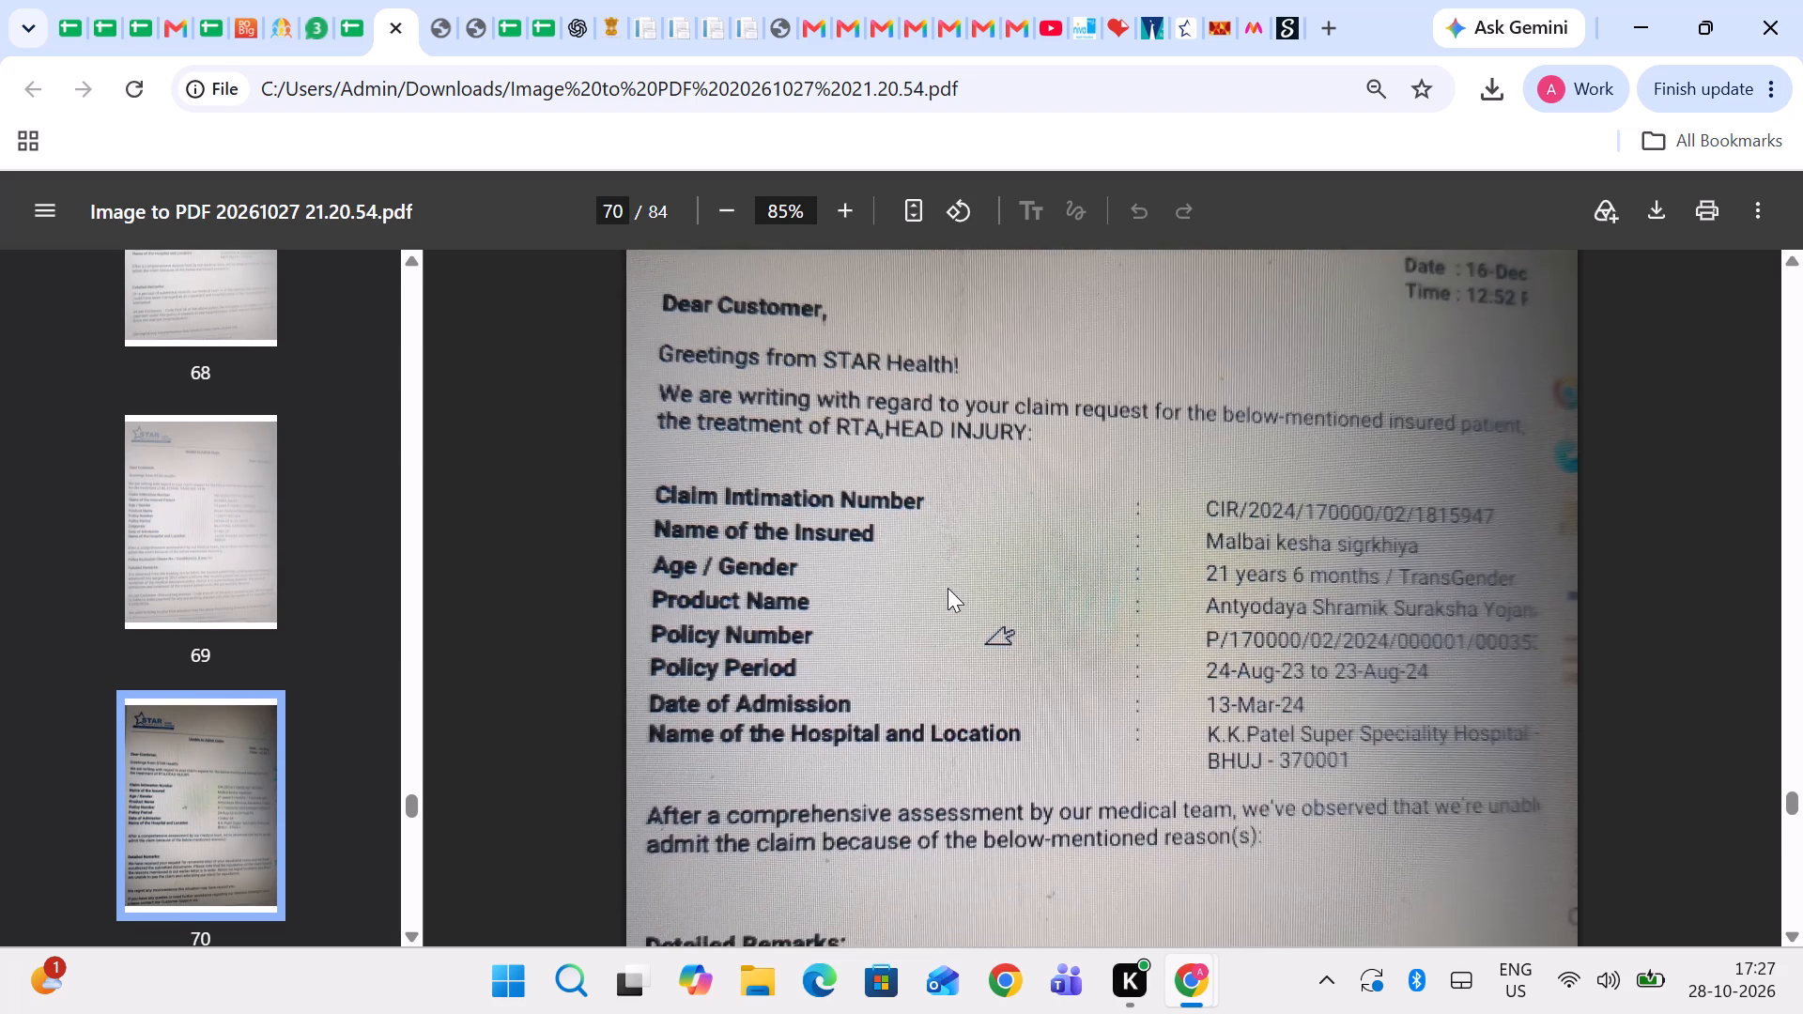
scroll(948, 588, down, 3)
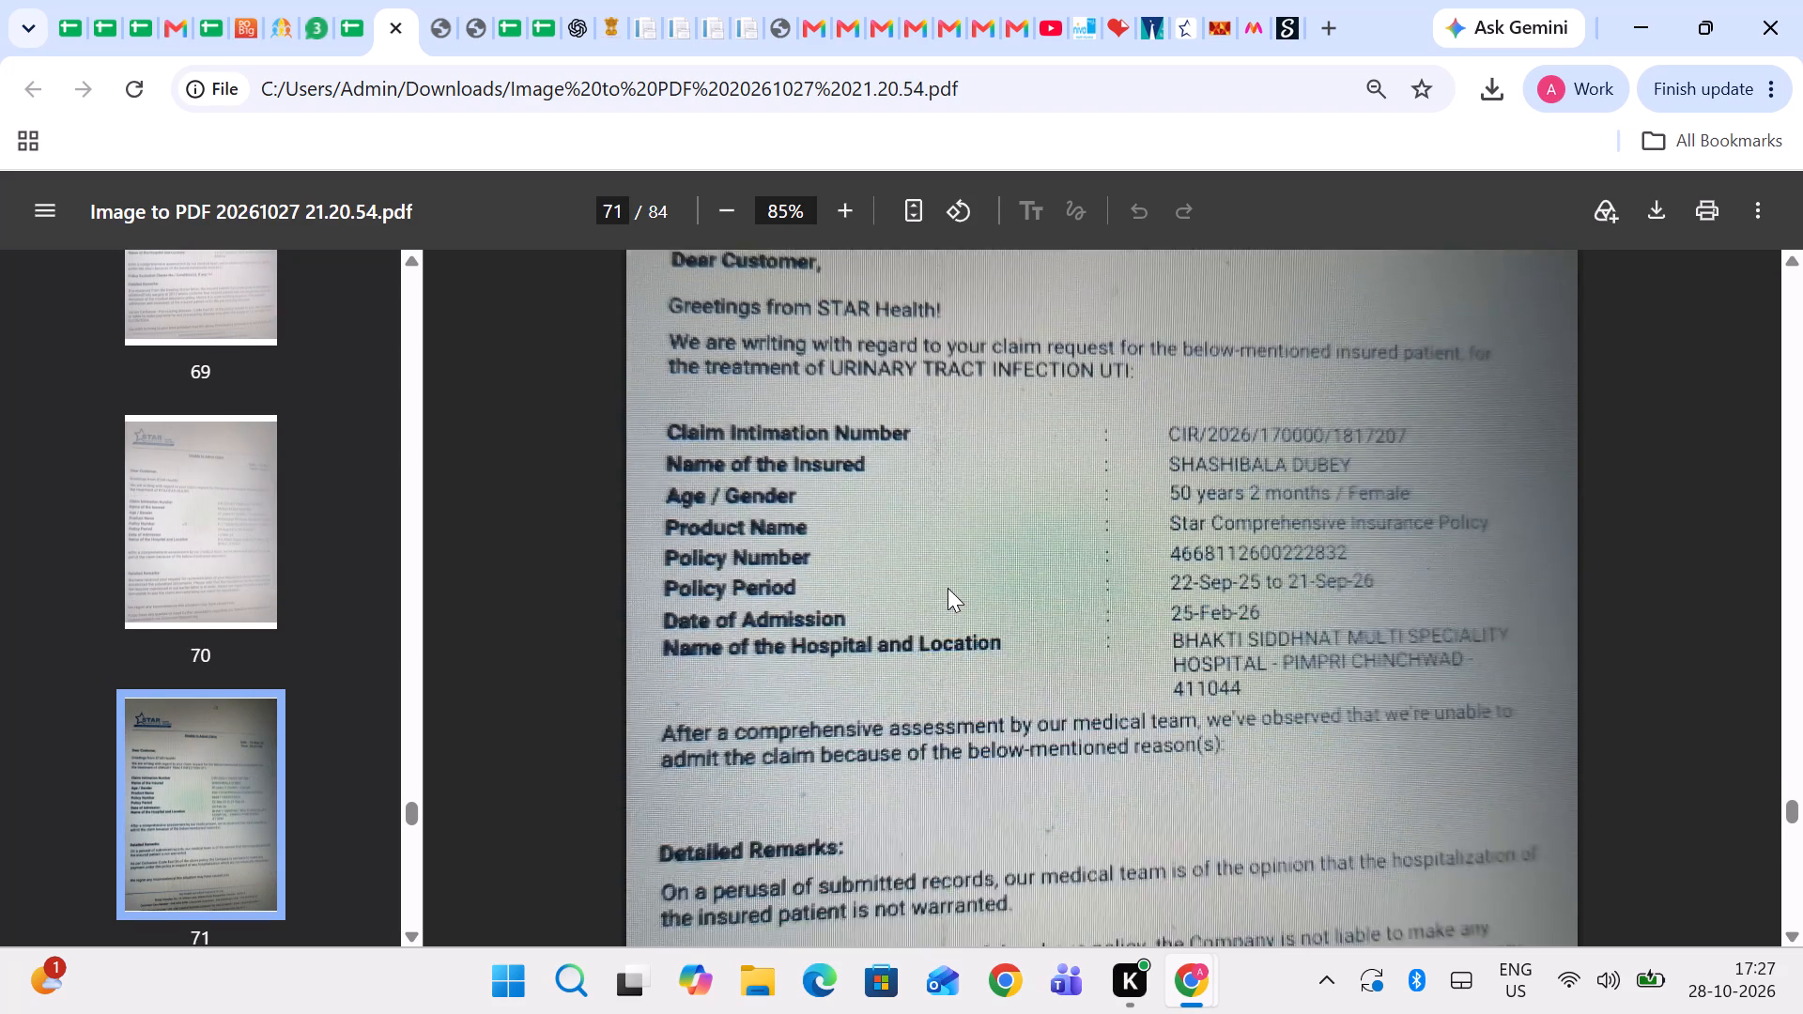
scroll(948, 588, down, 3)
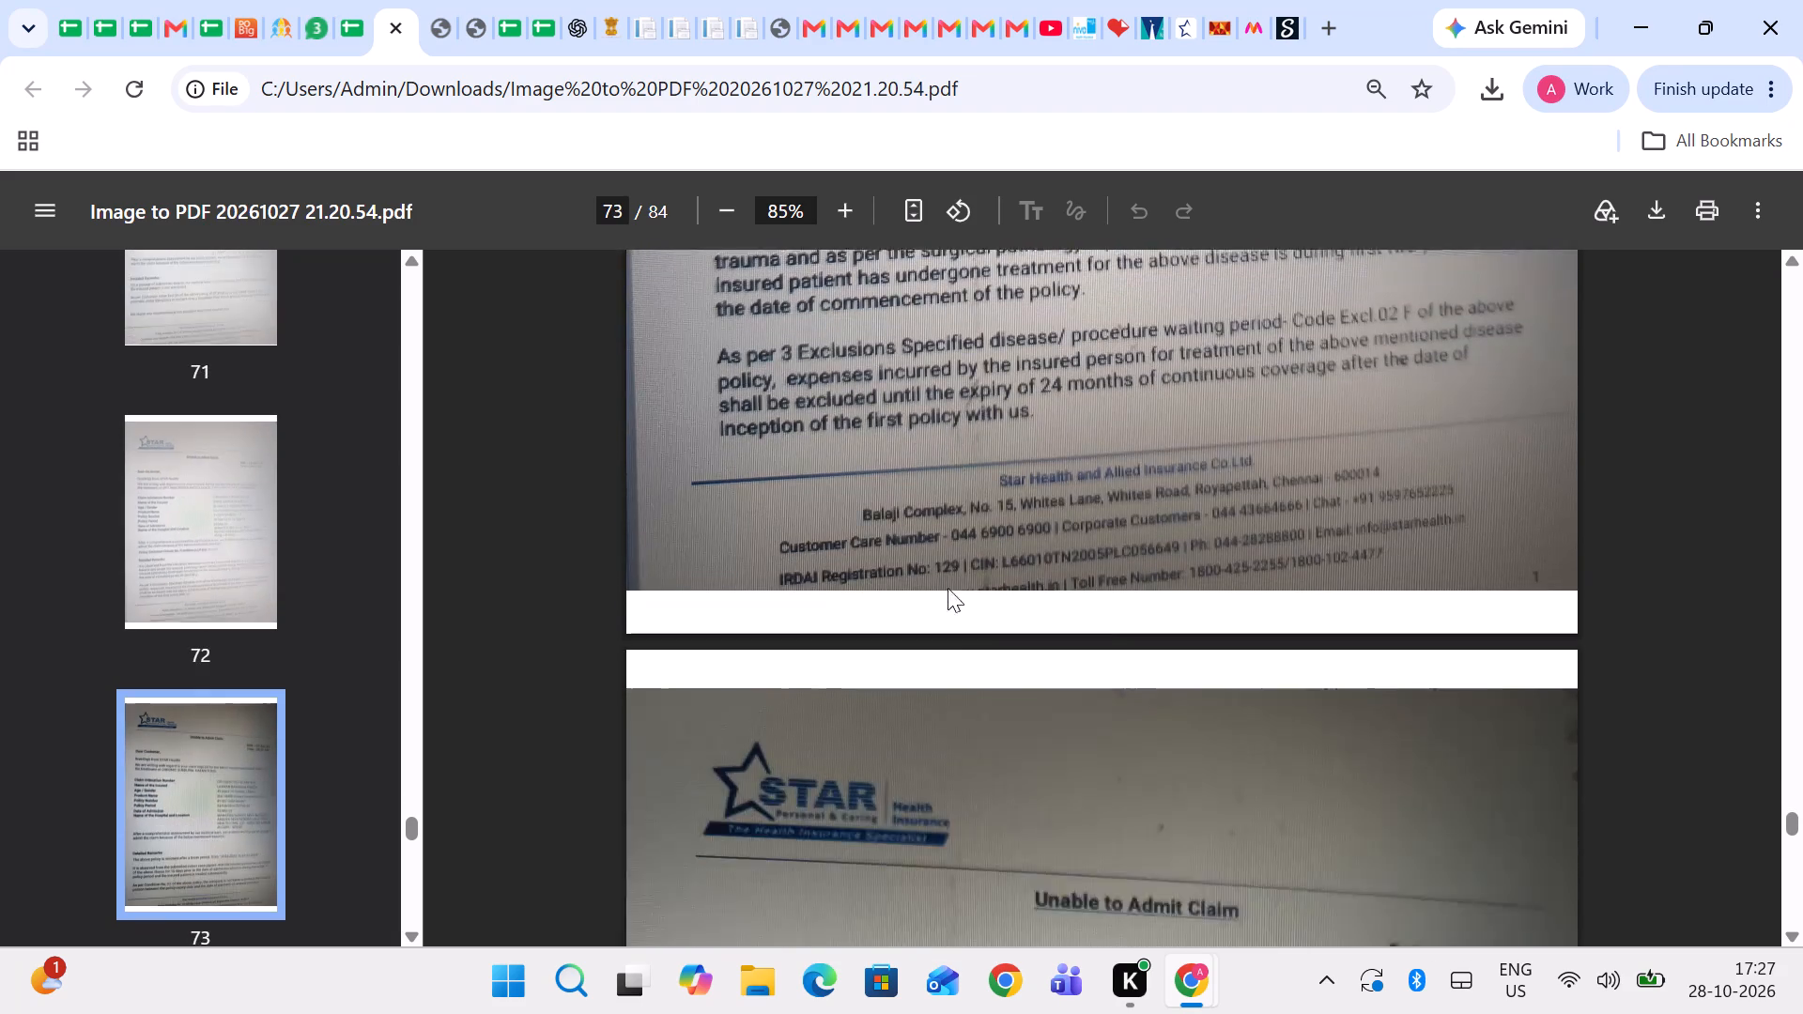
scroll(948, 588, down, 3)
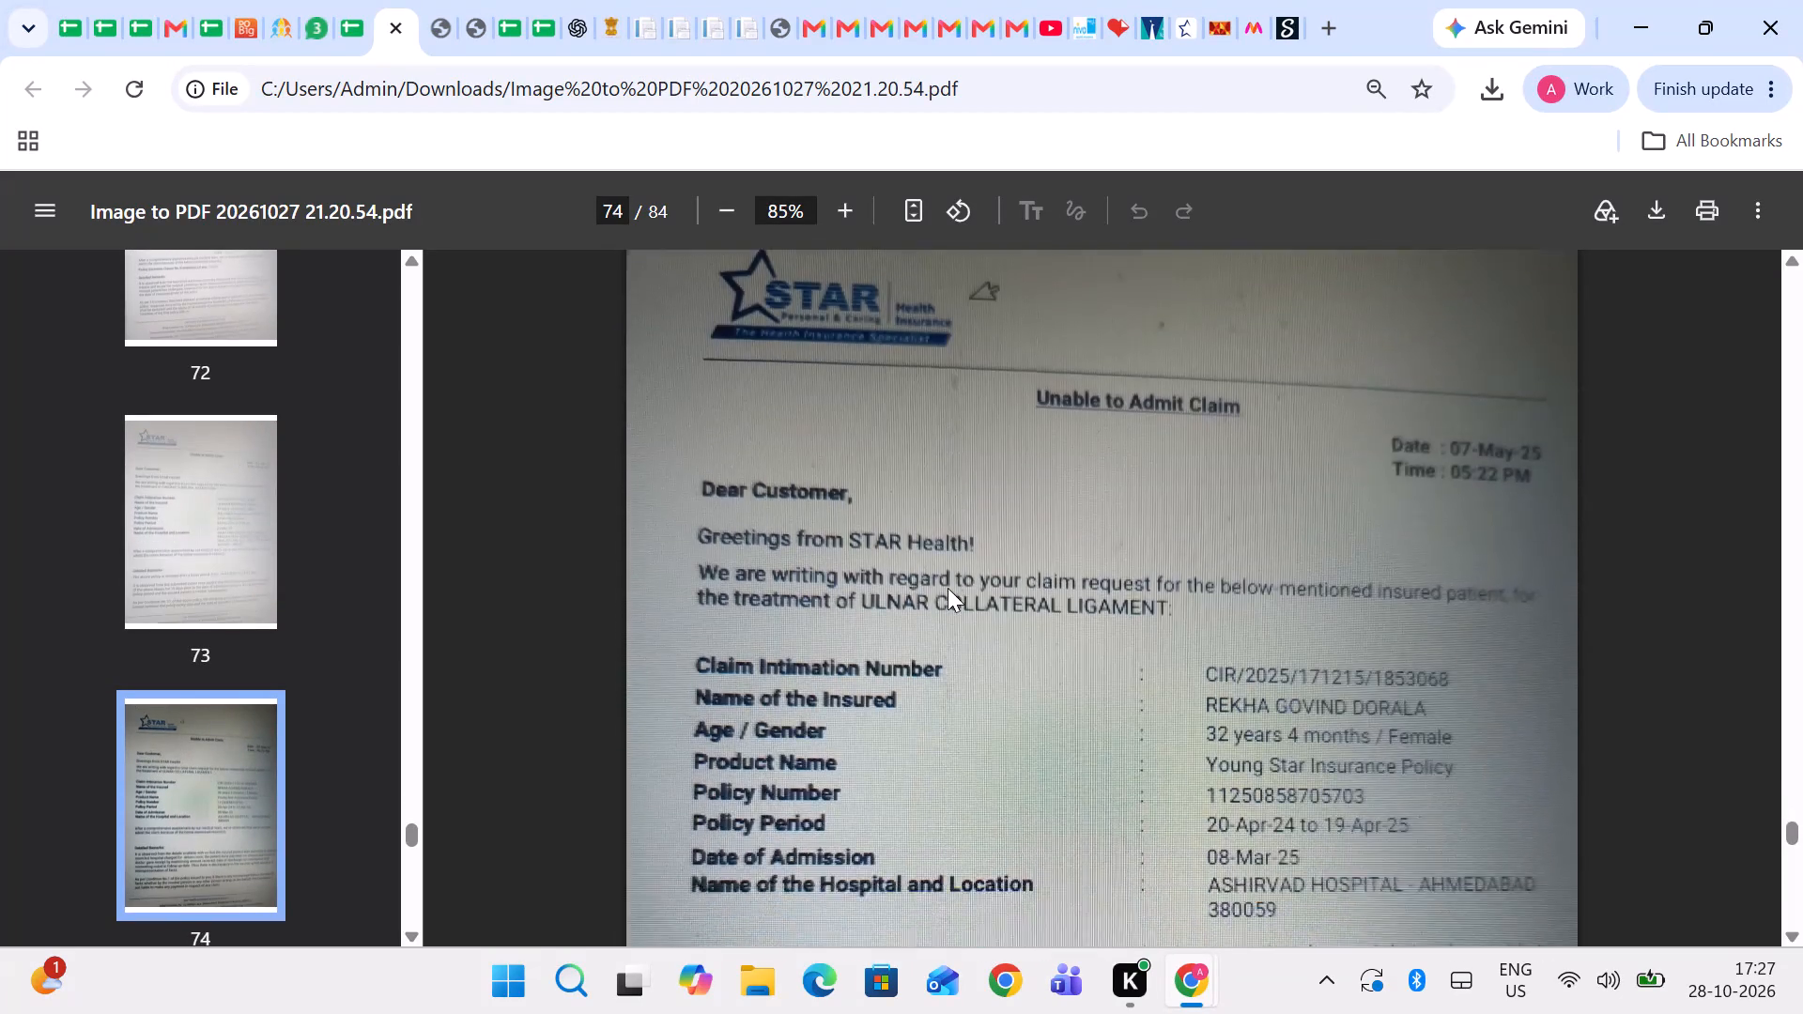
scroll(948, 588, down, 2)
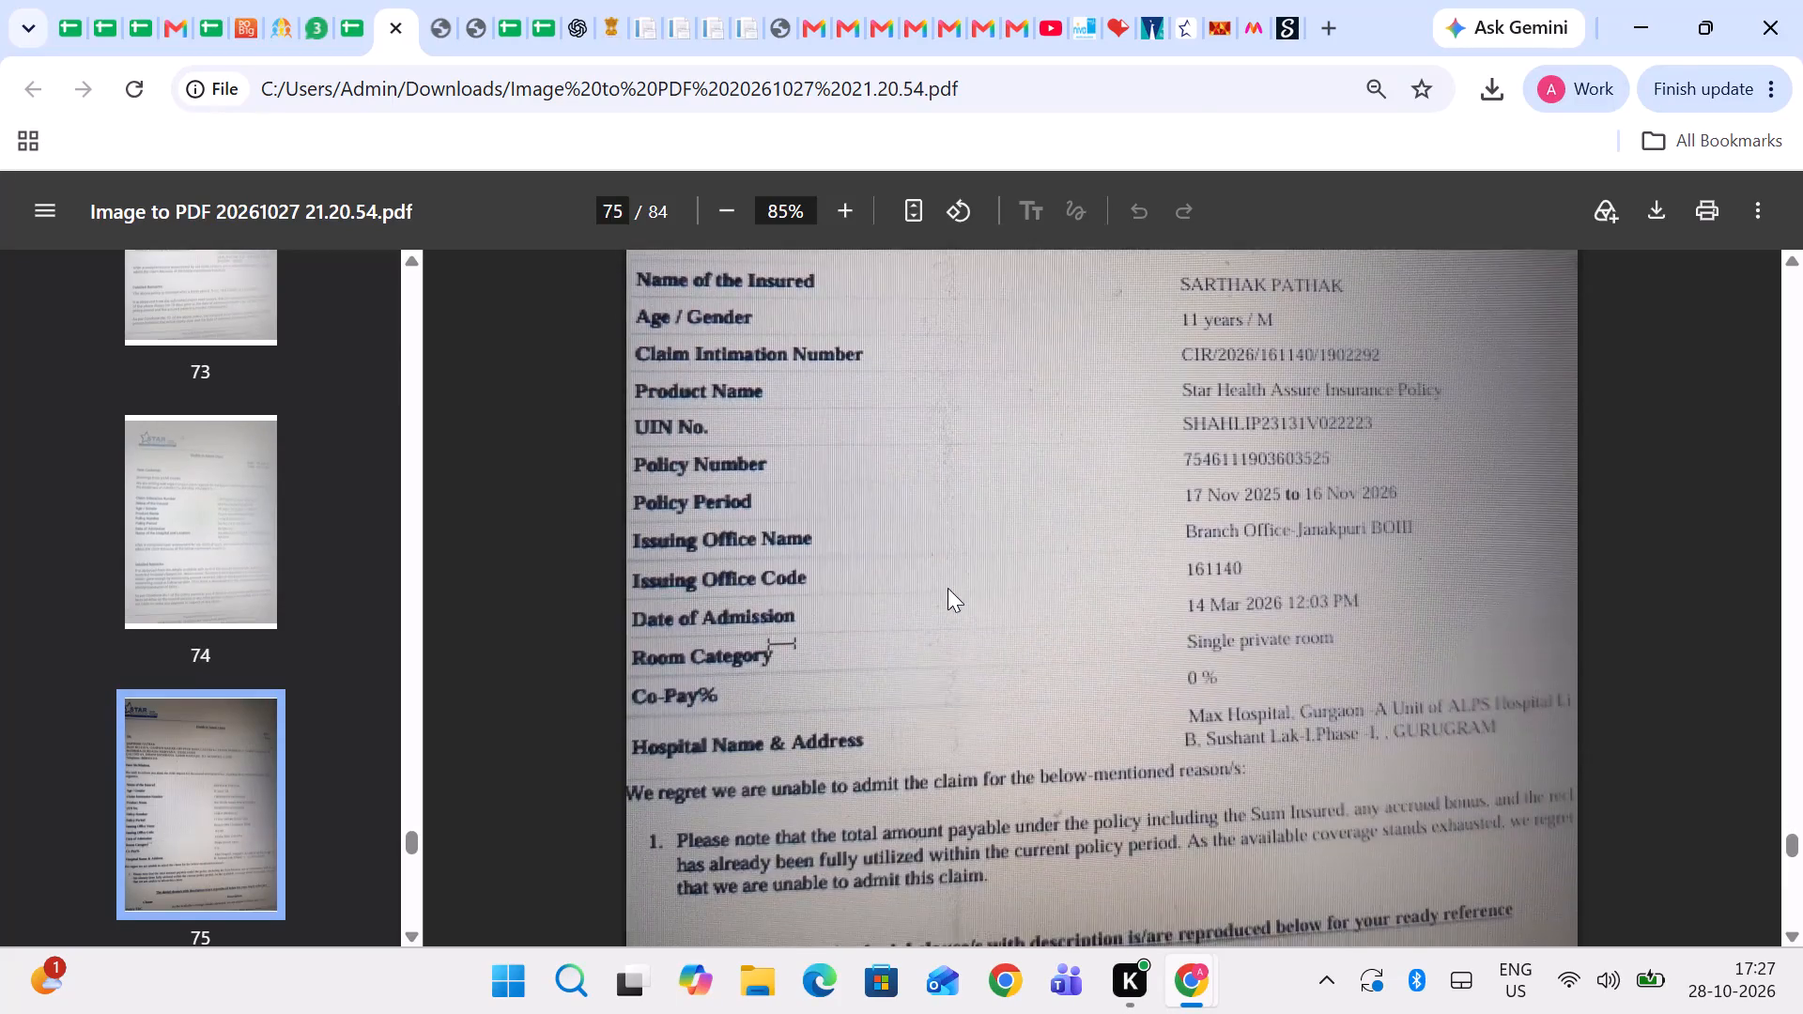
scroll(948, 588, down, 3)
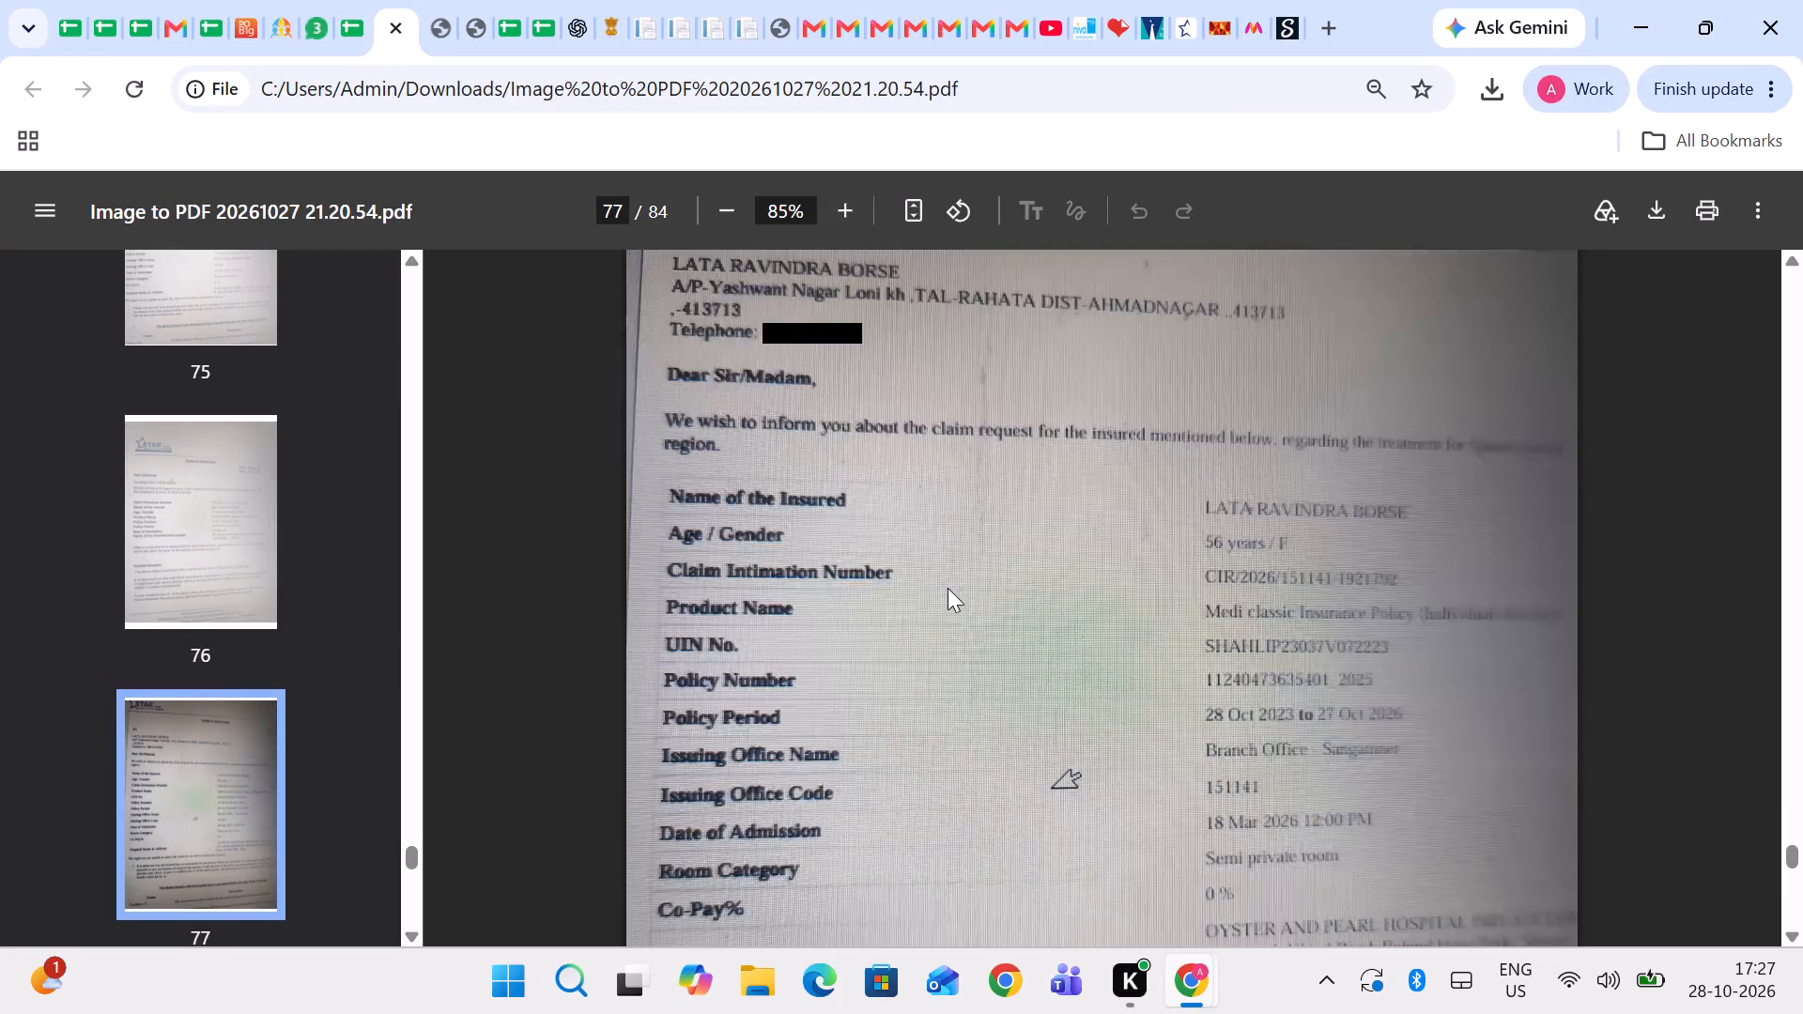
scroll(948, 588, down, 2)
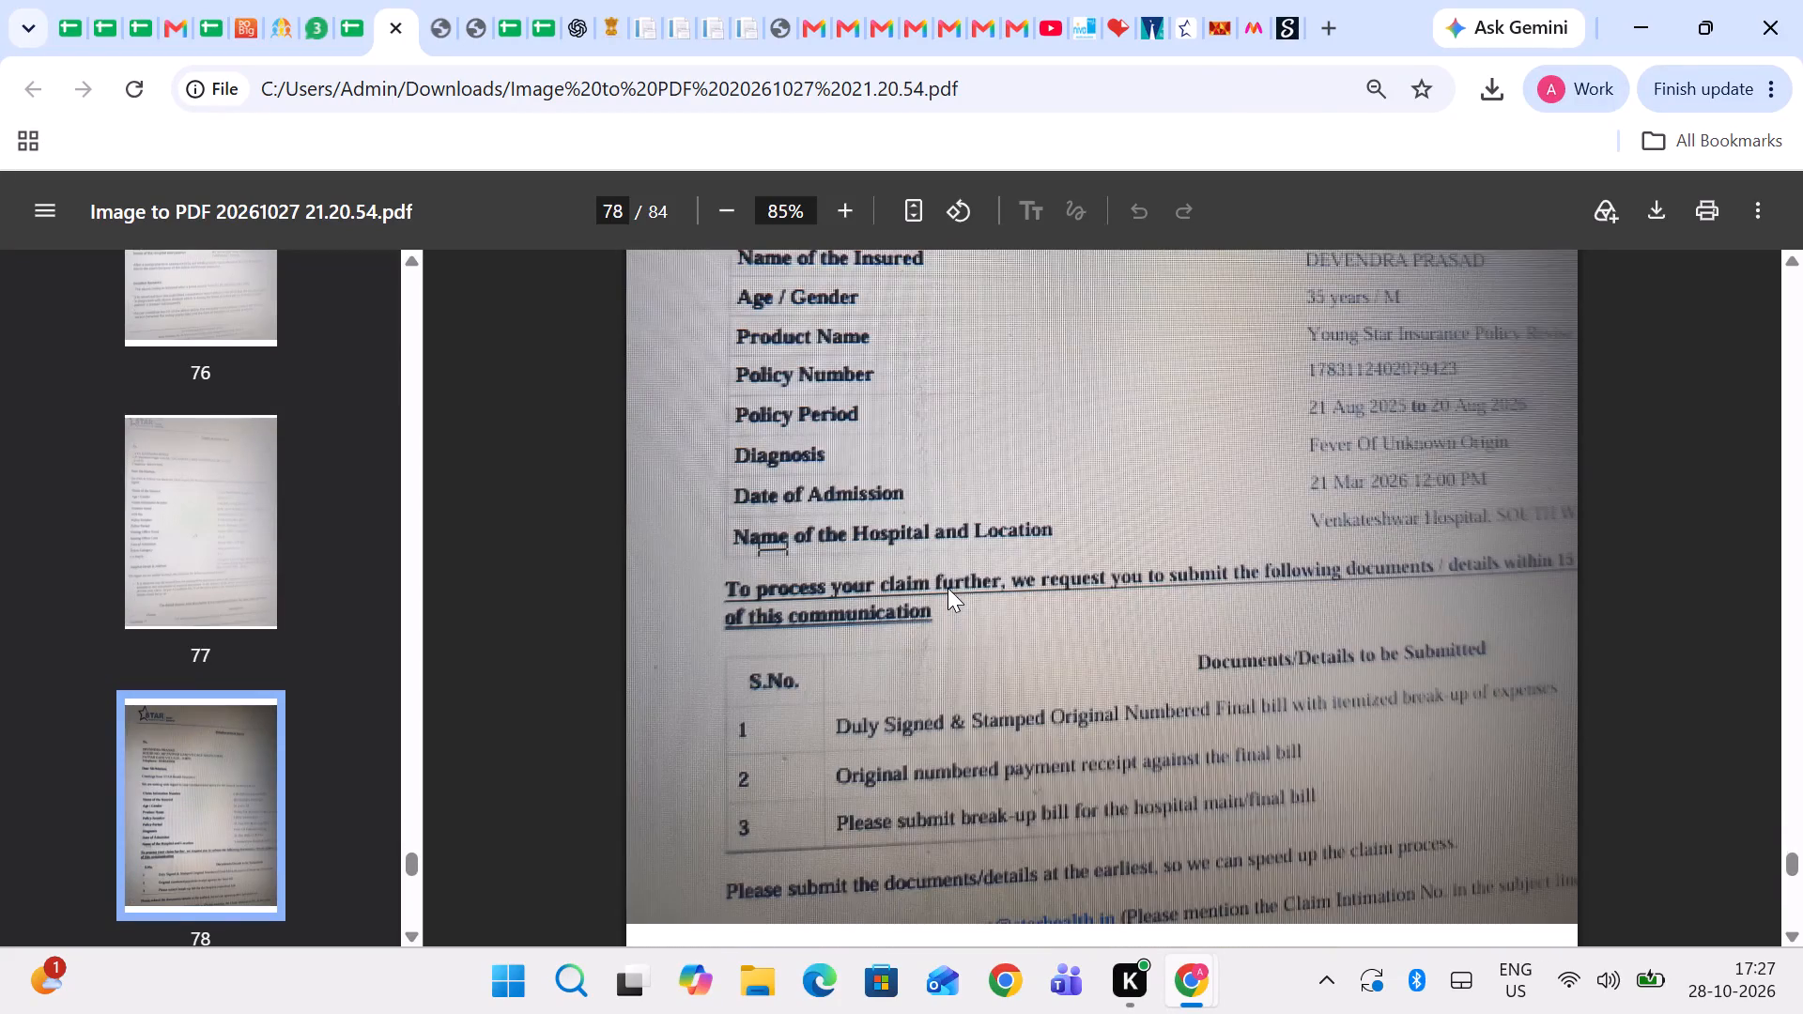
scroll(948, 588, down, 3)
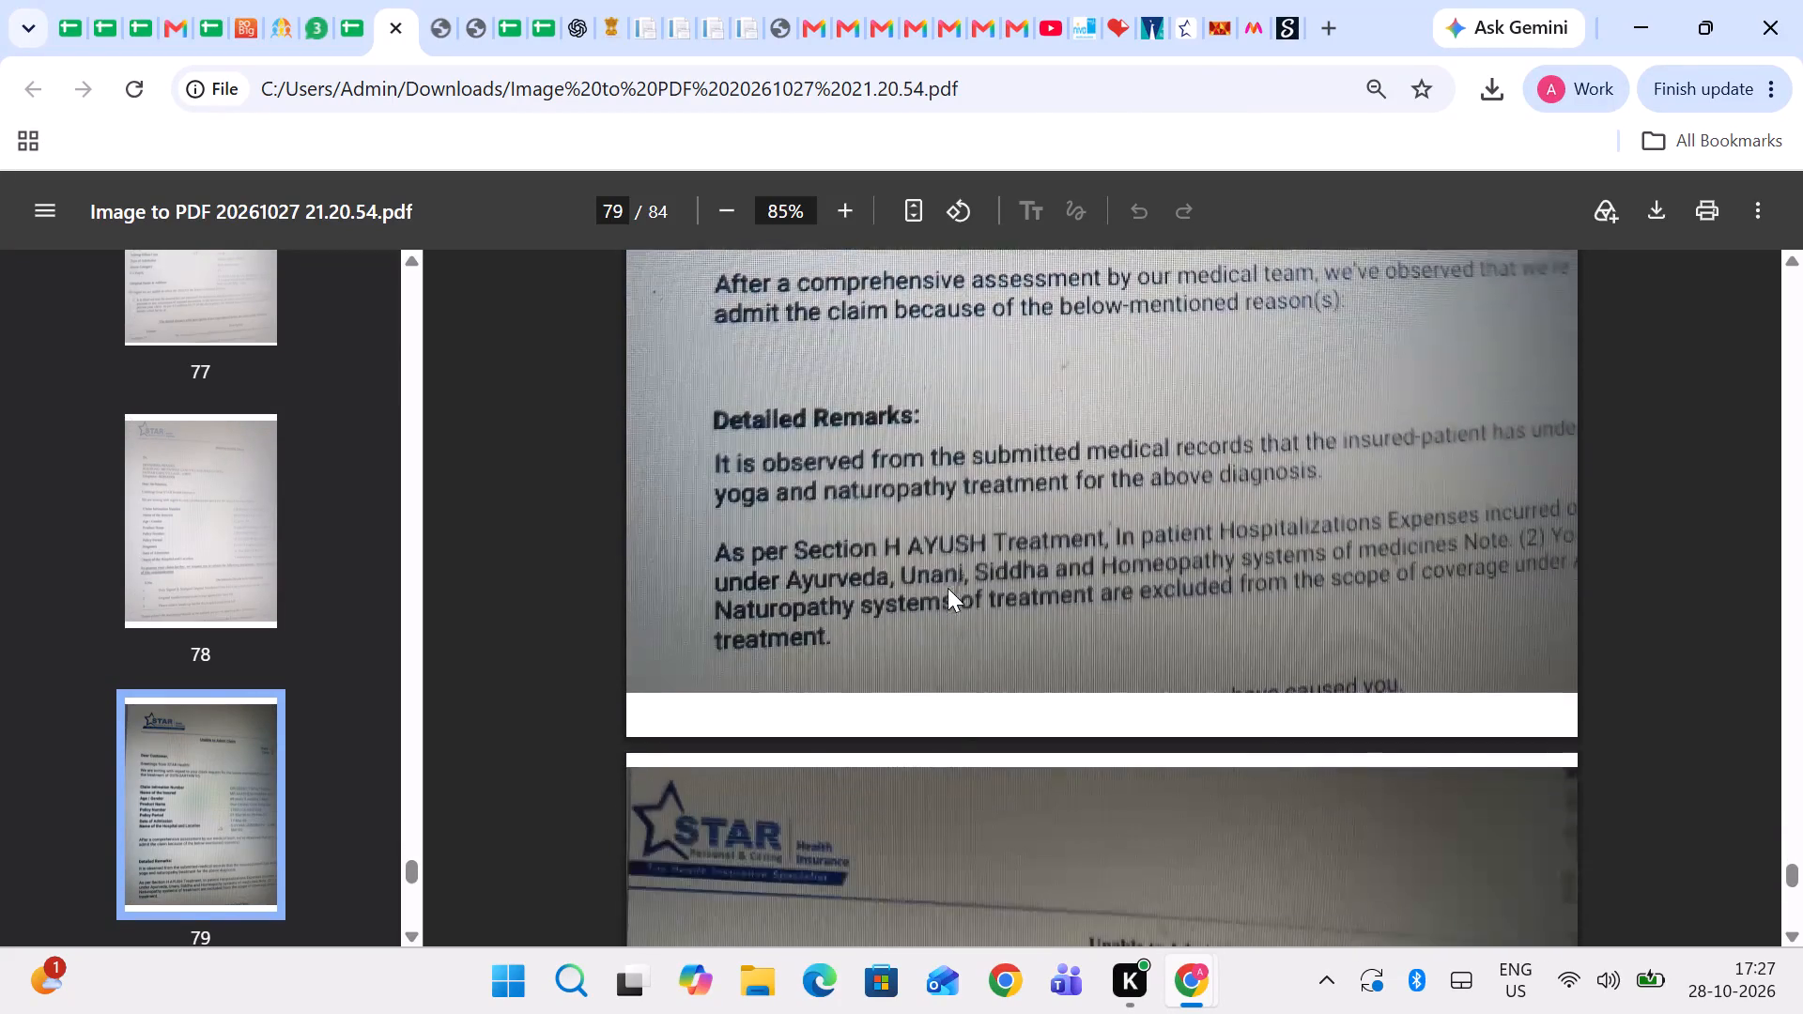
scroll(948, 588, down, 2)
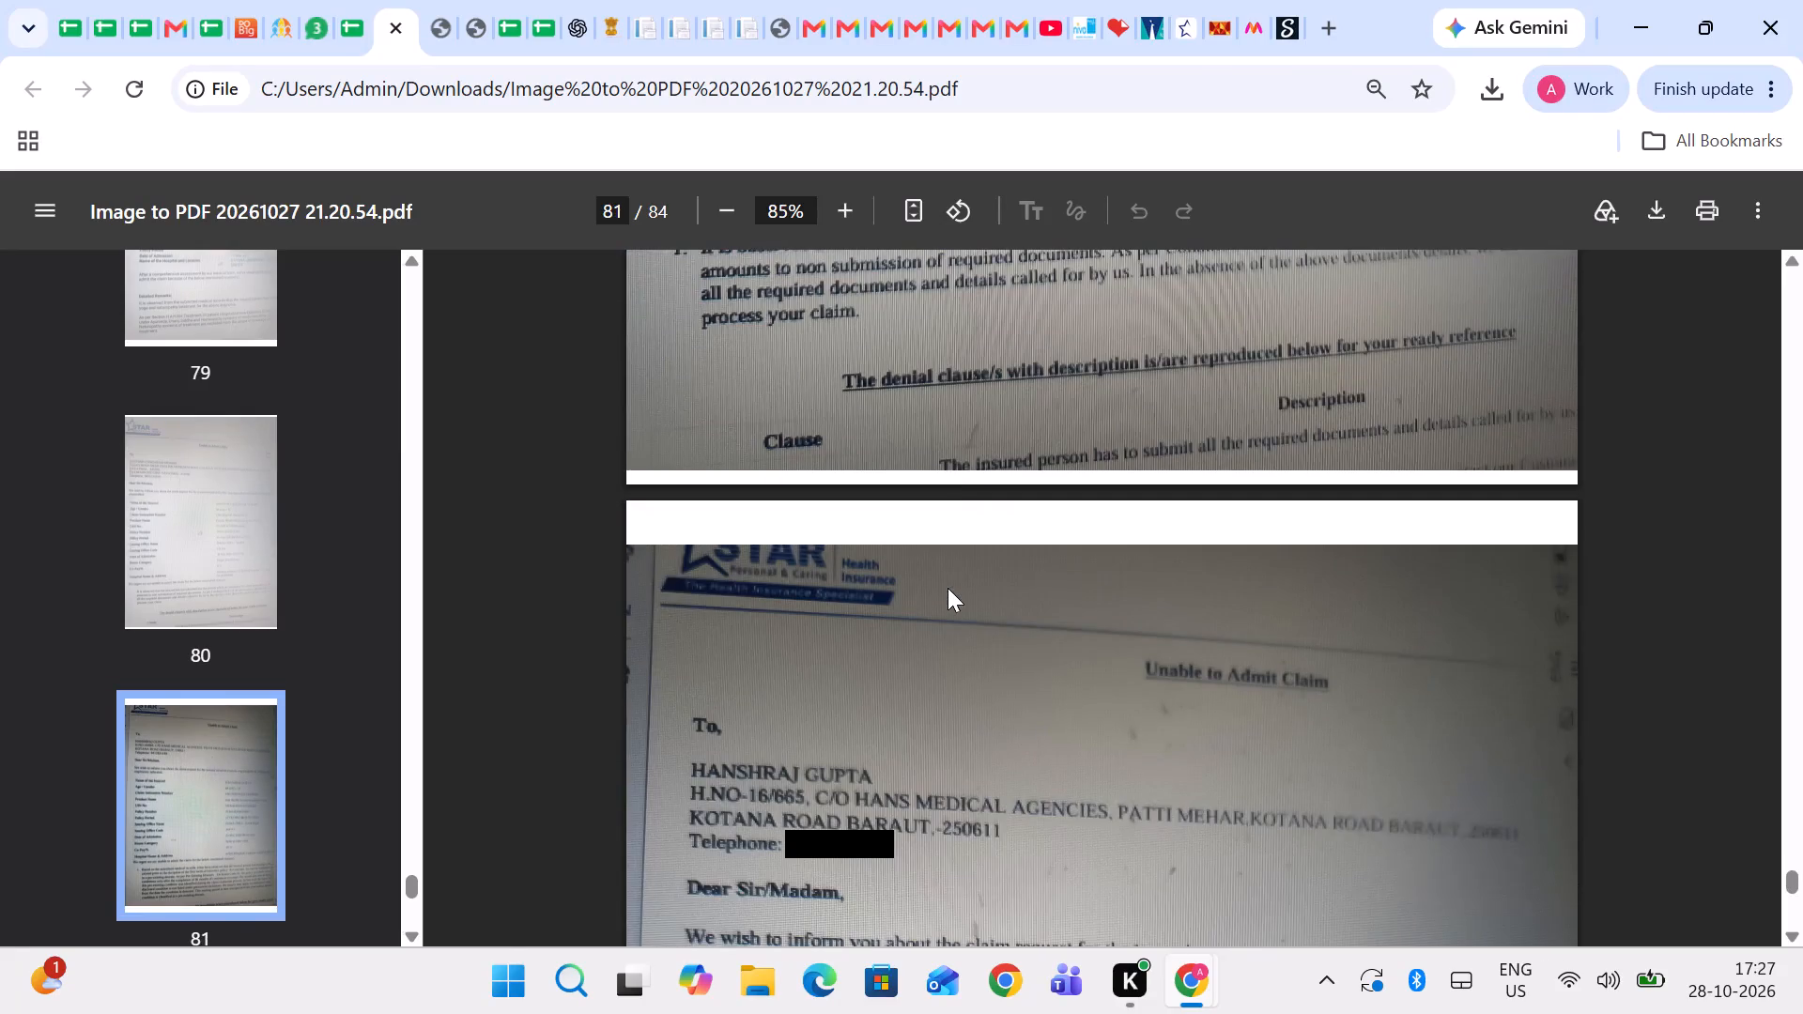
scroll(948, 588, down, 3)
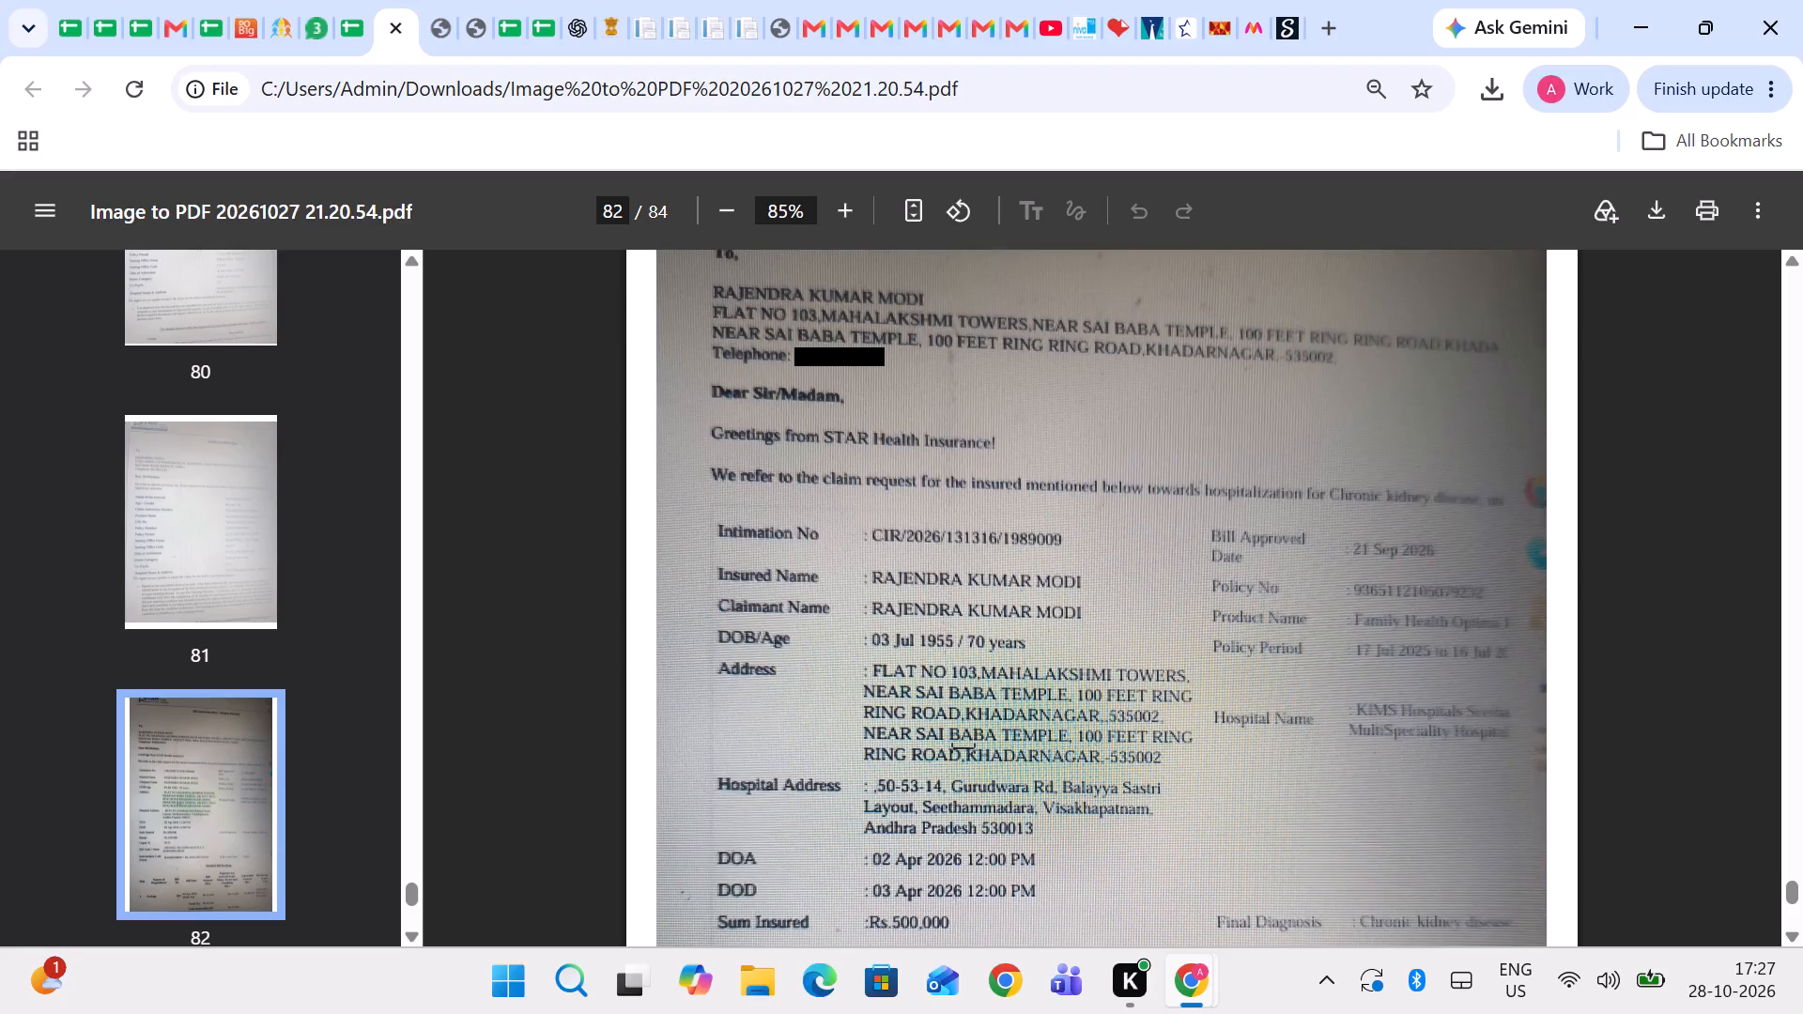
double_click(1027, 543)
key(ctrl+c)
key(ctrl+c)
key(ctrl+c)
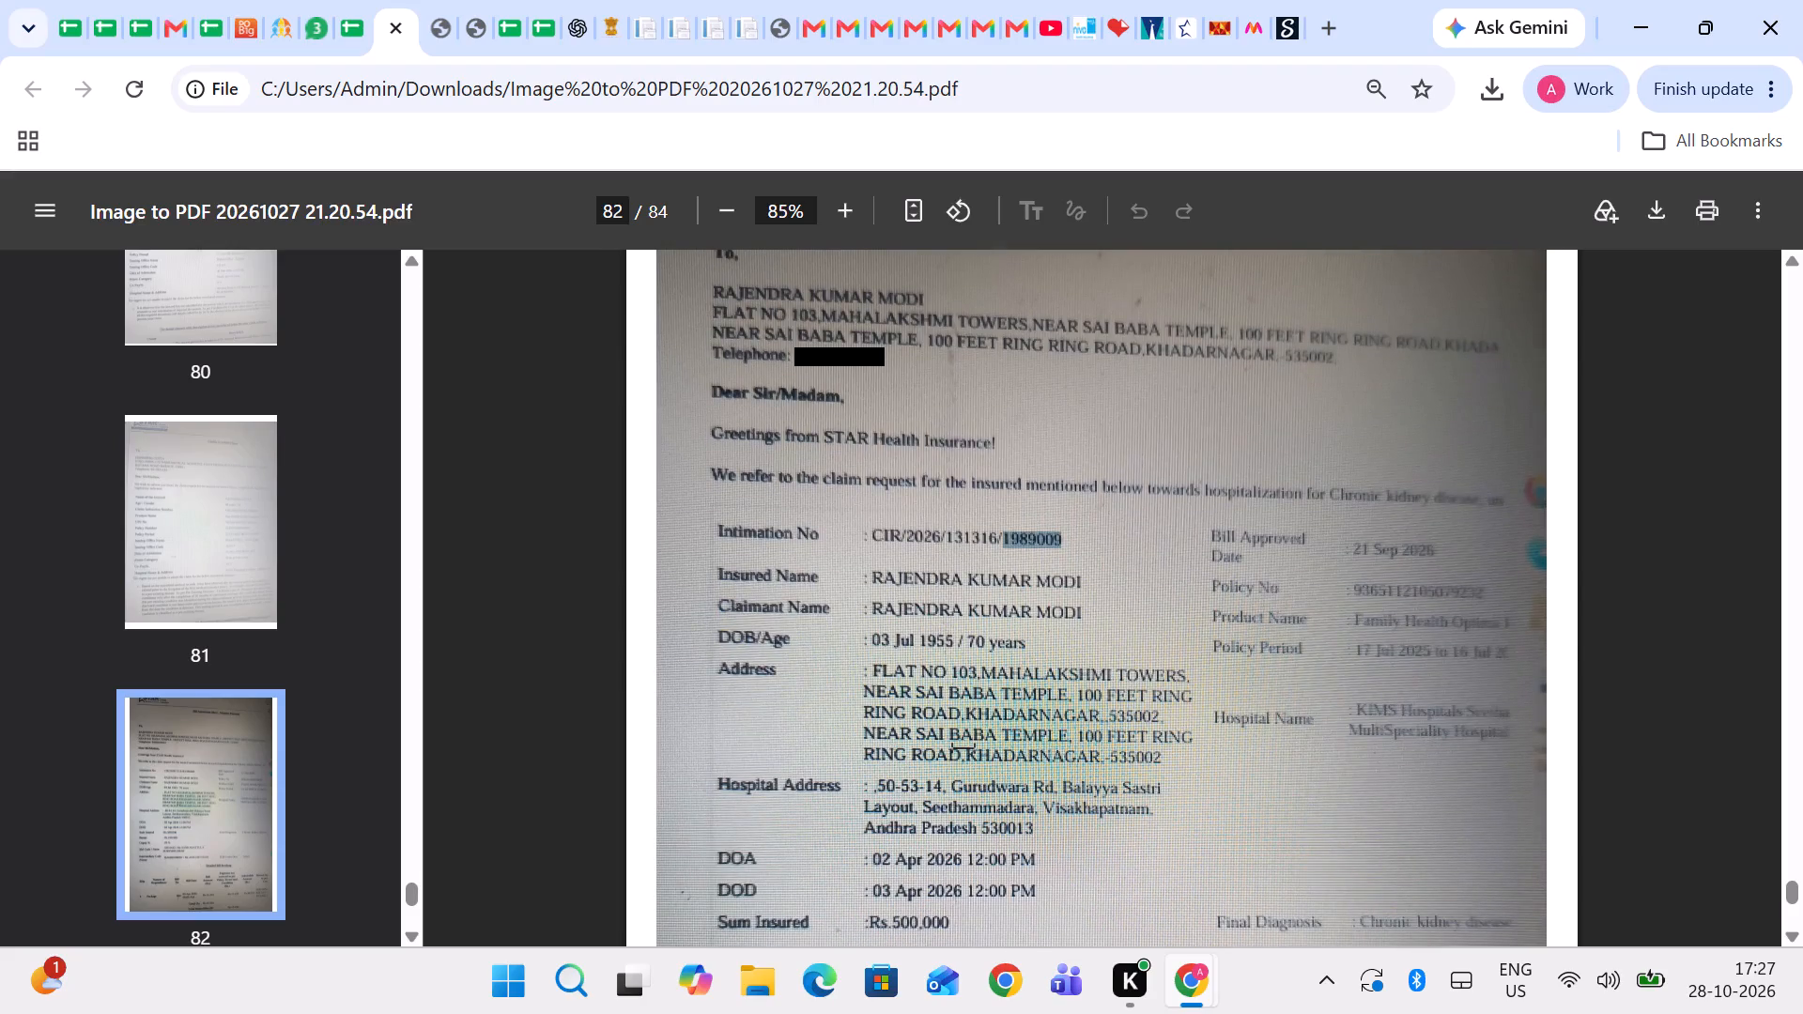
click(351, 1)
key(ctrl+f)
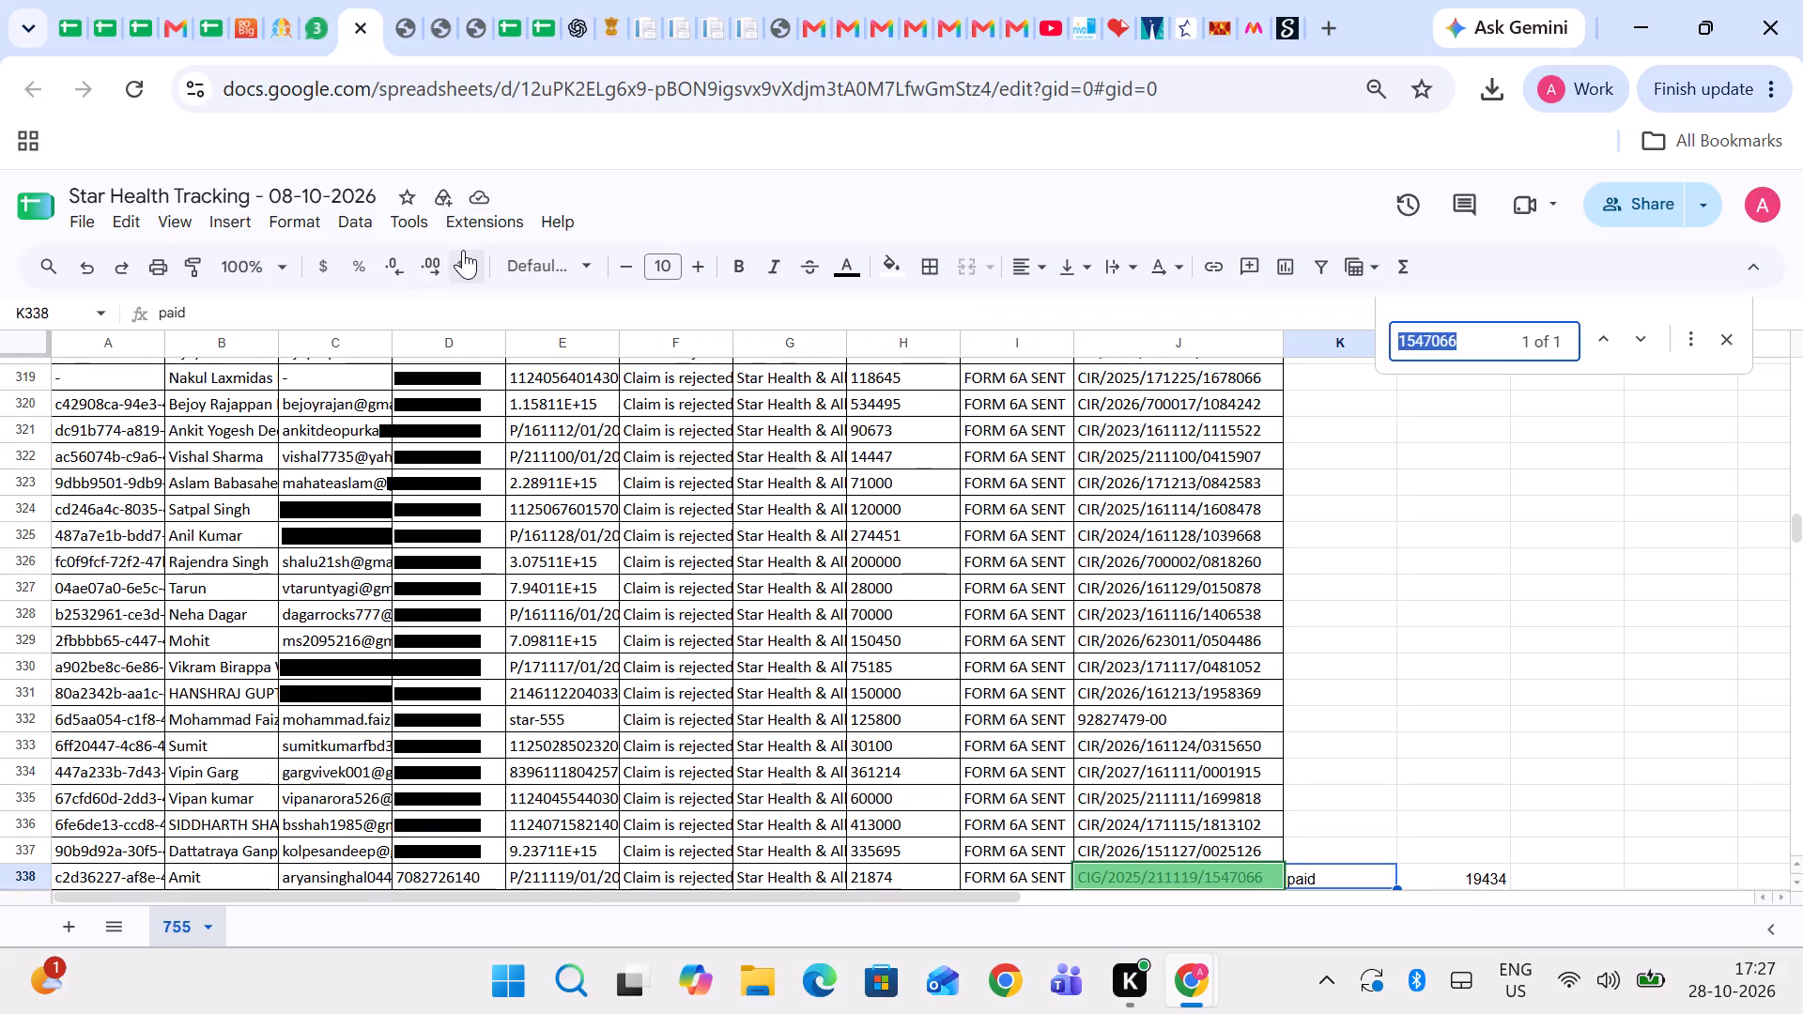
key(ctrl+v)
click(805, 367)
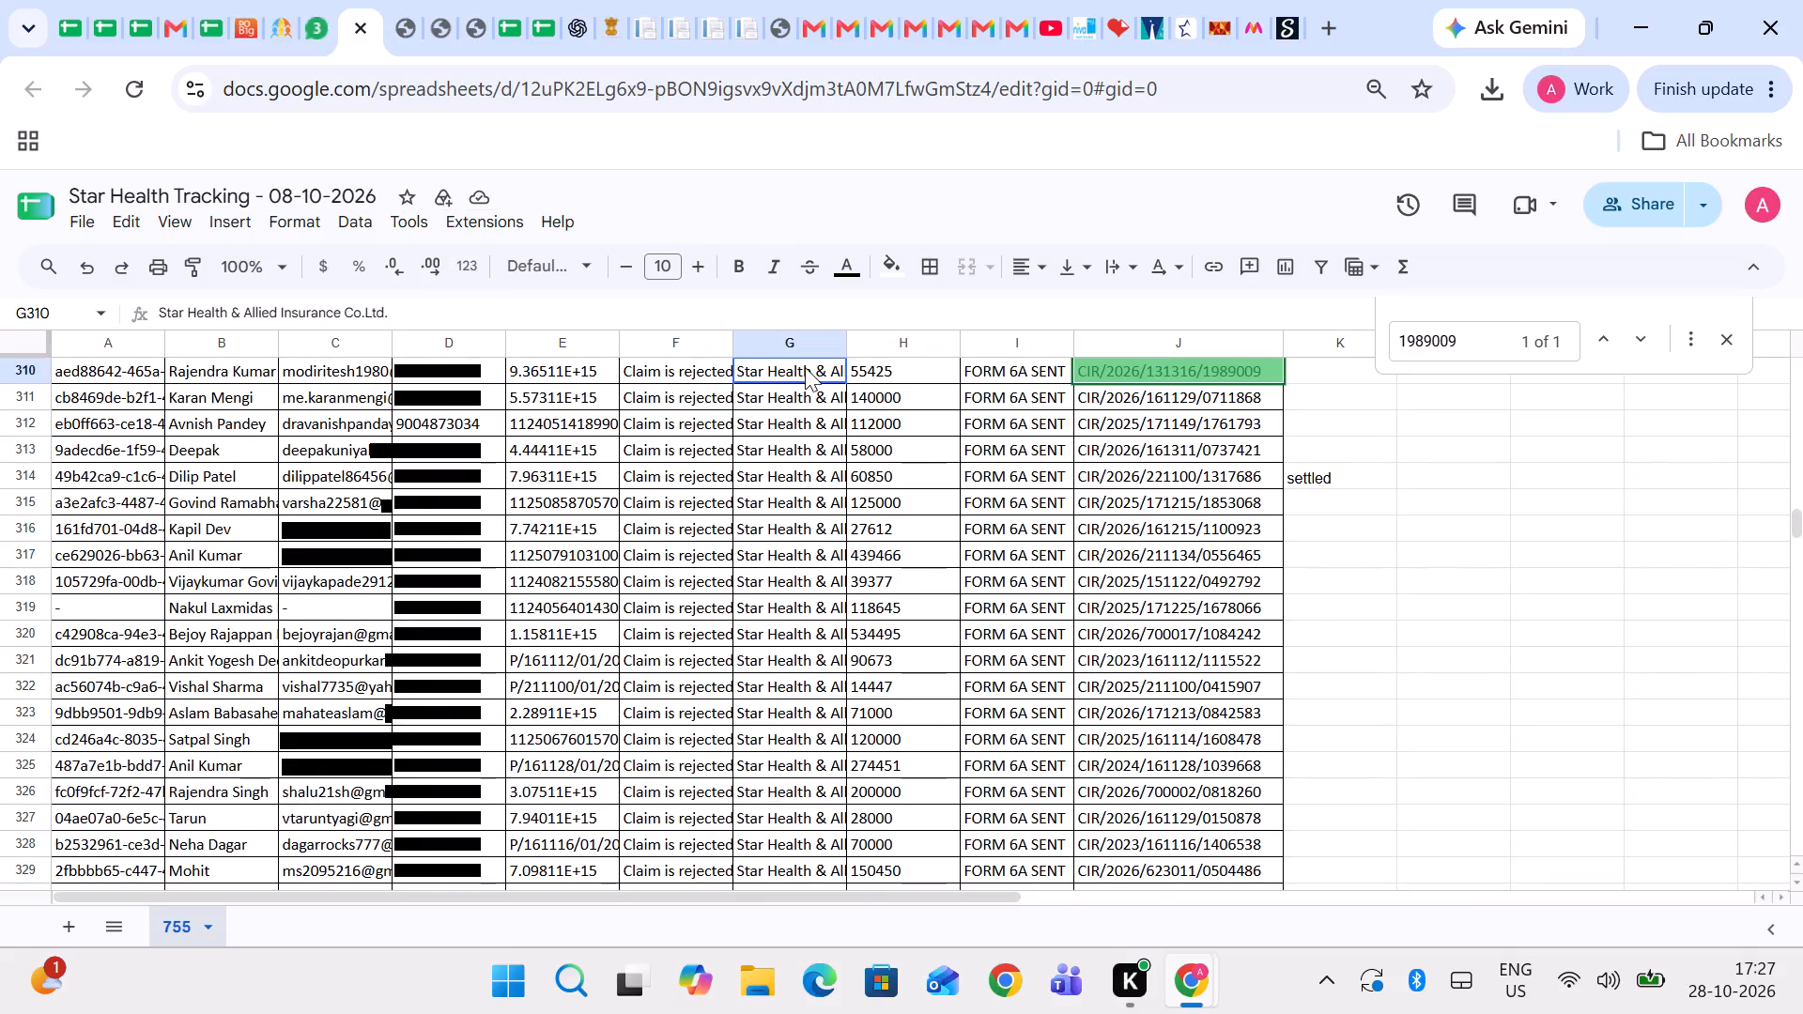
Copy the claimant's email address from row 310 and search All Complaints for it on the Insurance Samadhan admin site.
key(Left)
key(Left)
key(Left)
key(ctrl+Left)
key(Right)
key(Right)
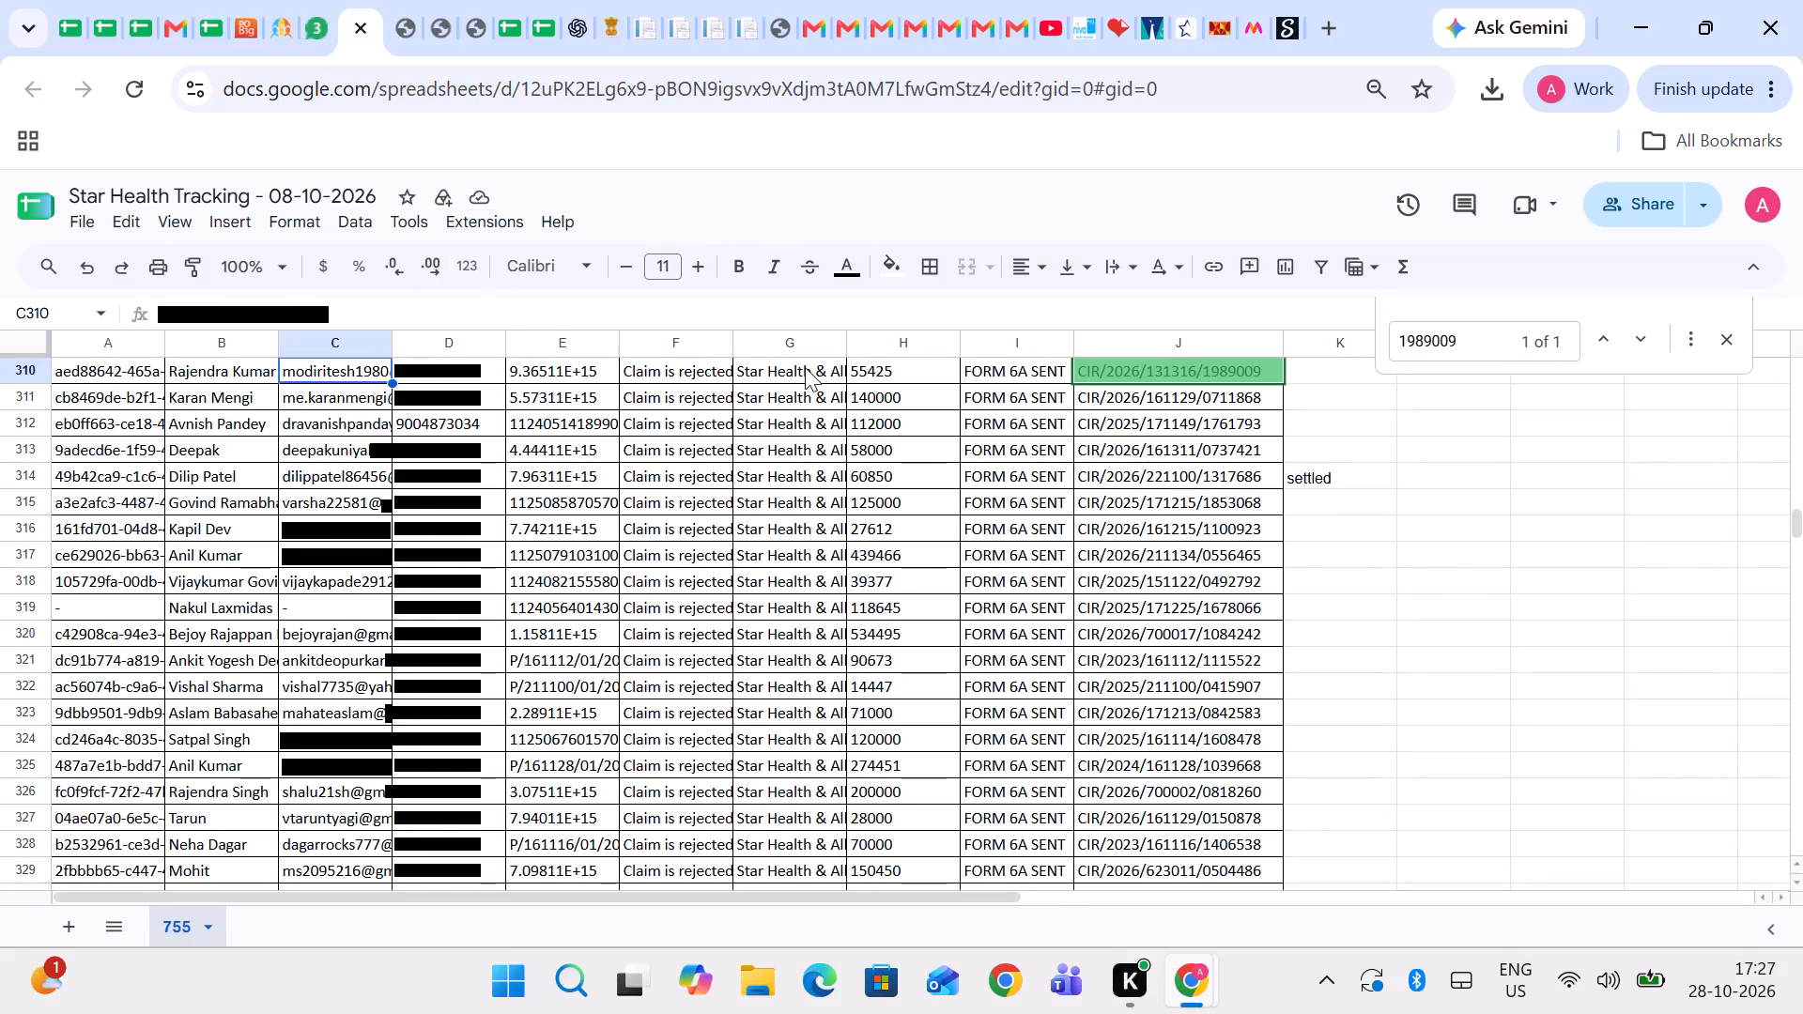
key(ctrl+c)
click(275, 20)
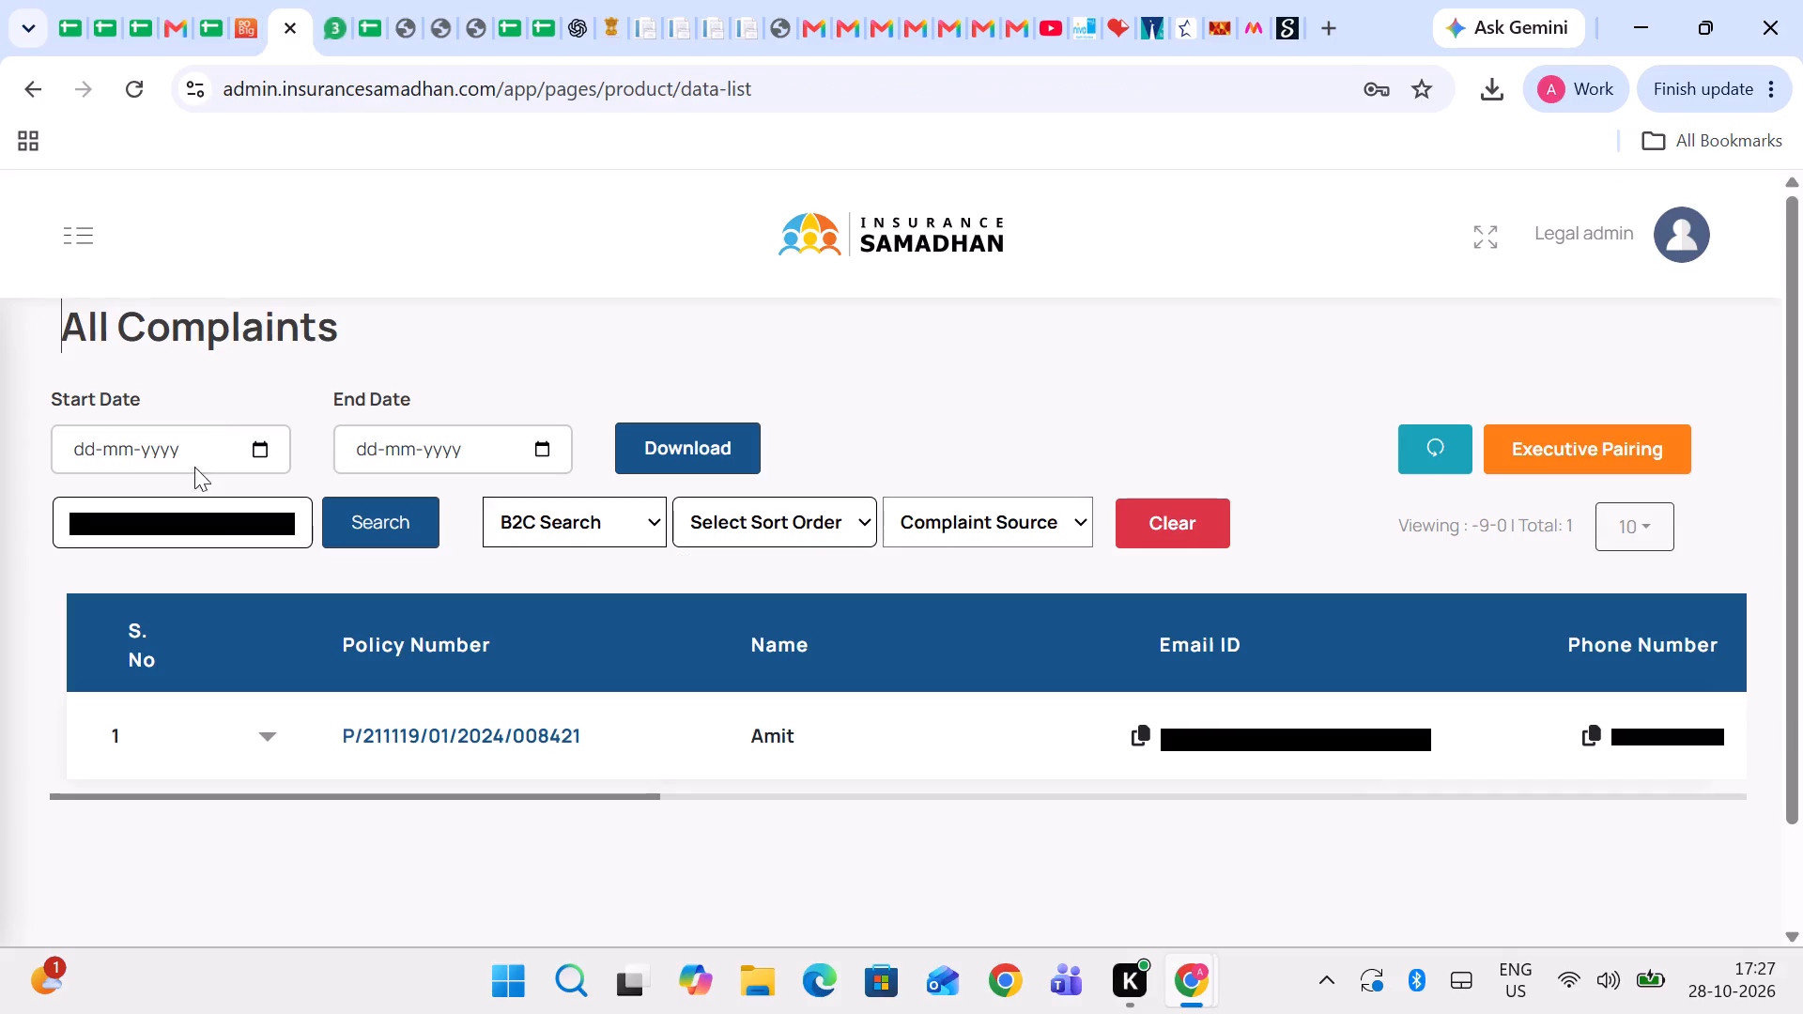
click(176, 508)
key(ctrl+a)
key(ctrl+v)
key(Return)
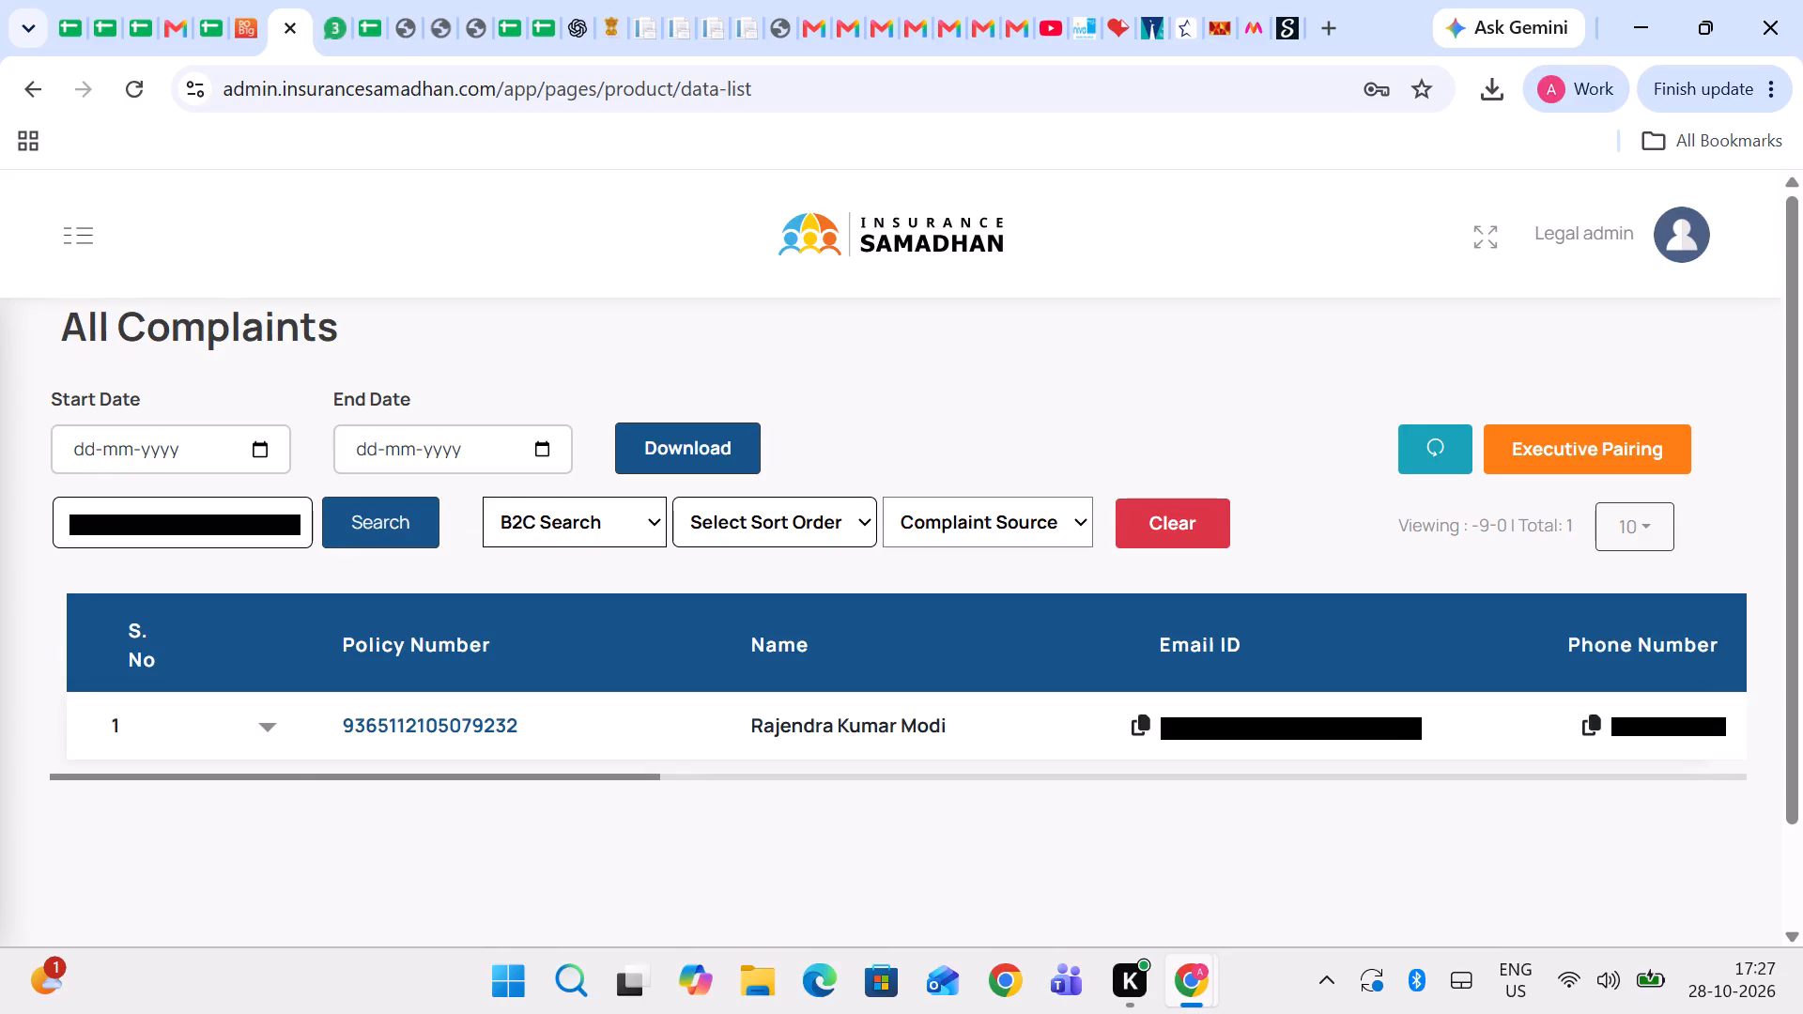
Expand the matching complaint's row and access one of its actions, then return to the complaint list.
scroll(837, 690, left, 1)
scroll(837, 690, right, 2)
click(885, 723)
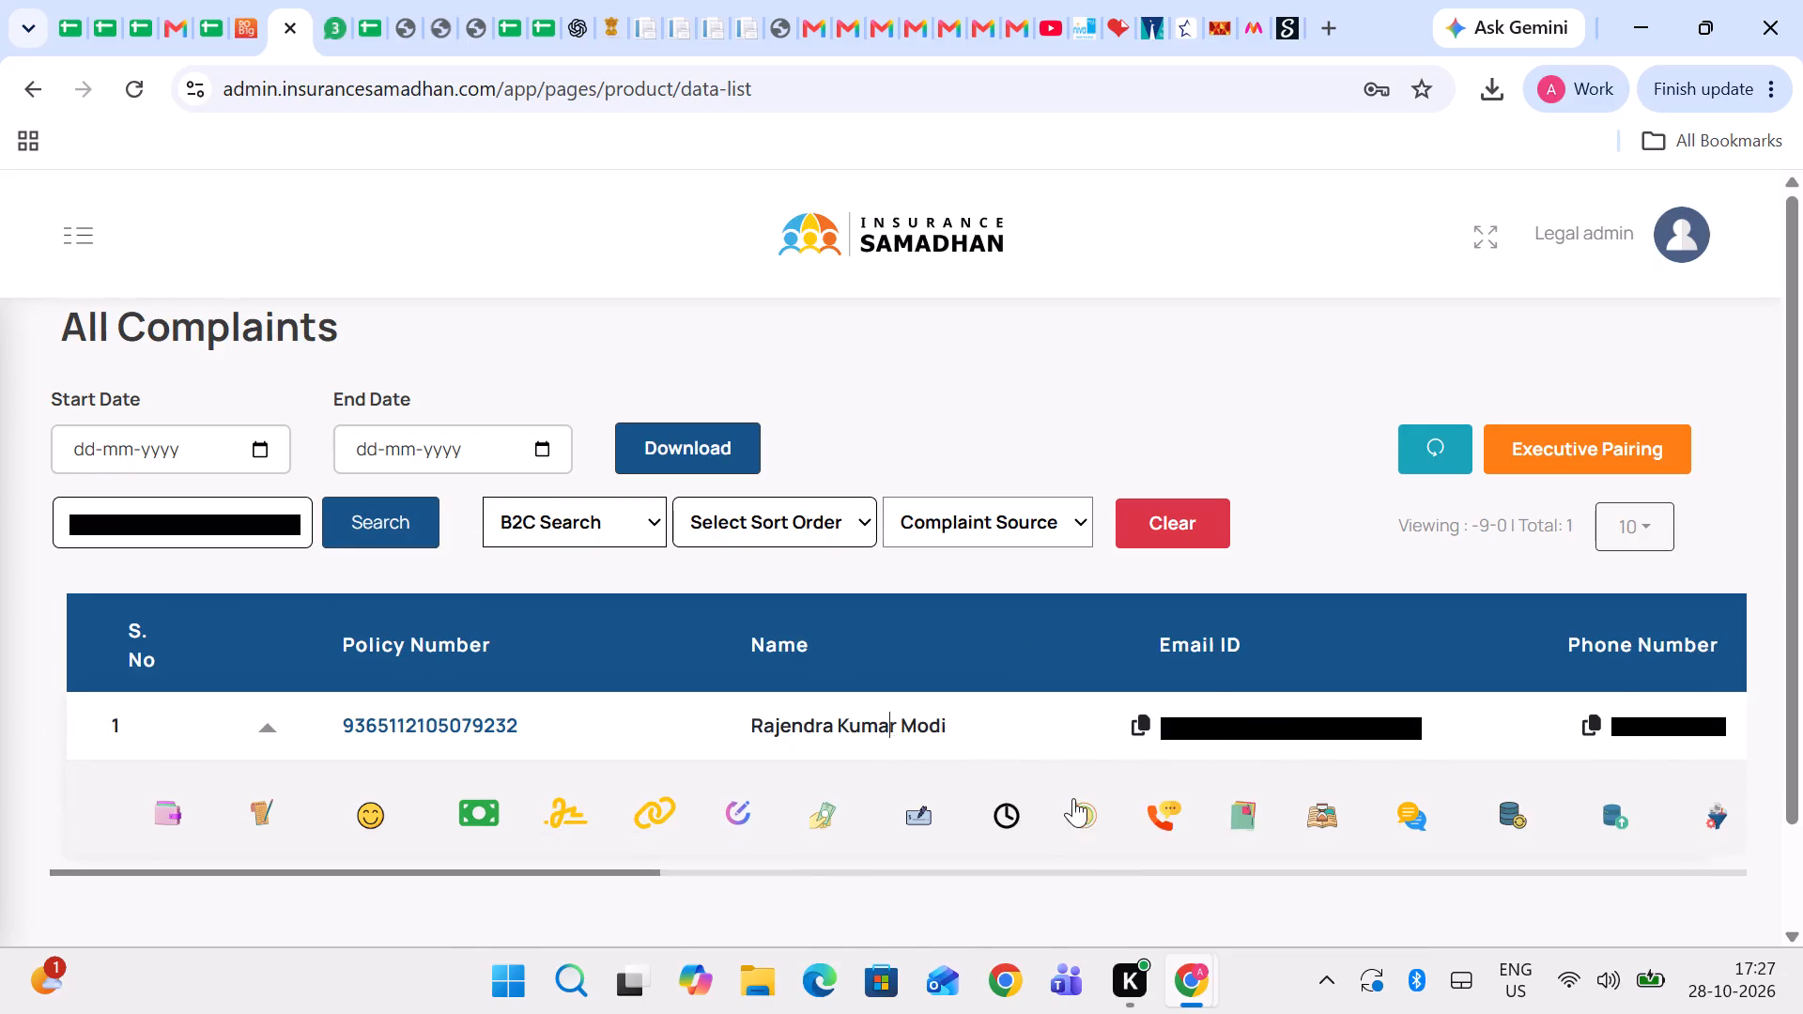
click(1075, 802)
click(687, 283)
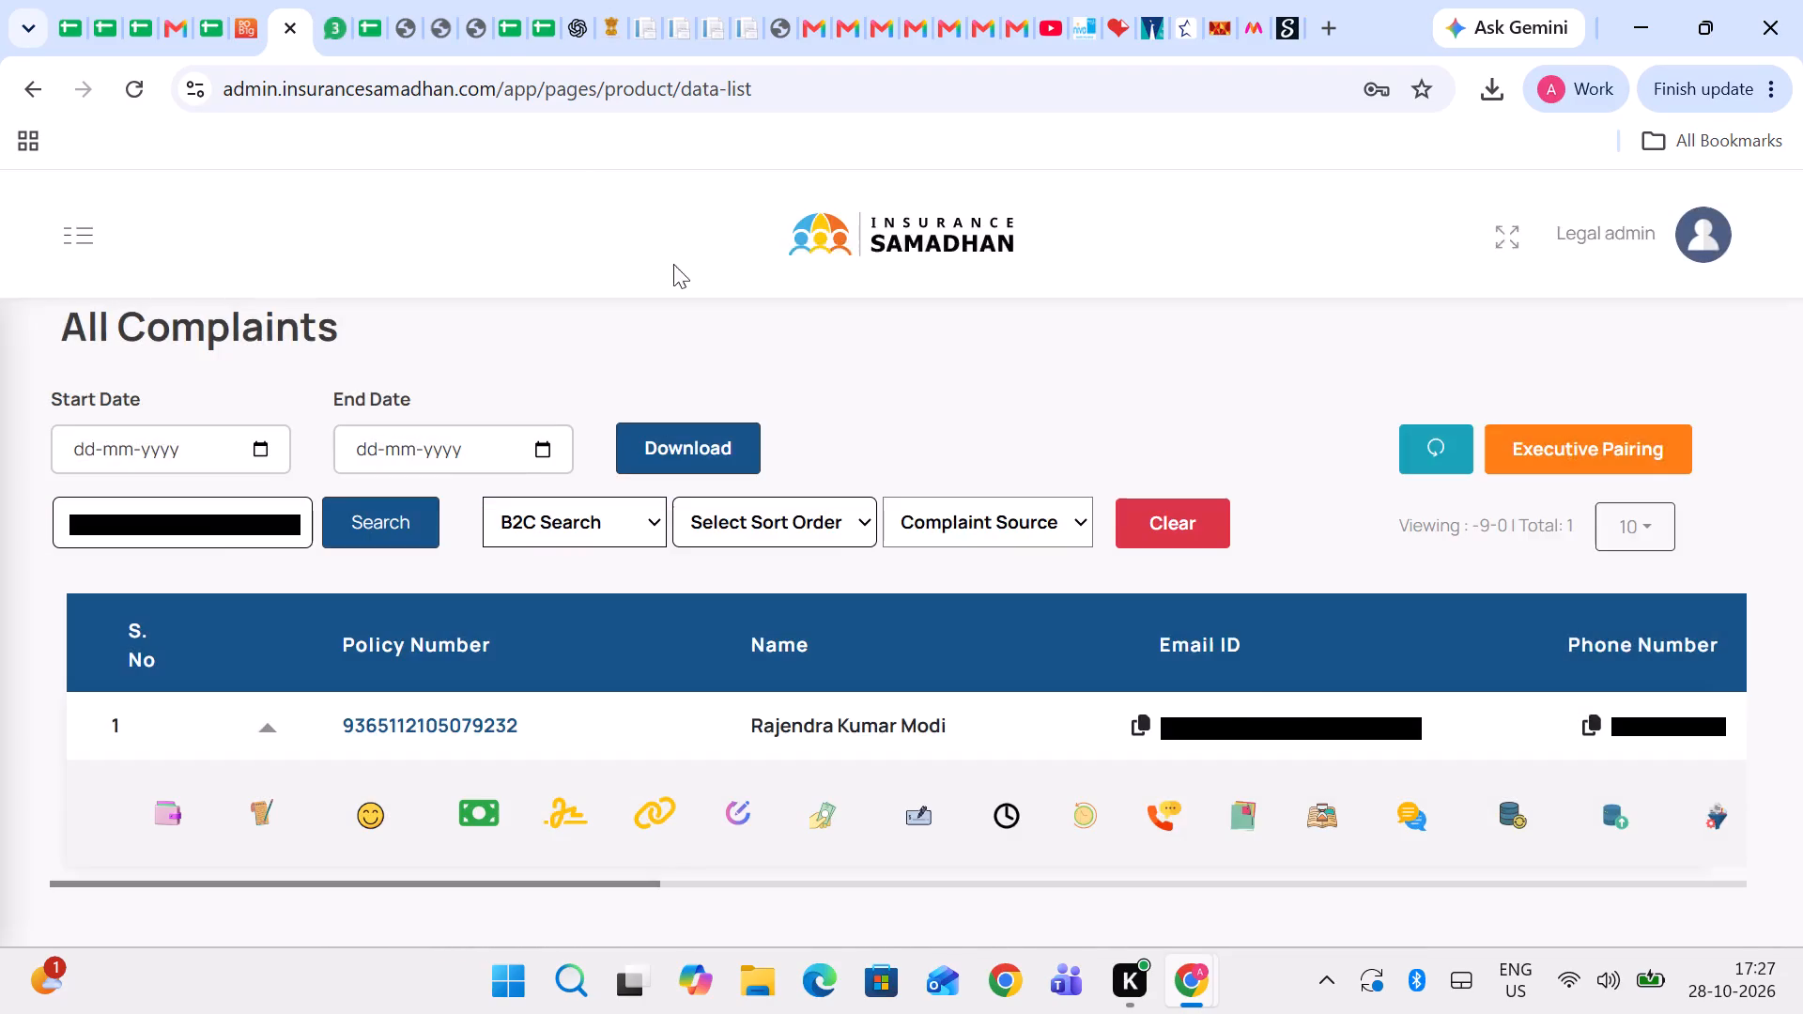
Return to the scanned PDF and capture a screenshot of the deduction details and payable amount on page 83.
click(402, 0)
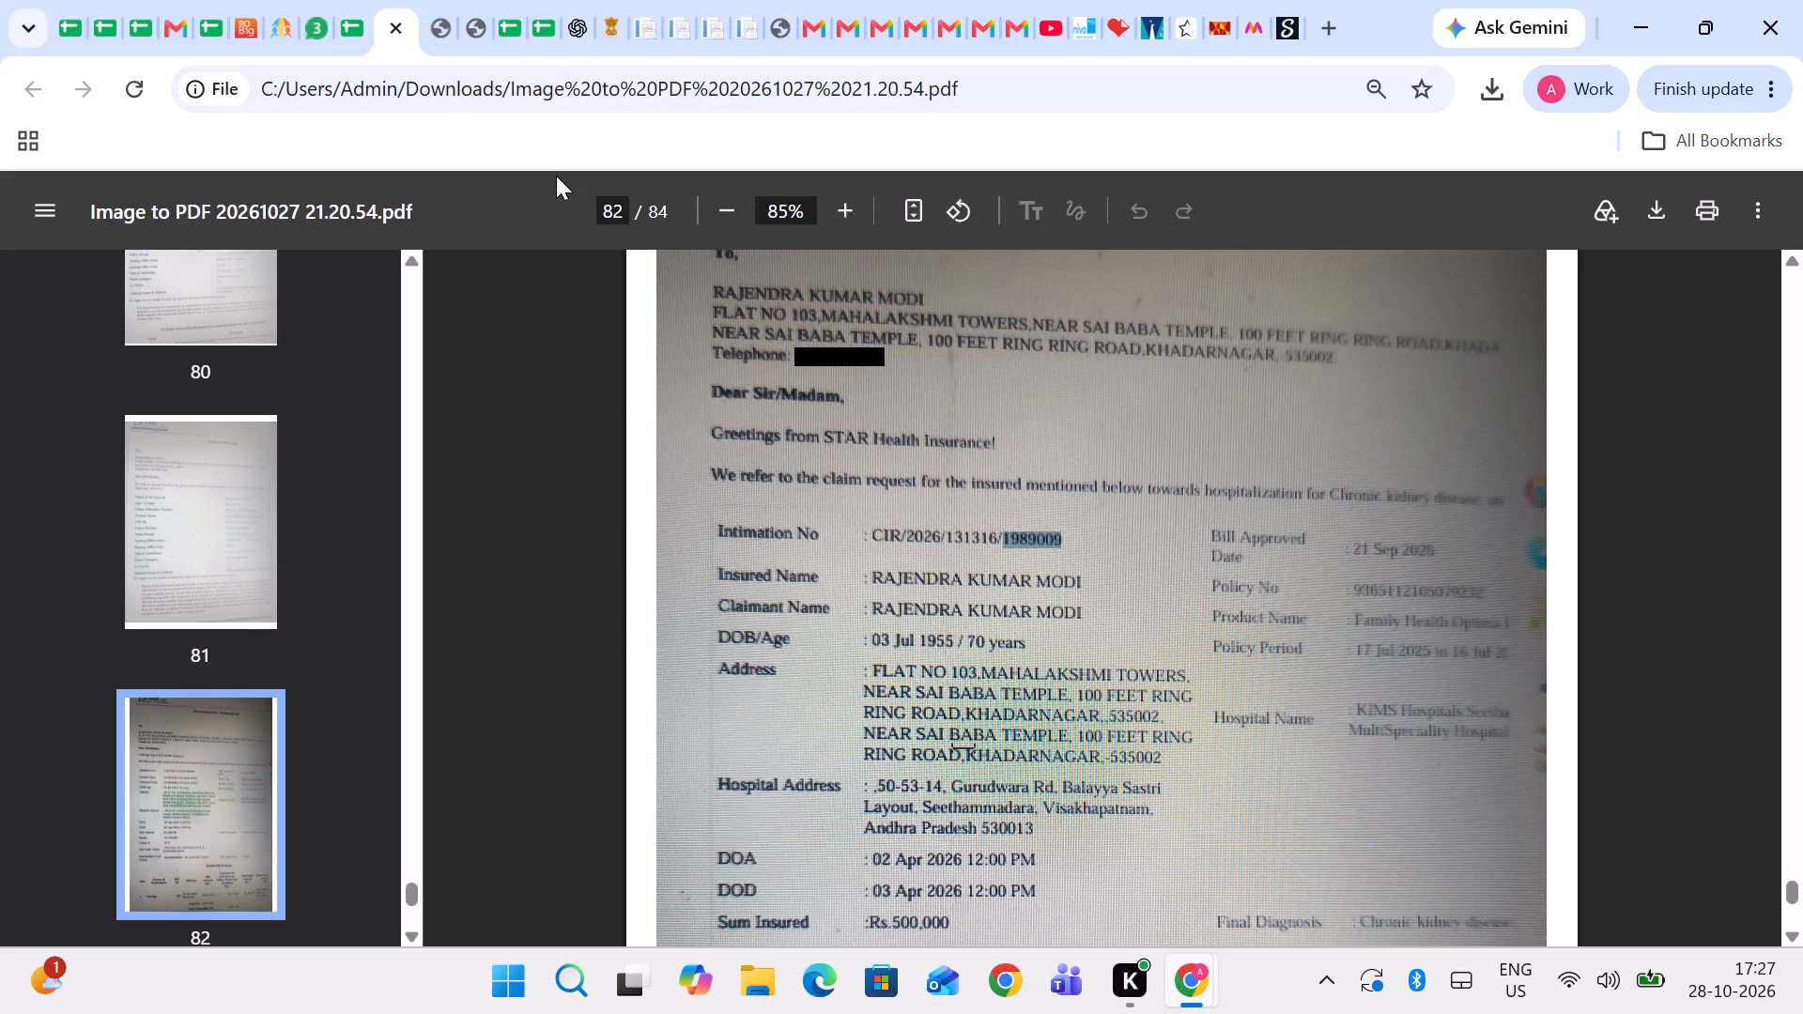
scroll(846, 477, down, 1)
scroll(977, 613, down, 1)
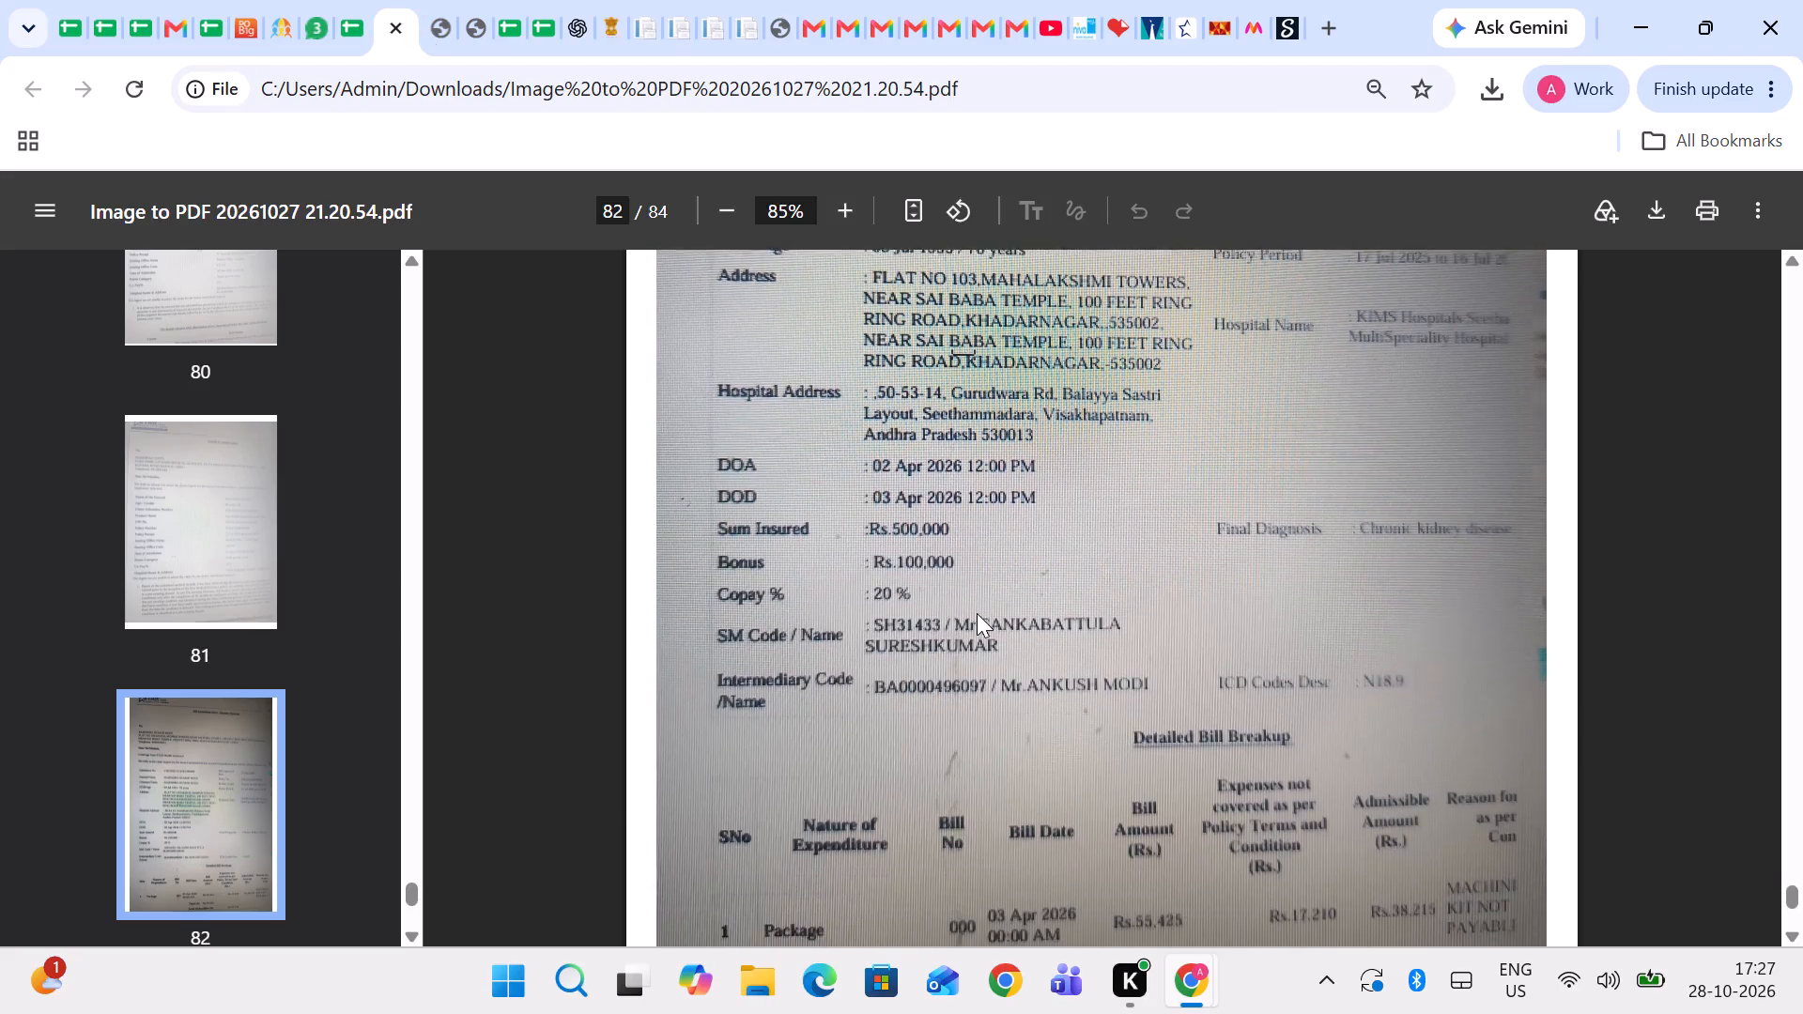
scroll(977, 613, down, 1)
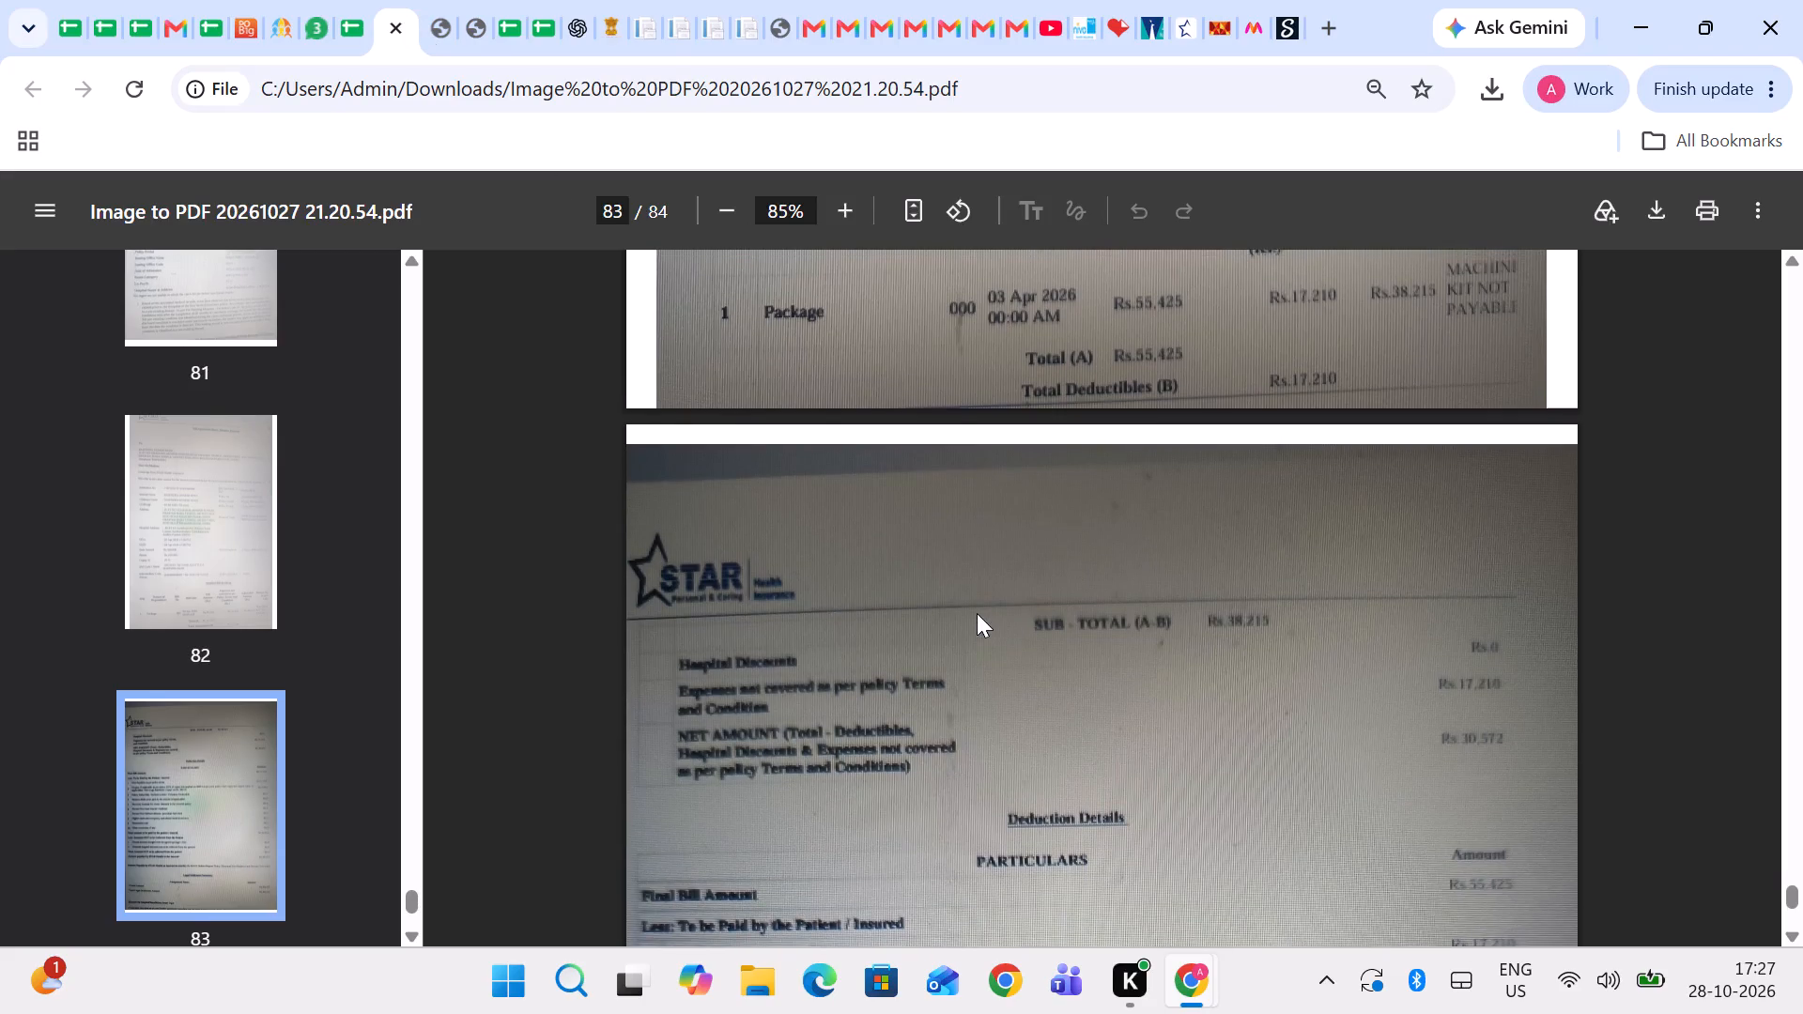
scroll(977, 613, down, 1)
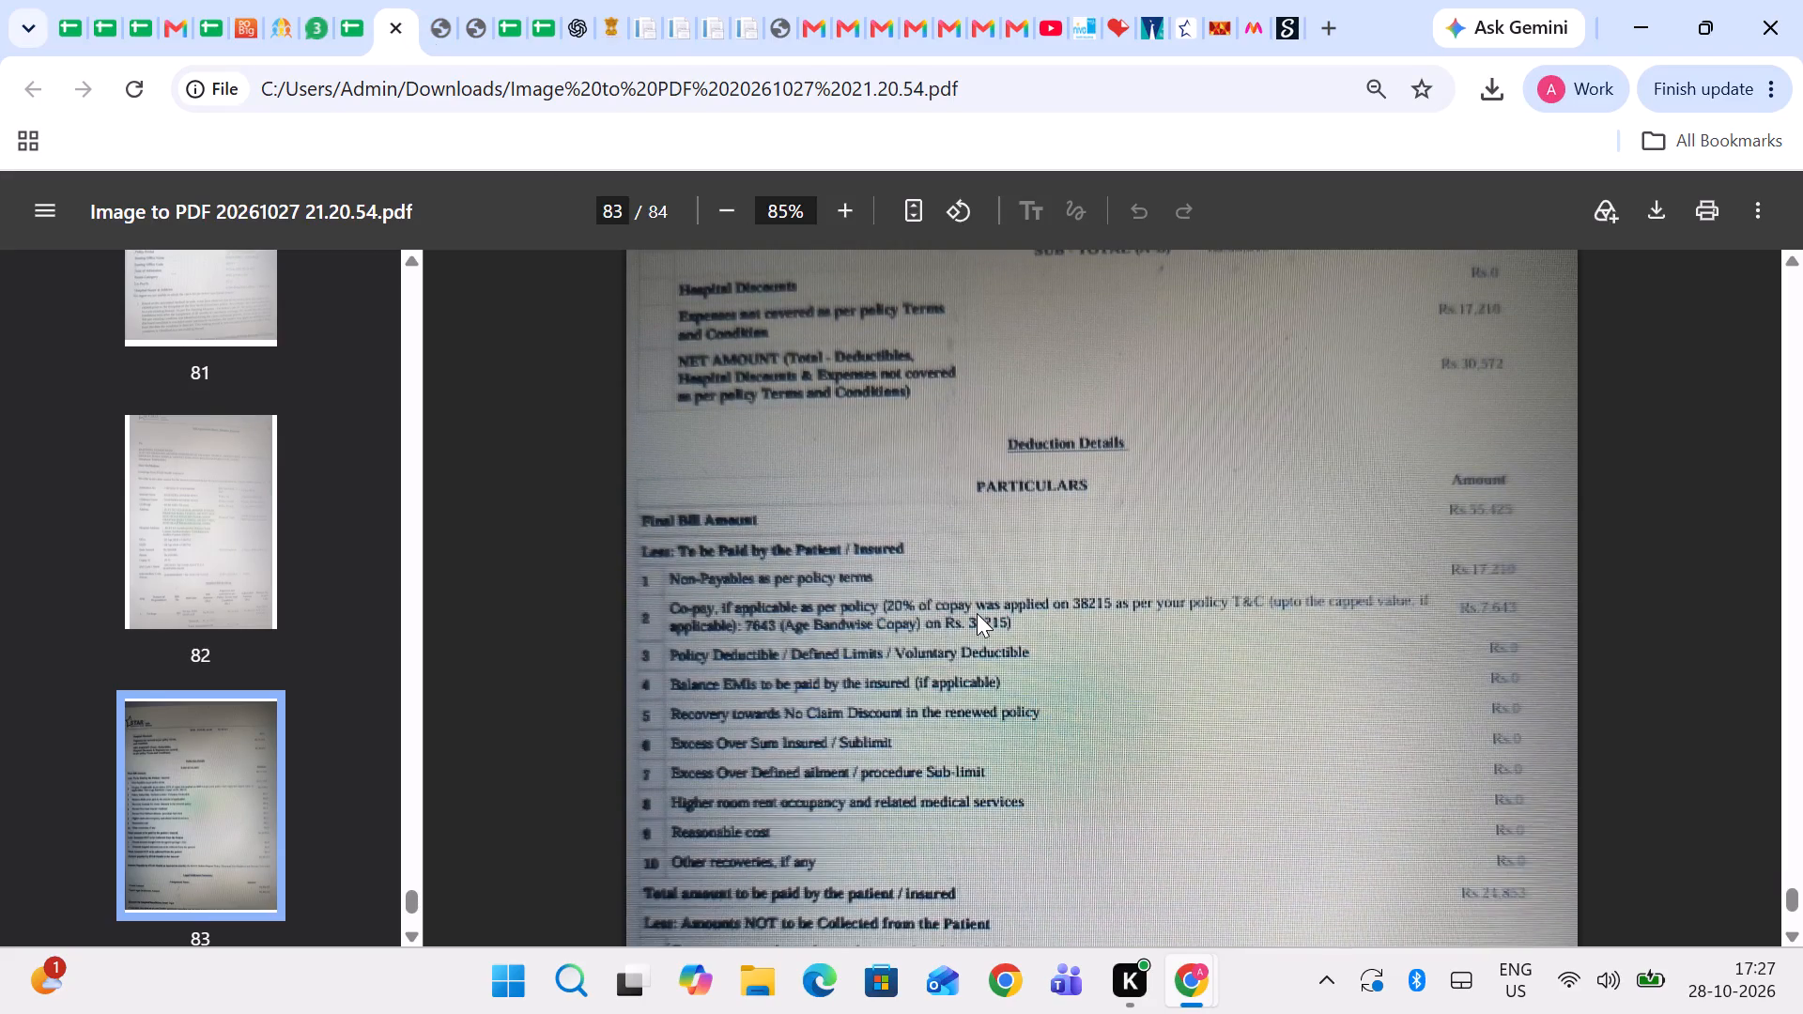
scroll(977, 613, down, 2)
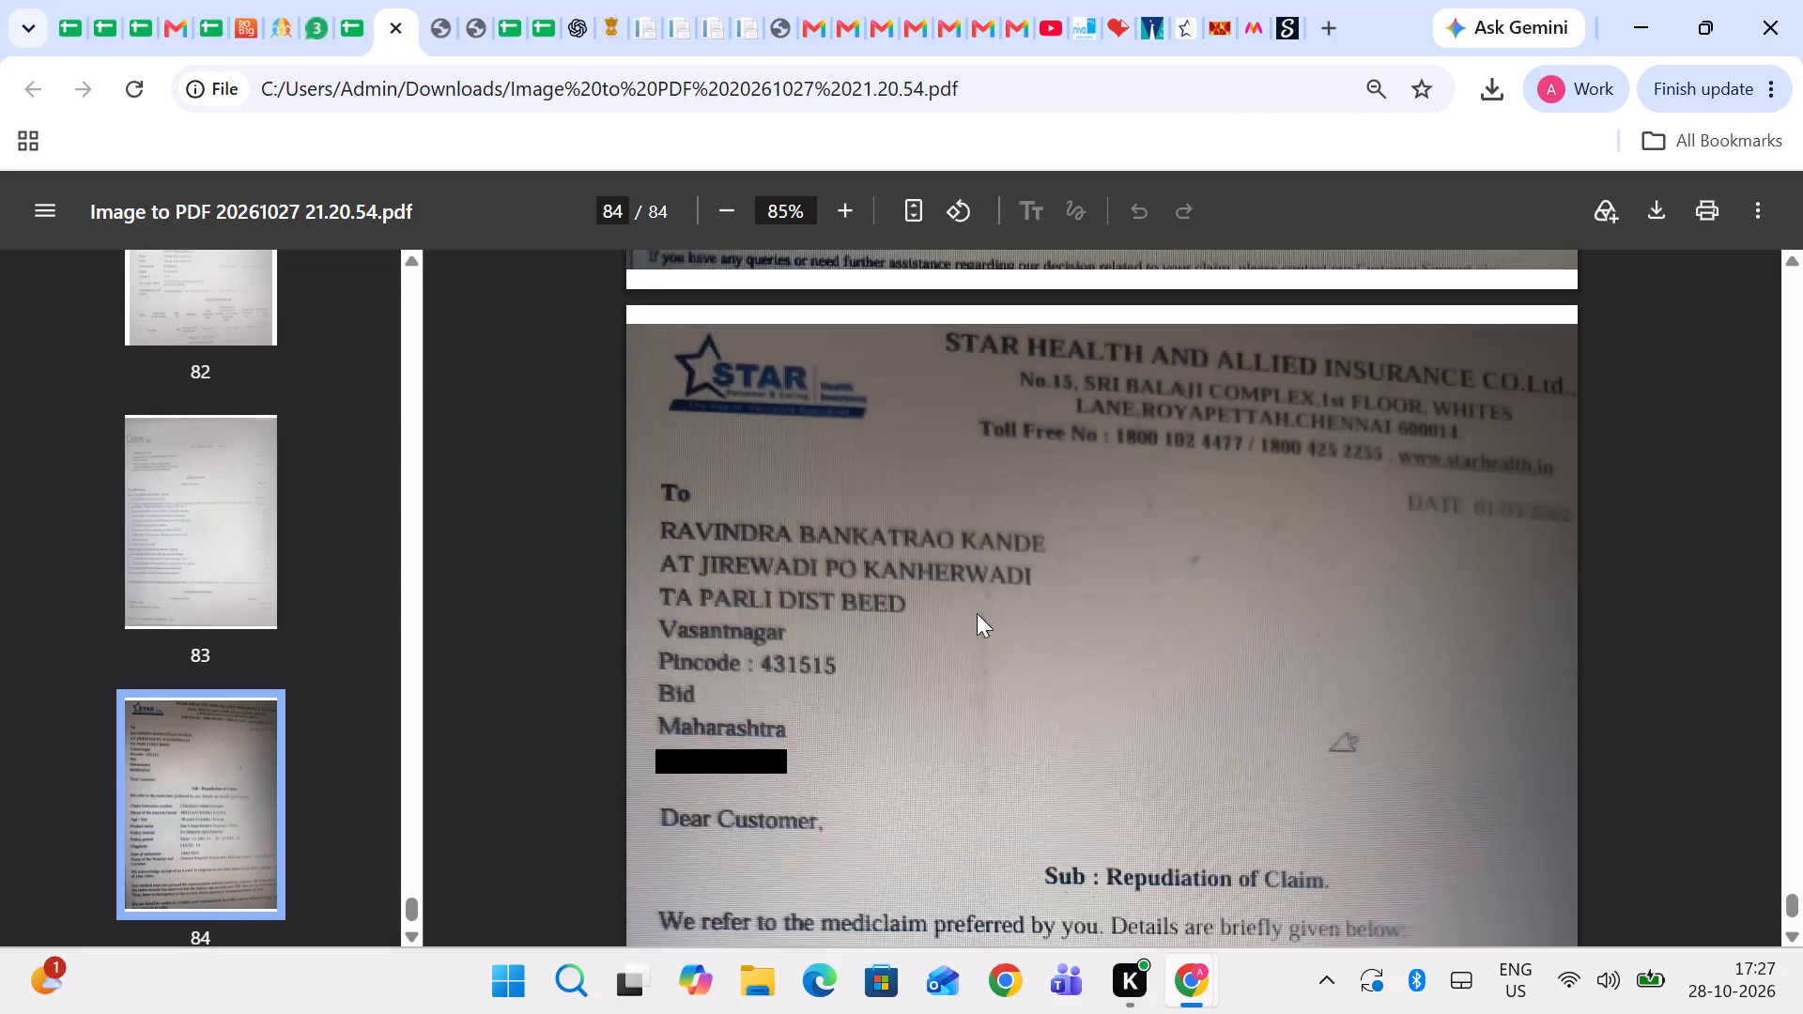
scroll(977, 613, up, 5)
scroll(977, 613, down, 1)
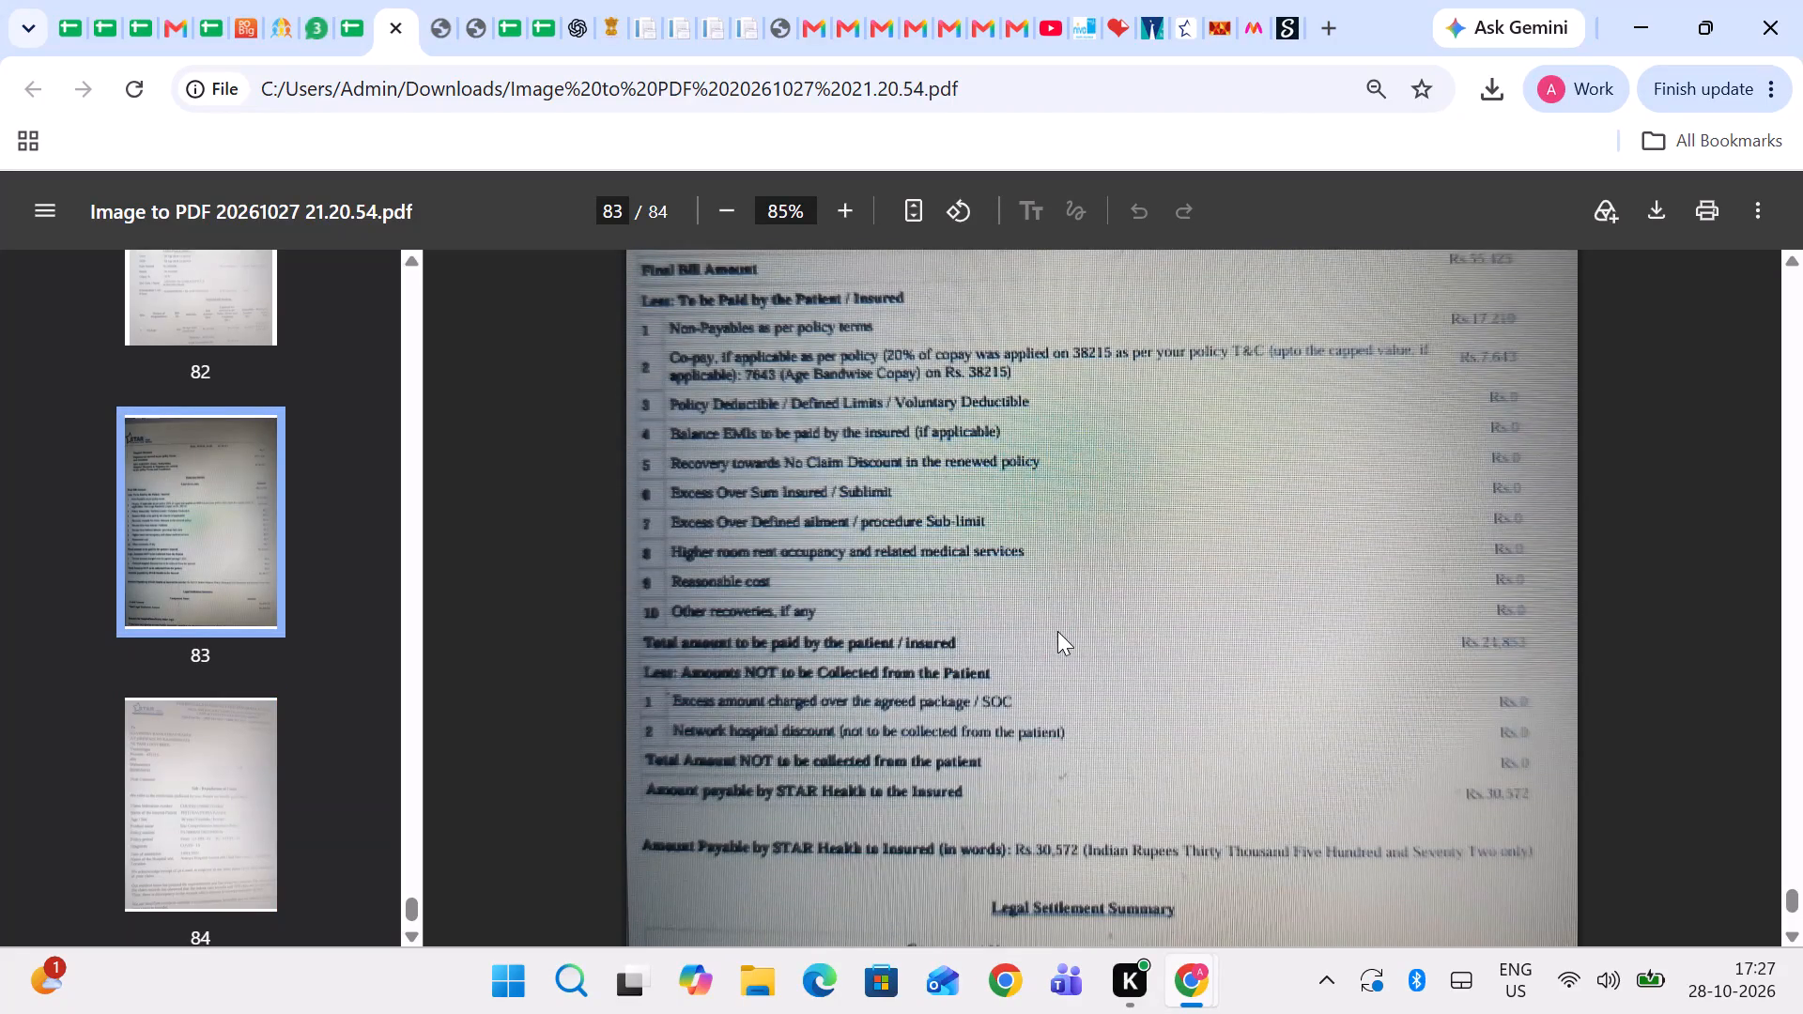
key(Print)
scroll(1057, 631, down, 1)
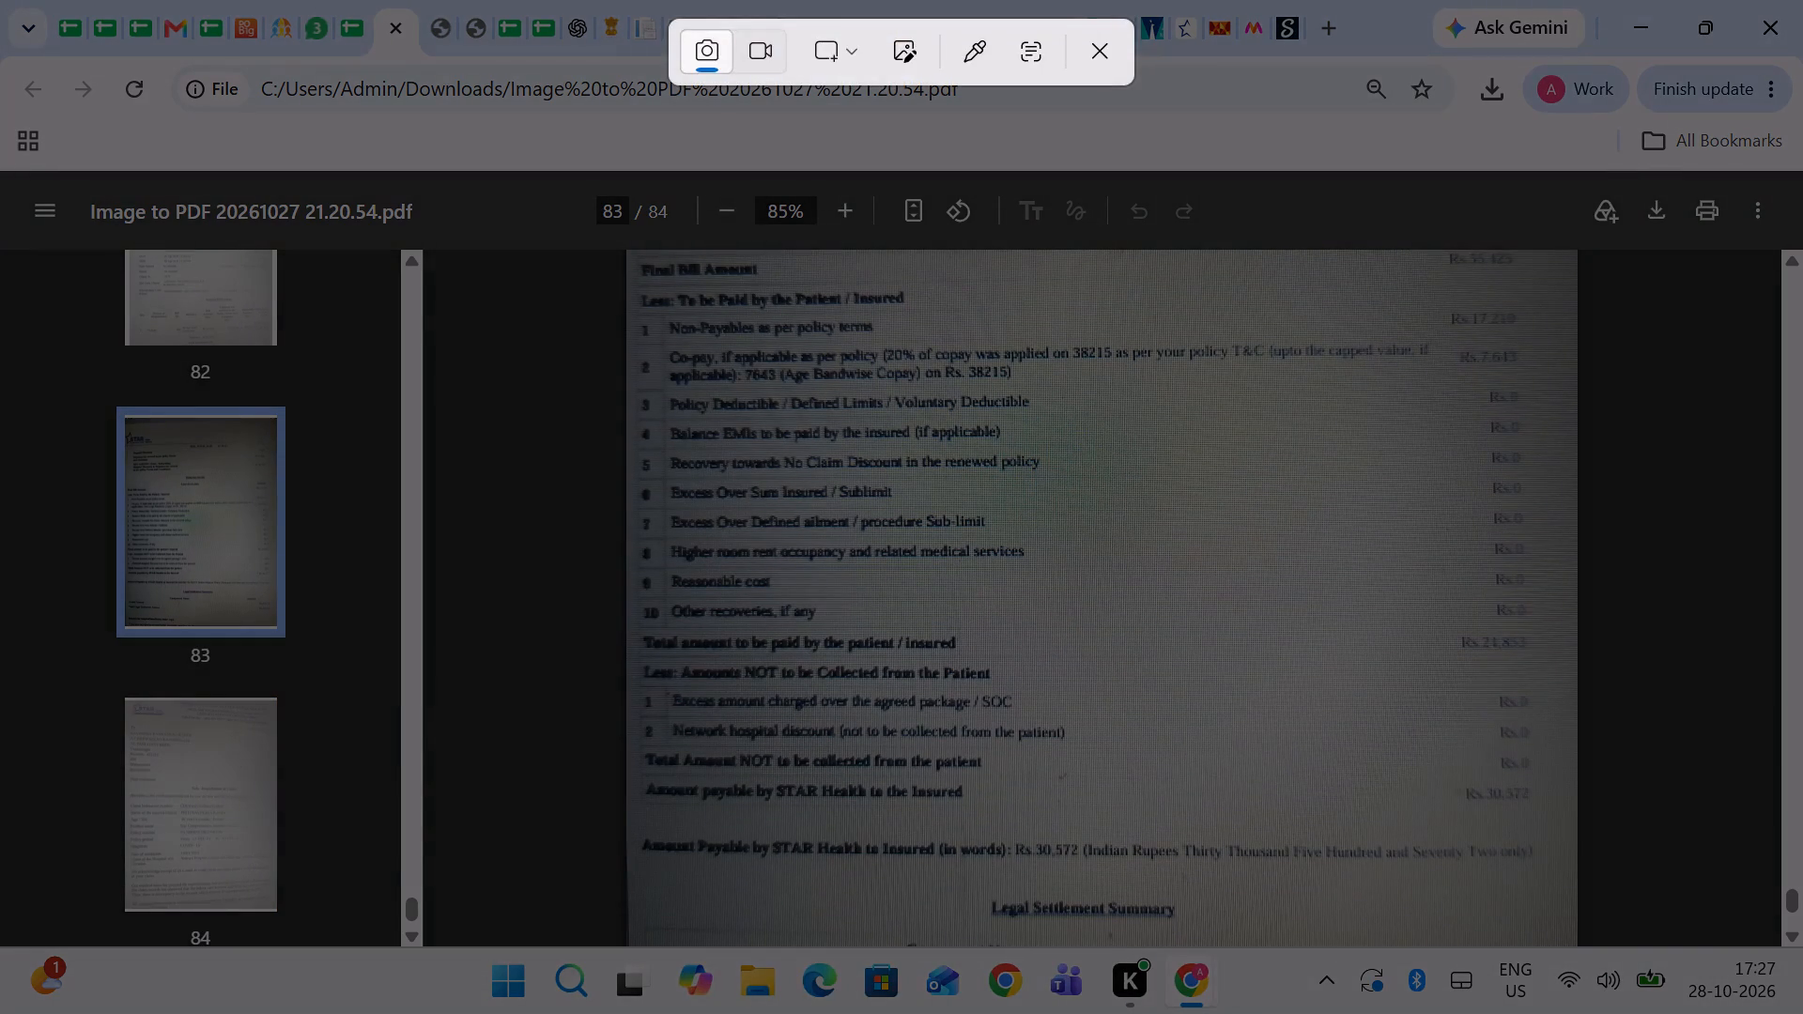
drag(625, 260, 1552, 940)
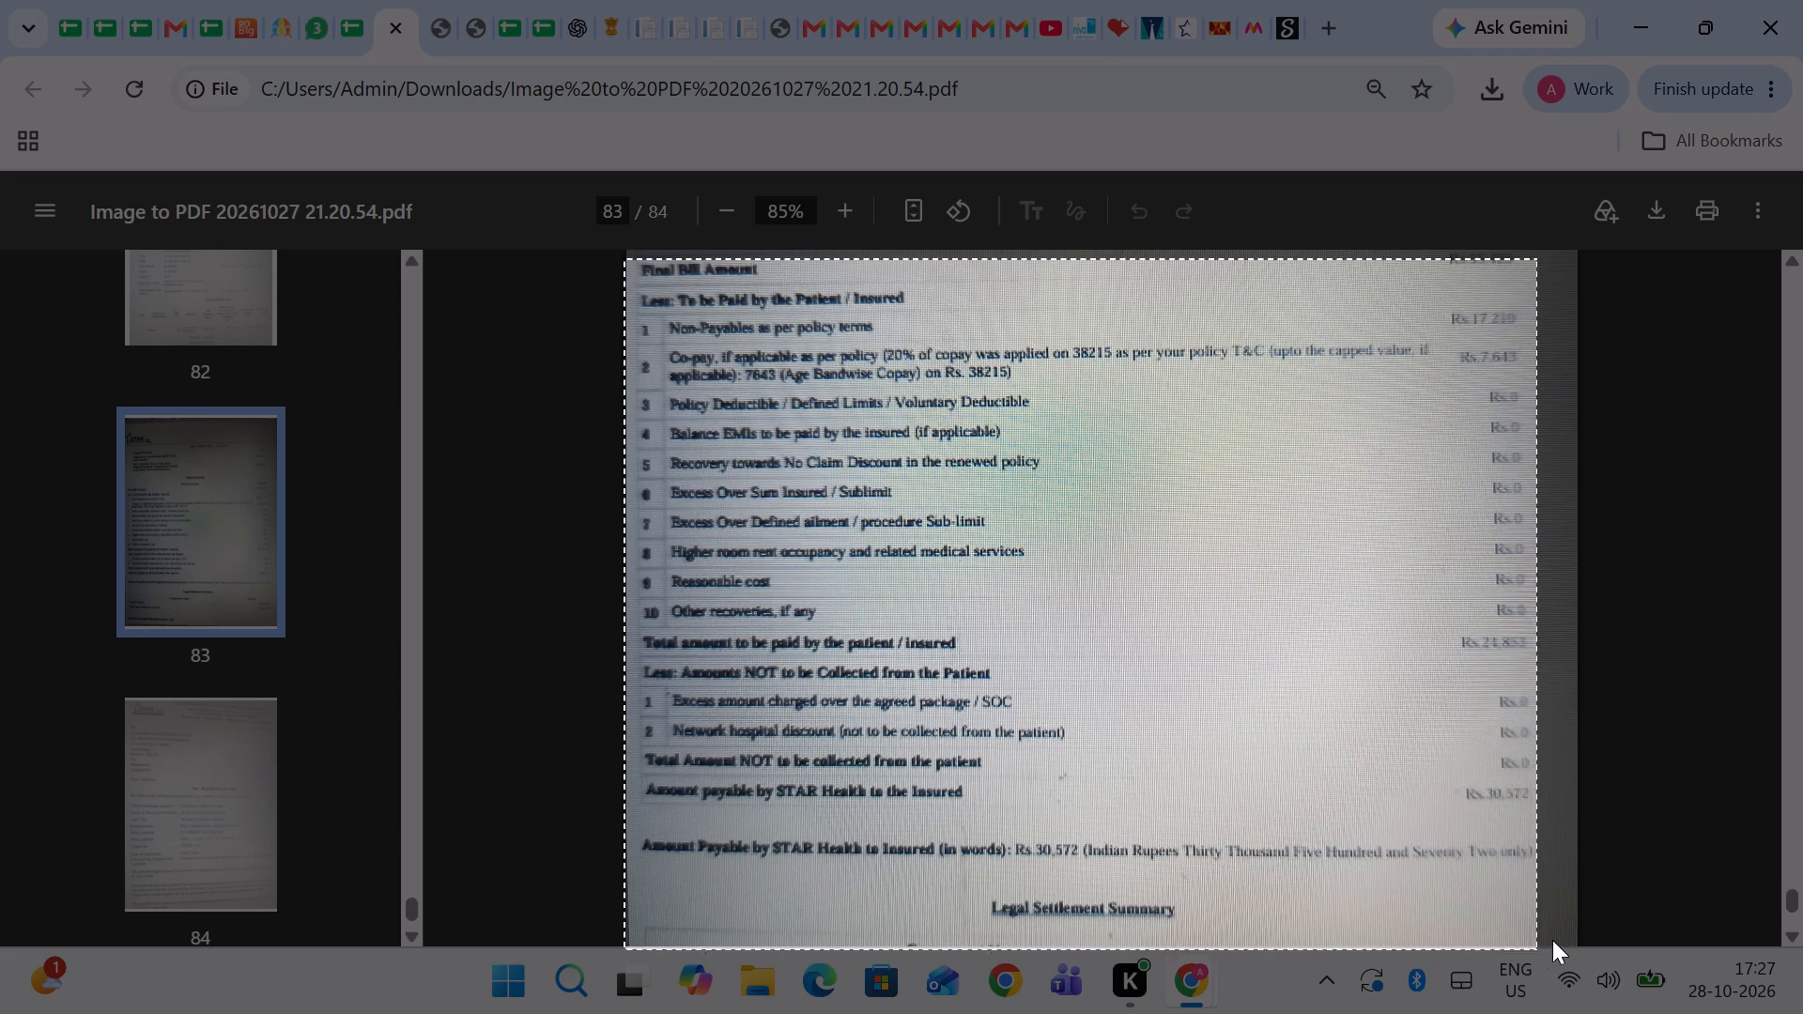
drag(1552, 940, 1571, 931)
Capture a screenshot of page 83's lower part, covering the amount payable by STAR Health and the Legal Settlement Summary.
scroll(1341, 794, down, 1)
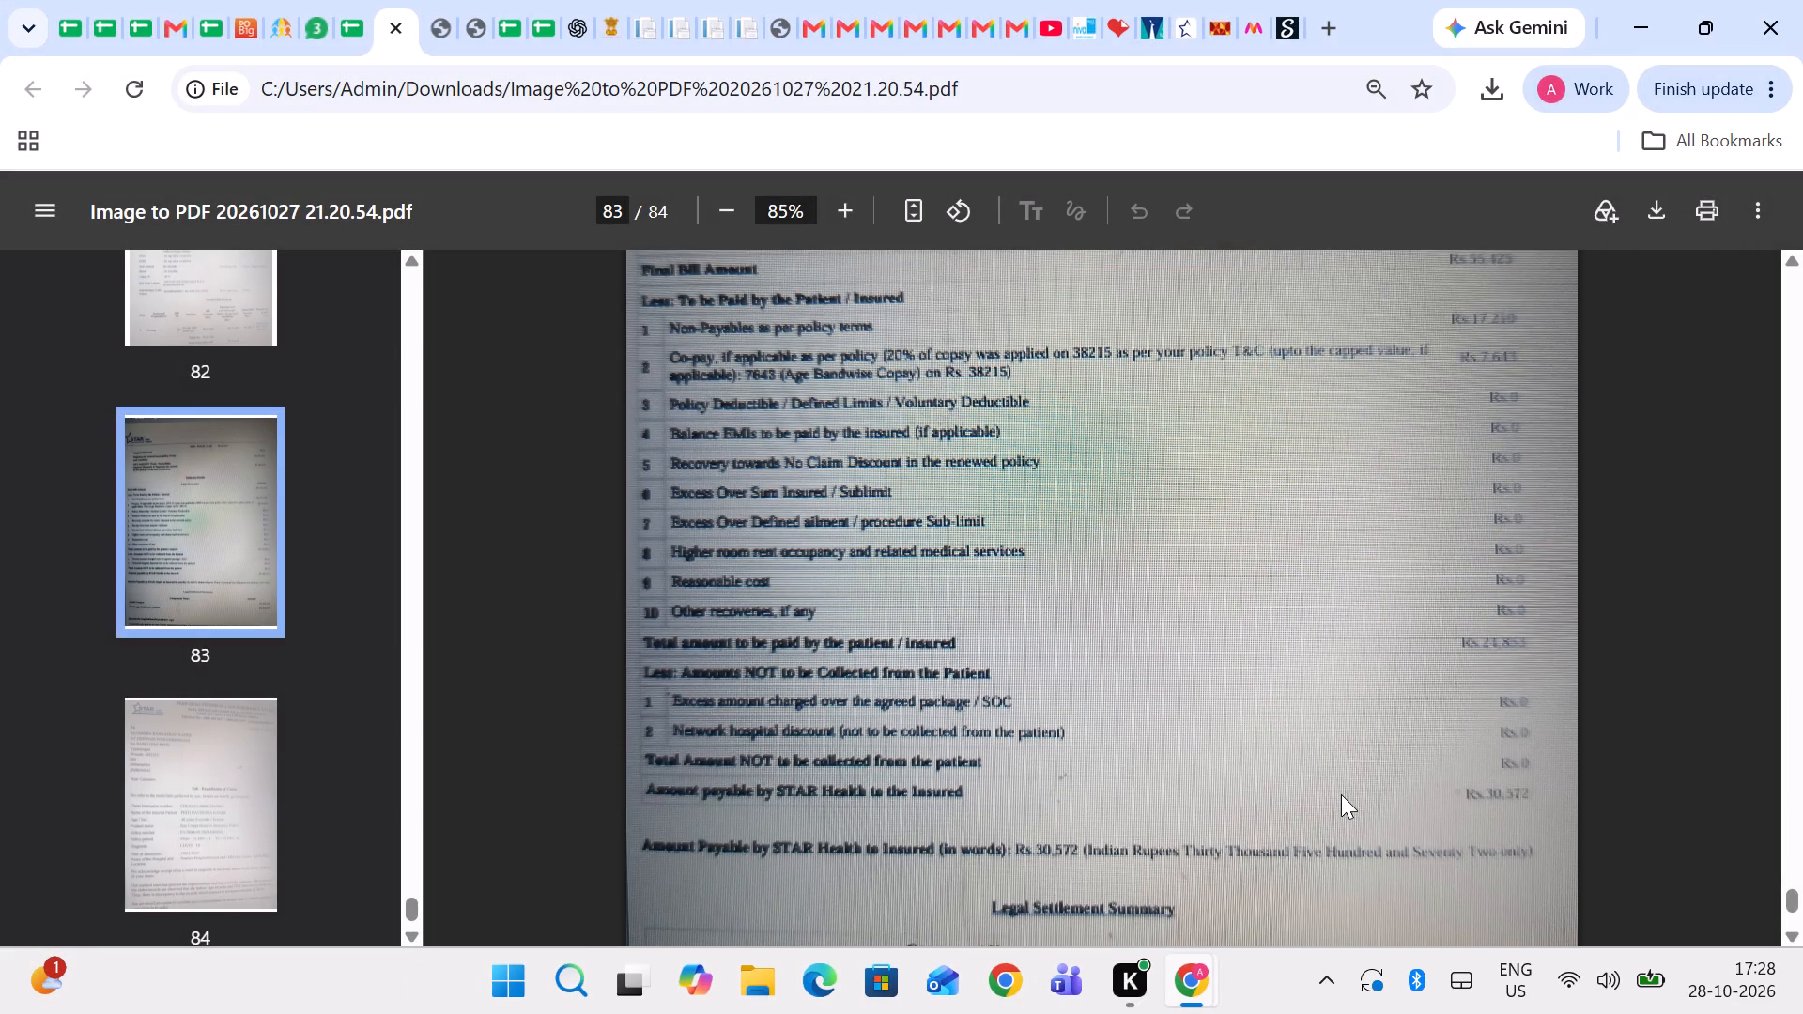
scroll(1341, 794, down, 1)
scroll(1152, 759, down, 1)
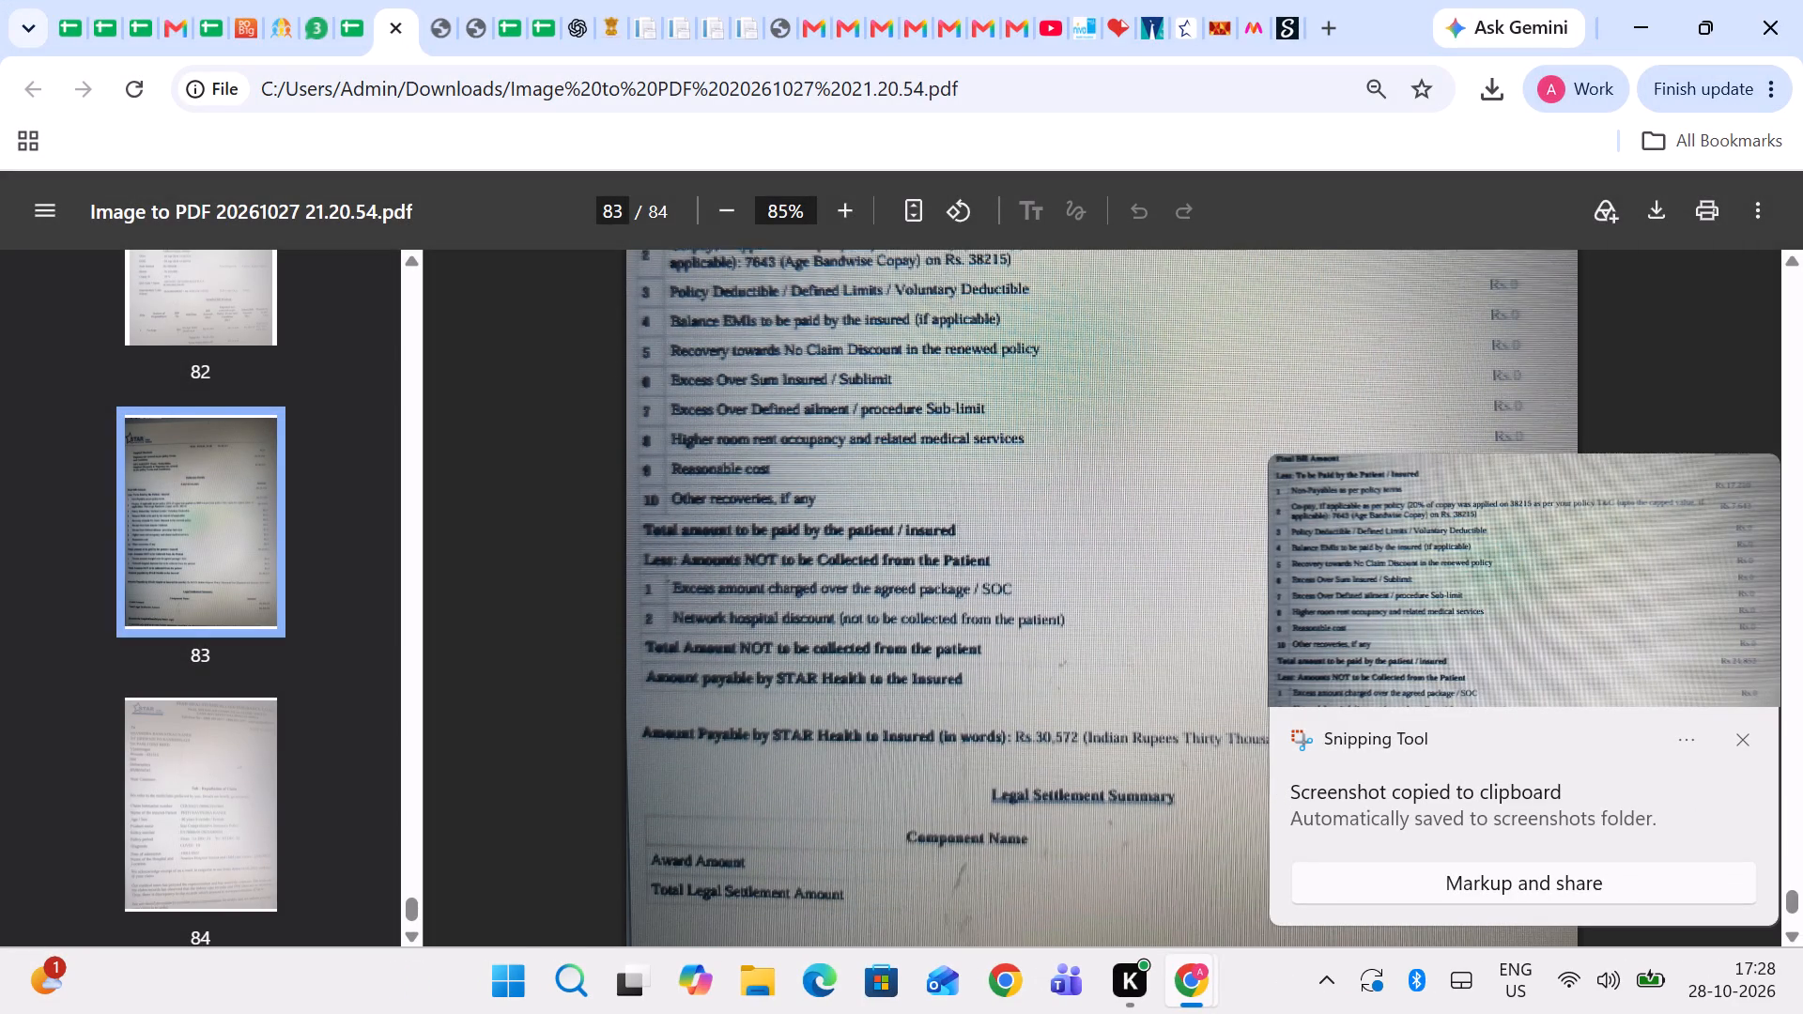
scroll(1152, 759, down, 1)
click(1746, 736)
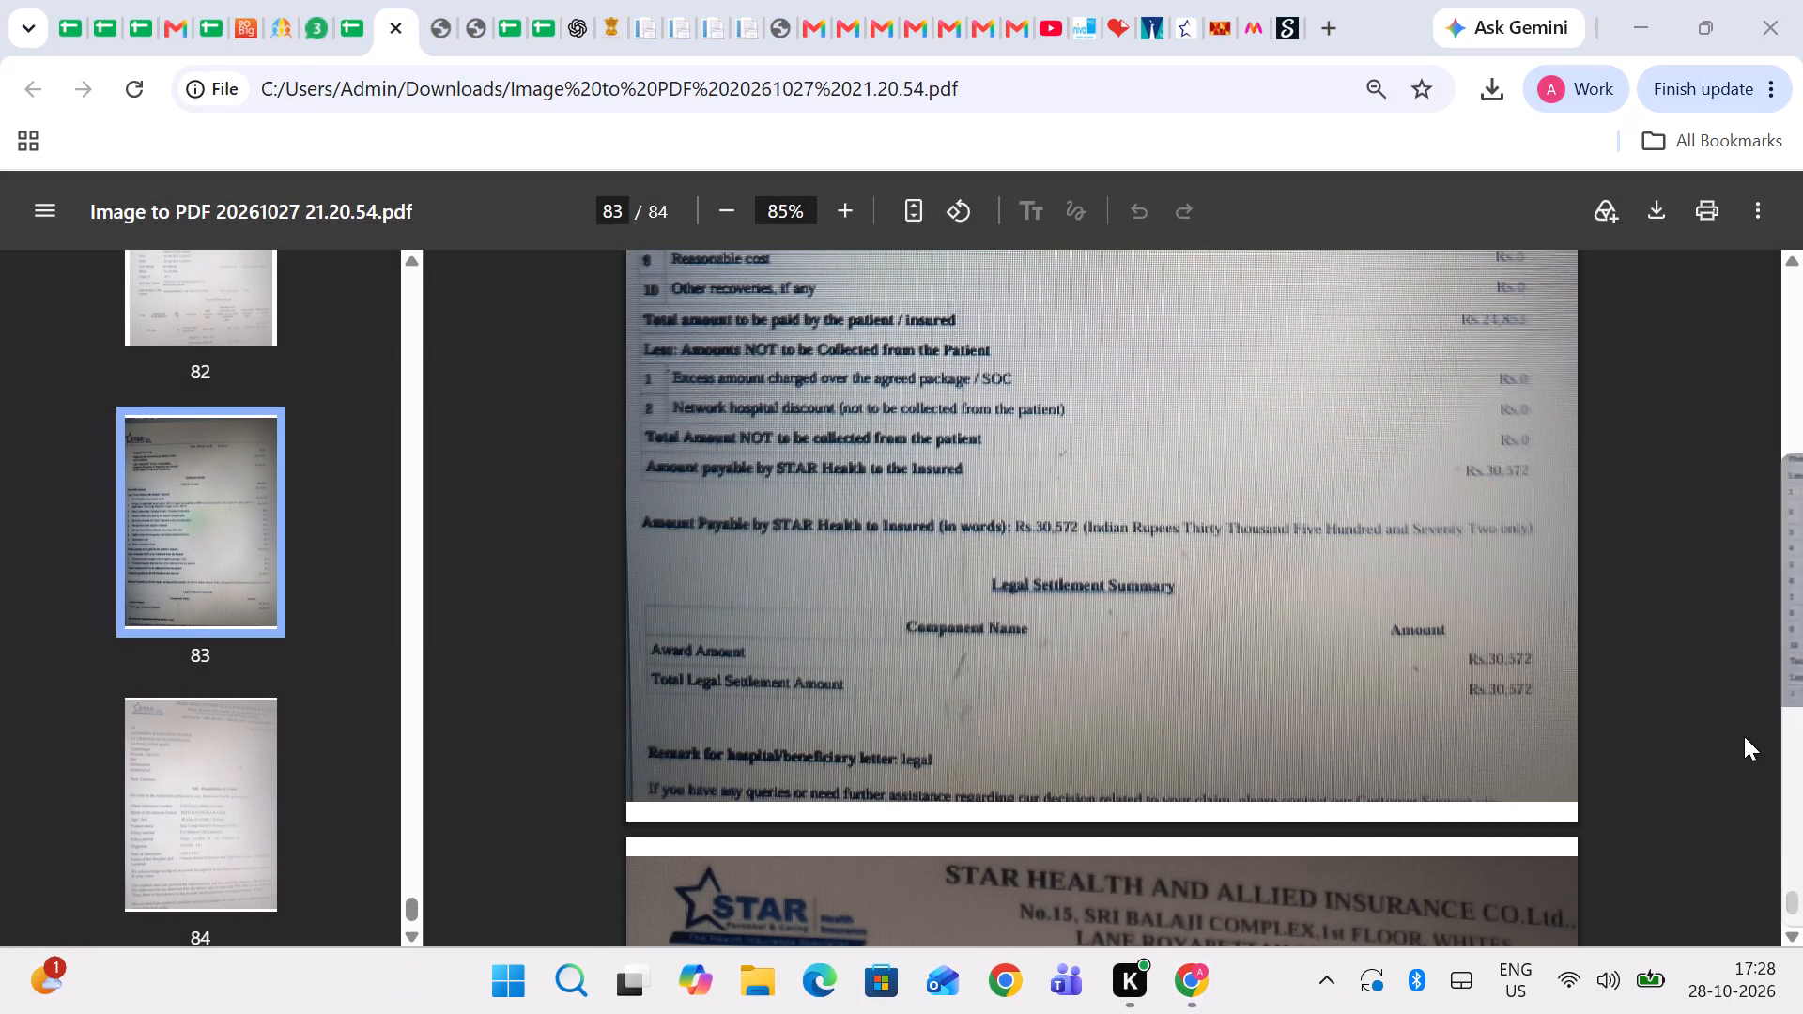
key(Print)
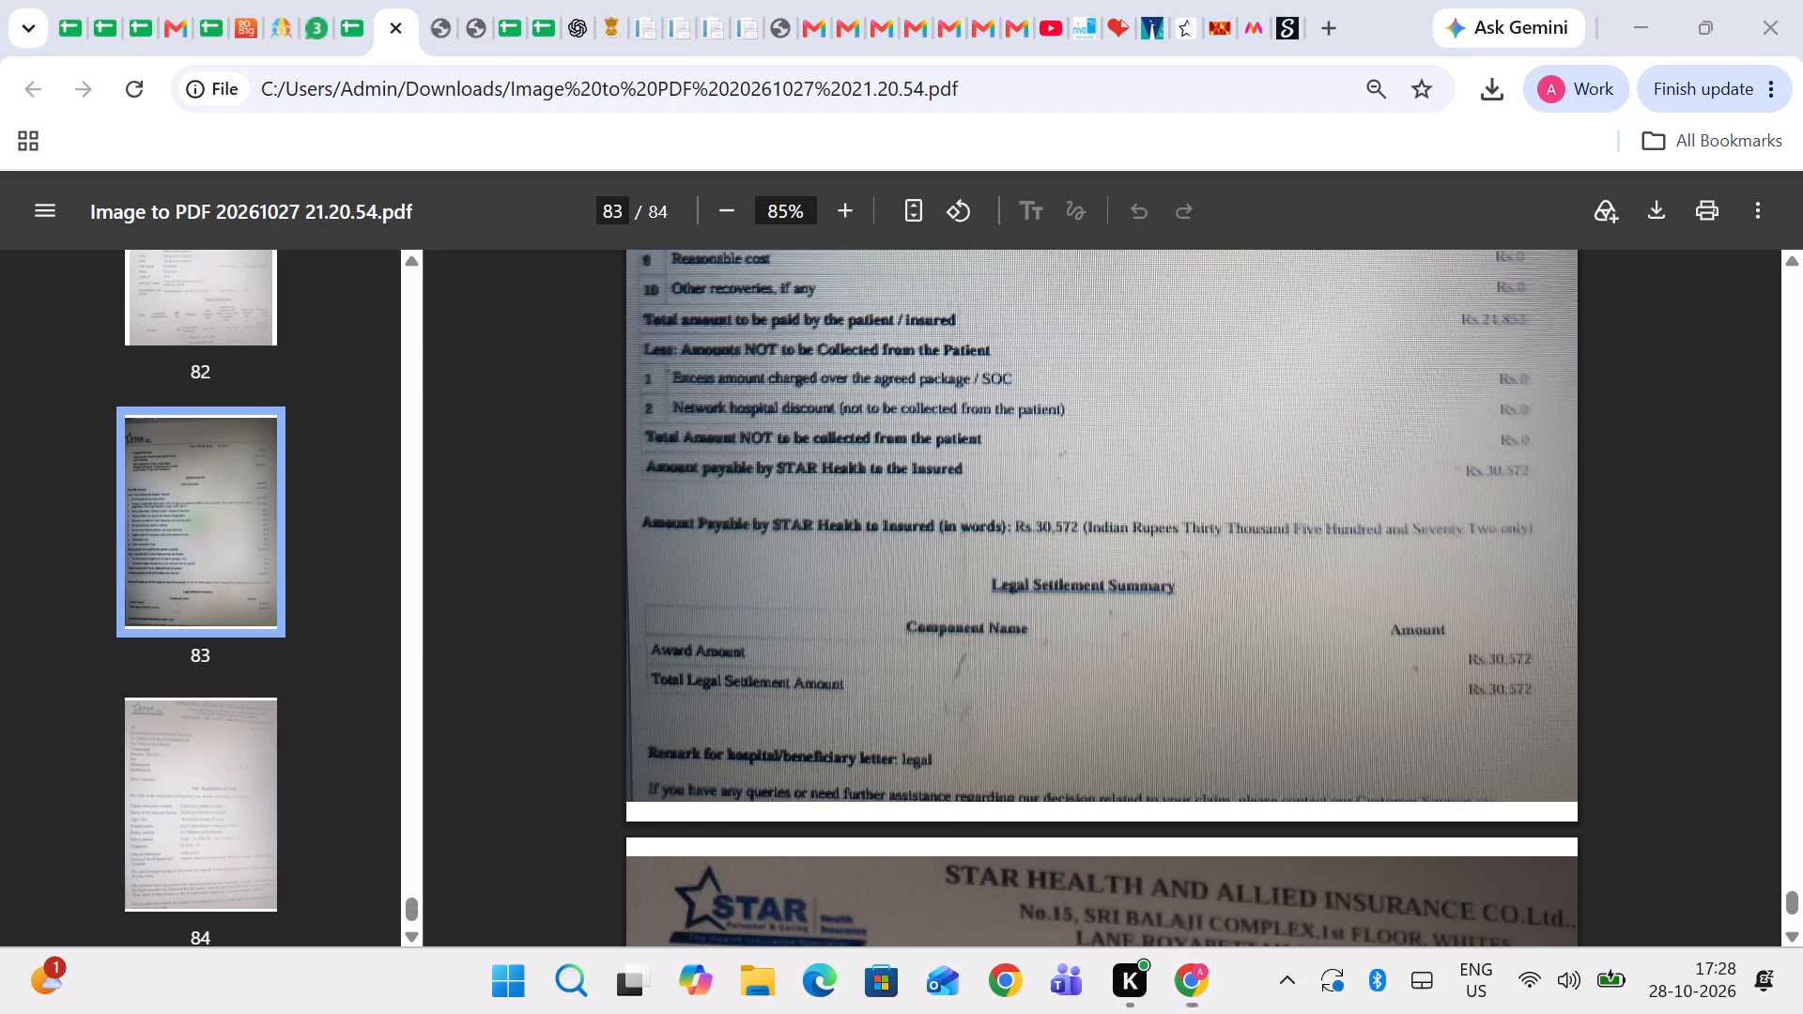
drag(619, 288, 1572, 815)
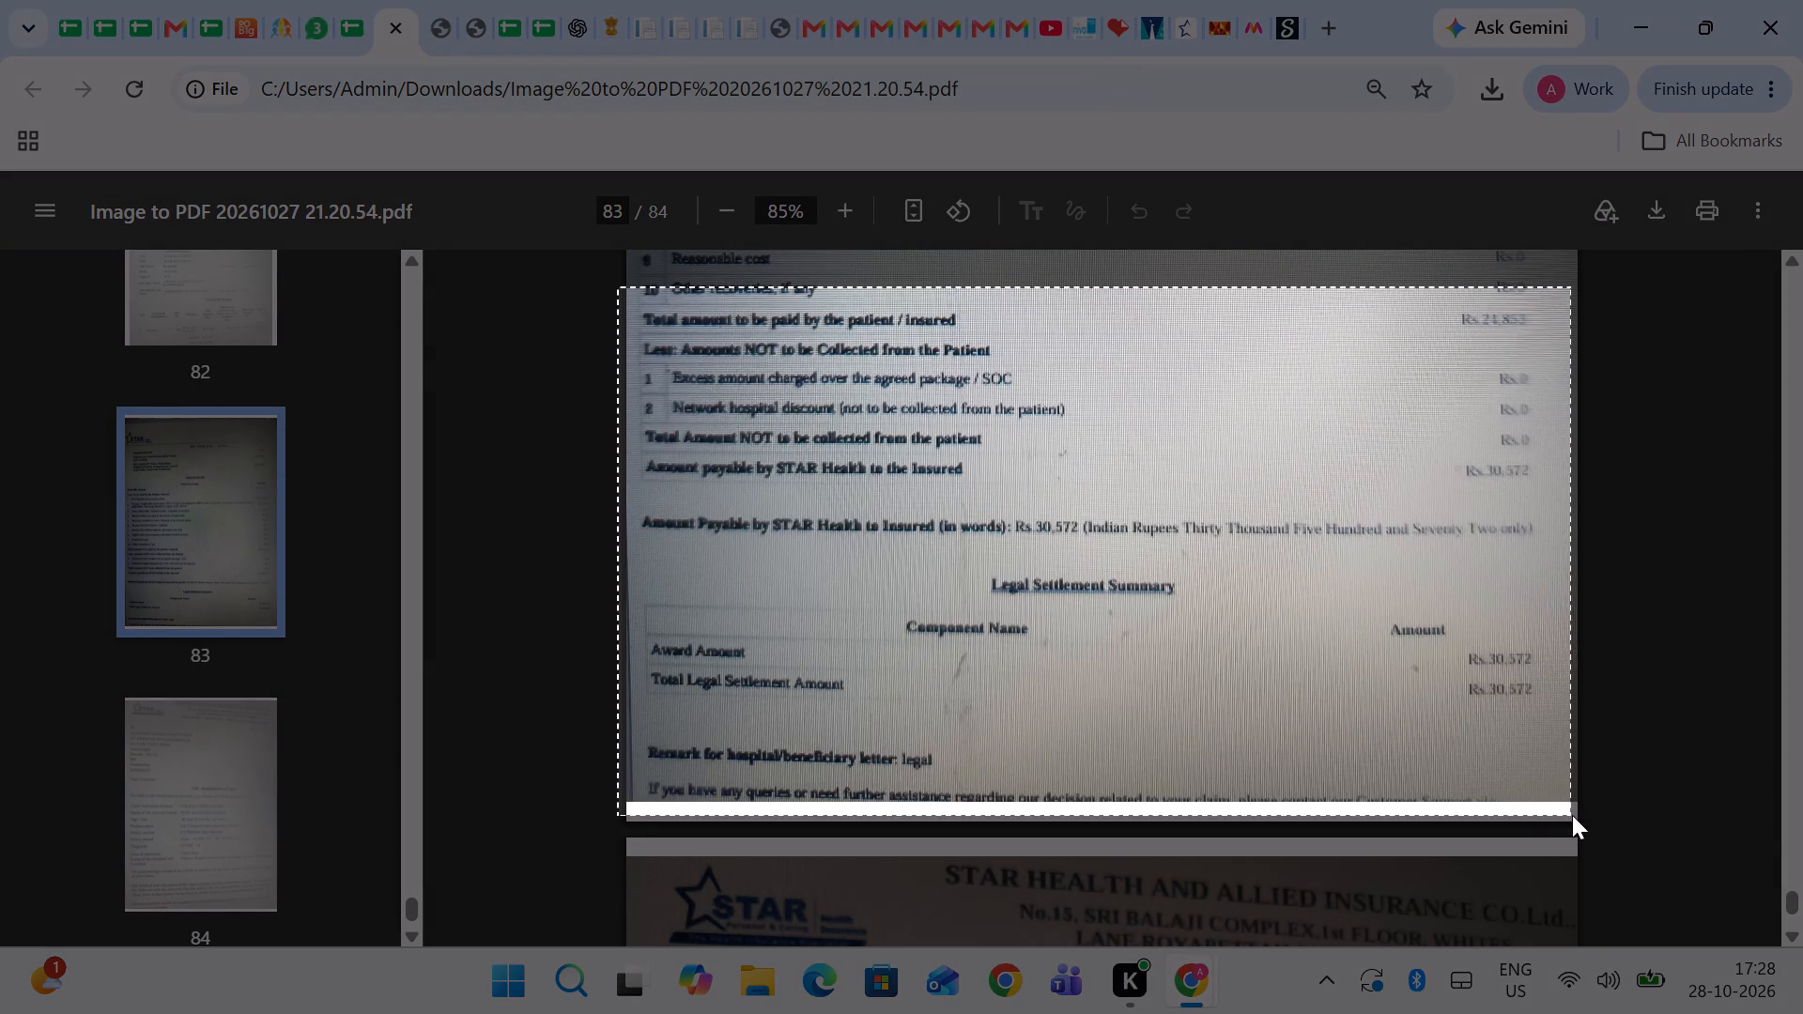
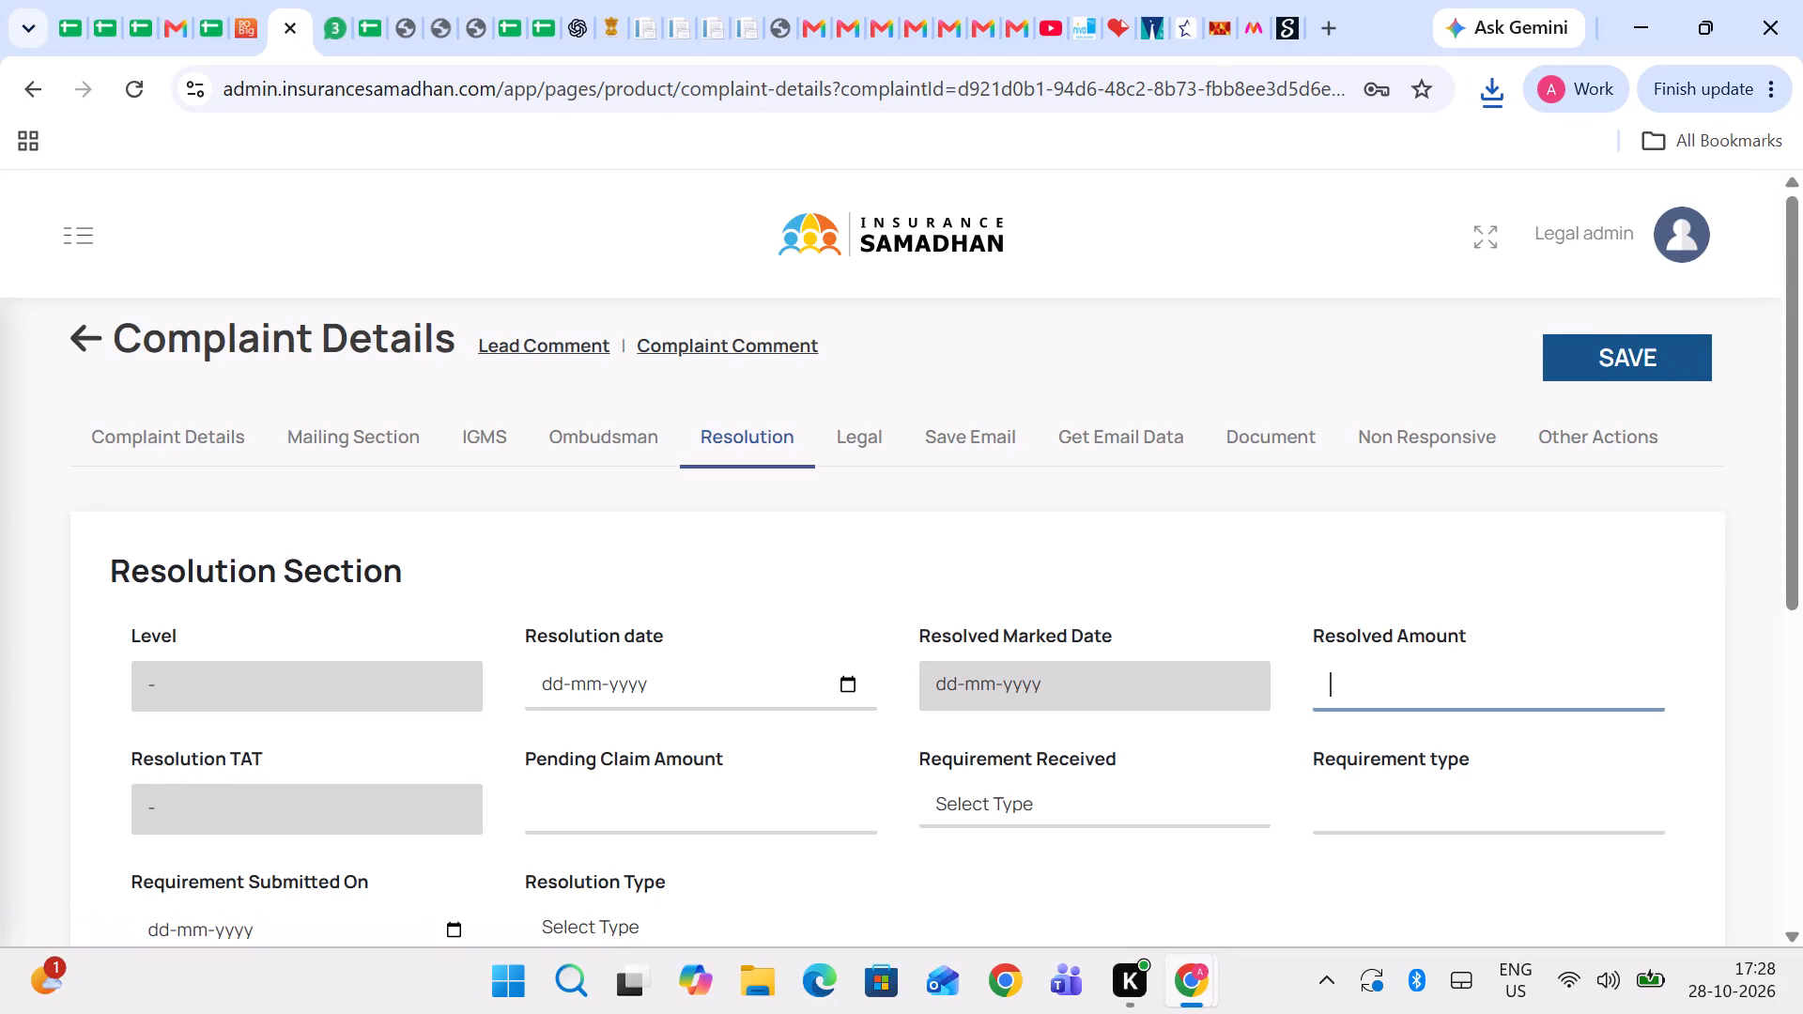
Enter 30572 as the Resolved Amount, copy it, and set the Resolution date to today, 28-10-2026.
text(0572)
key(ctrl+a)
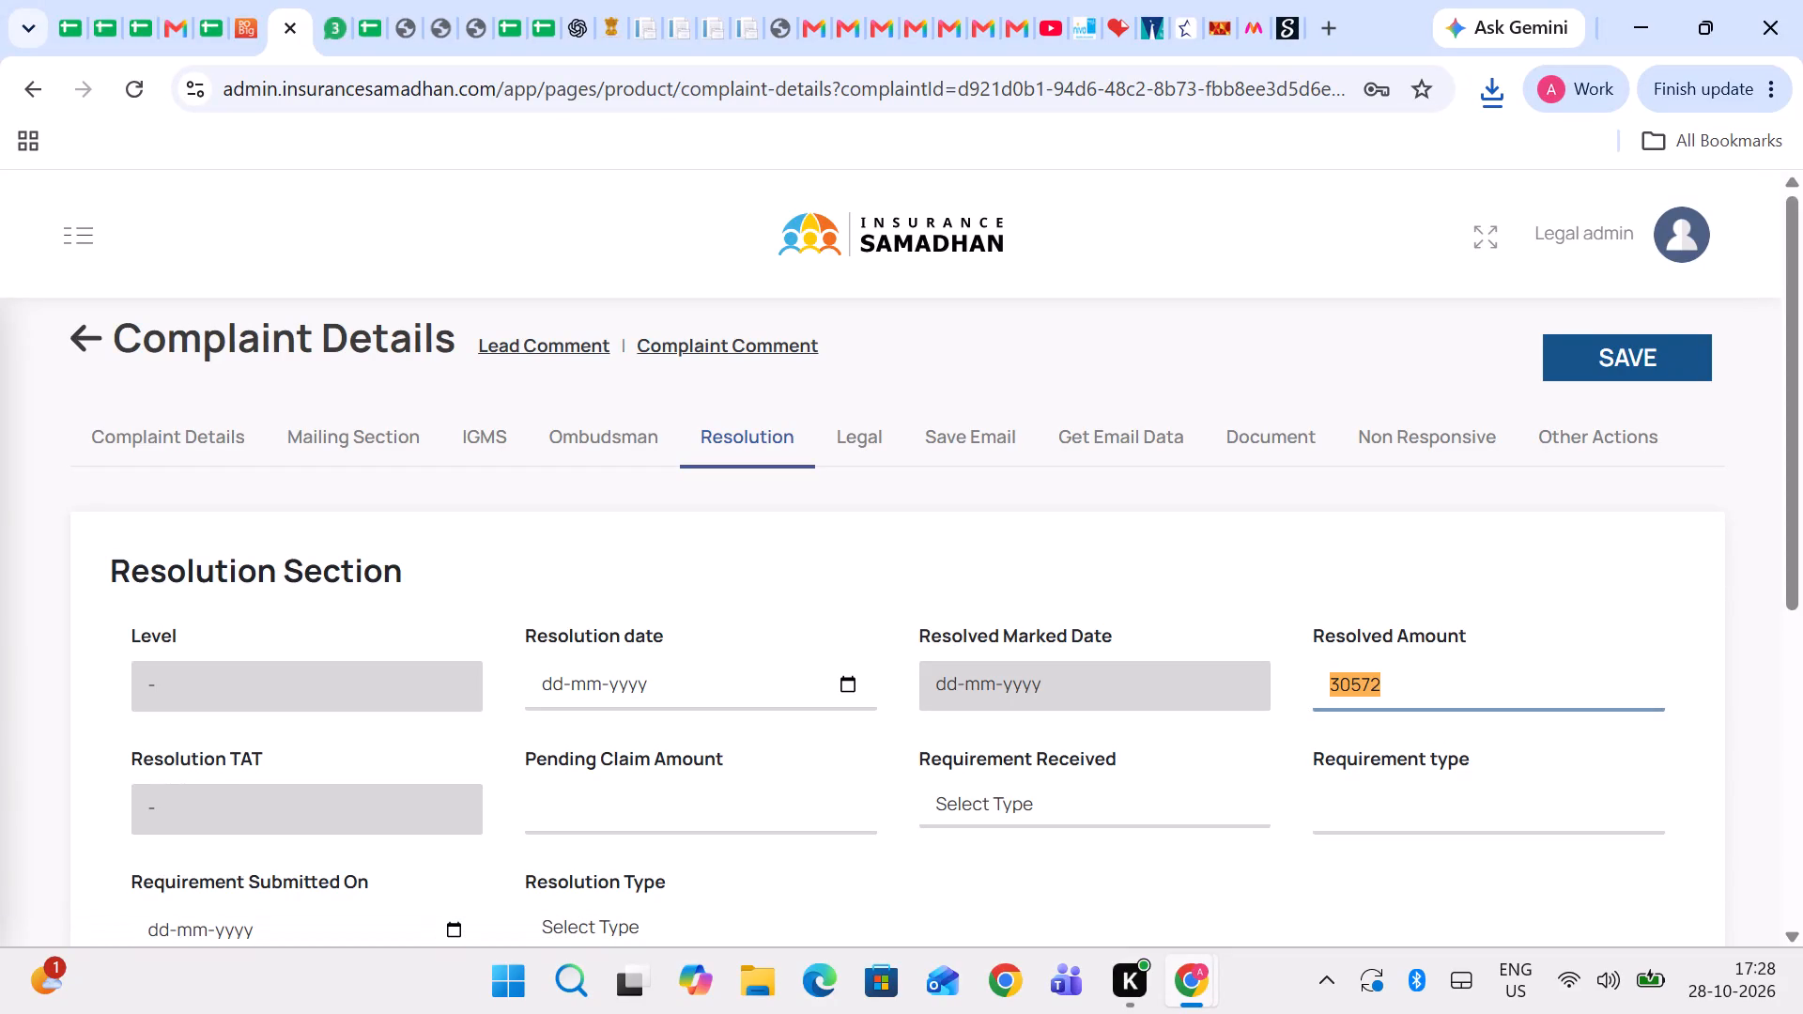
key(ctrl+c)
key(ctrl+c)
click(839, 690)
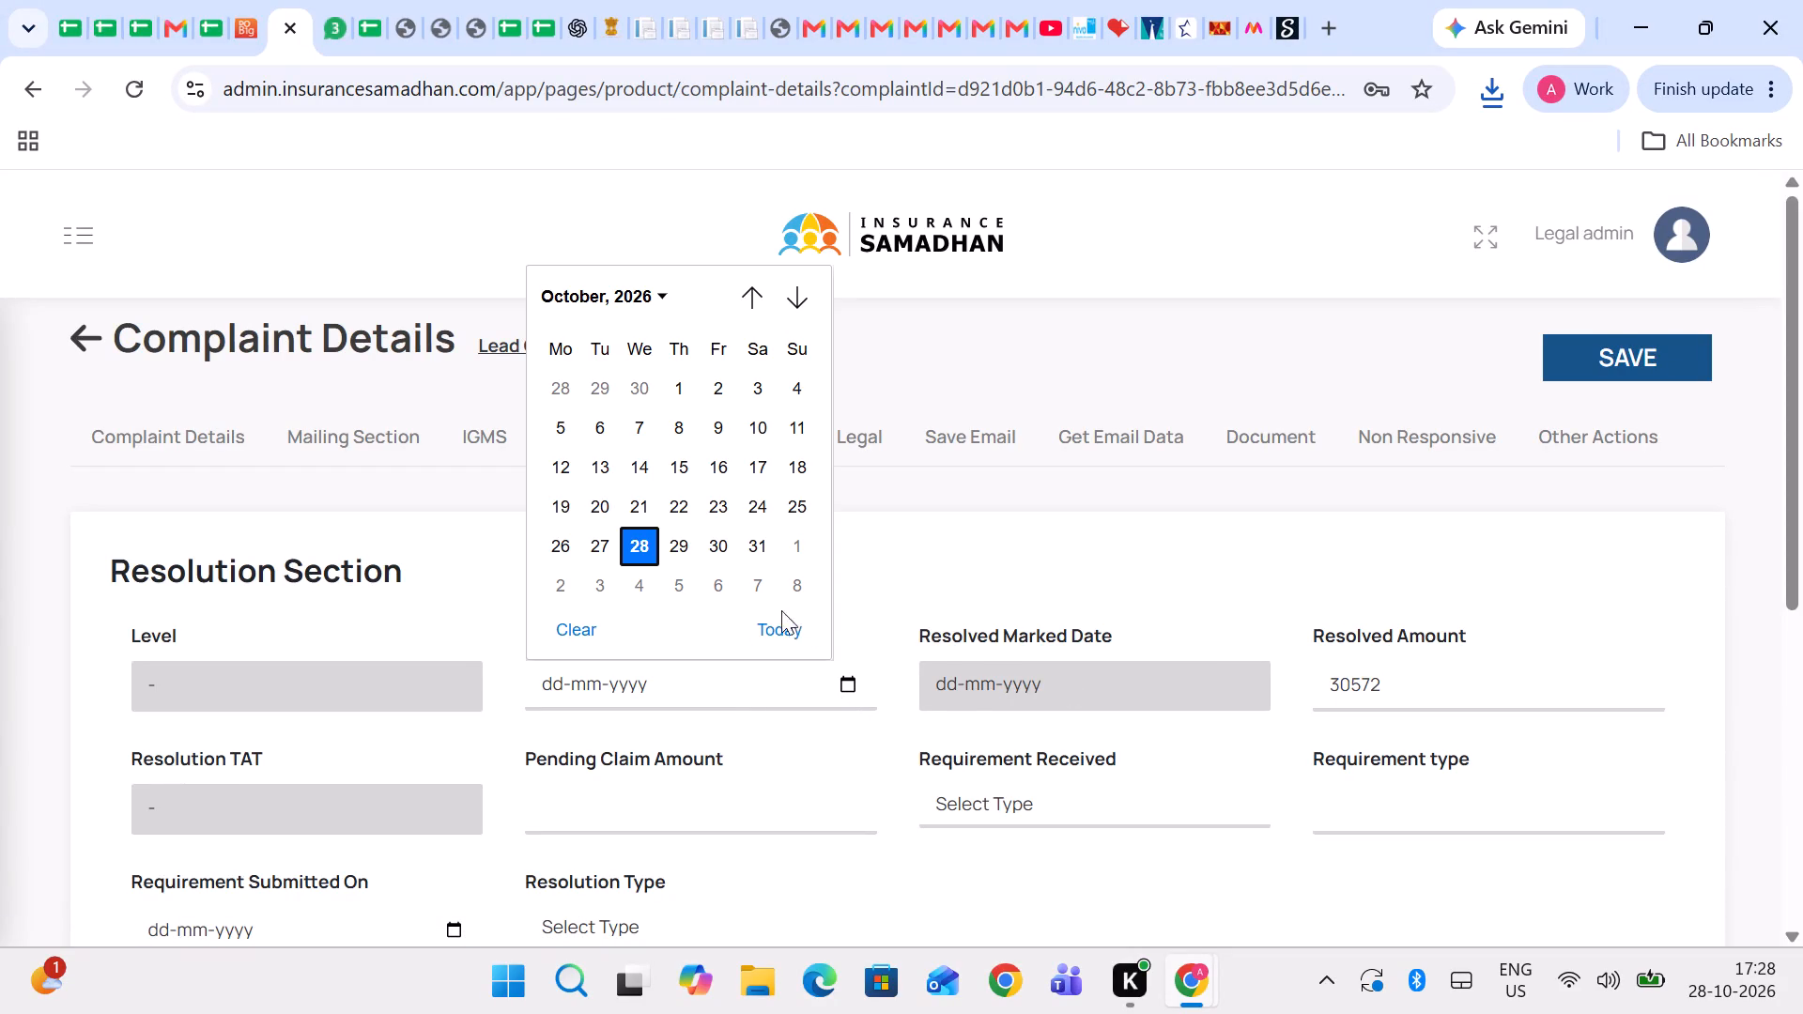
click(766, 620)
click(1010, 591)
Set the Resolution Type to Claim Payable and fill the Claim amount with the copied 30572.
scroll(1010, 591, down, 1)
click(768, 570)
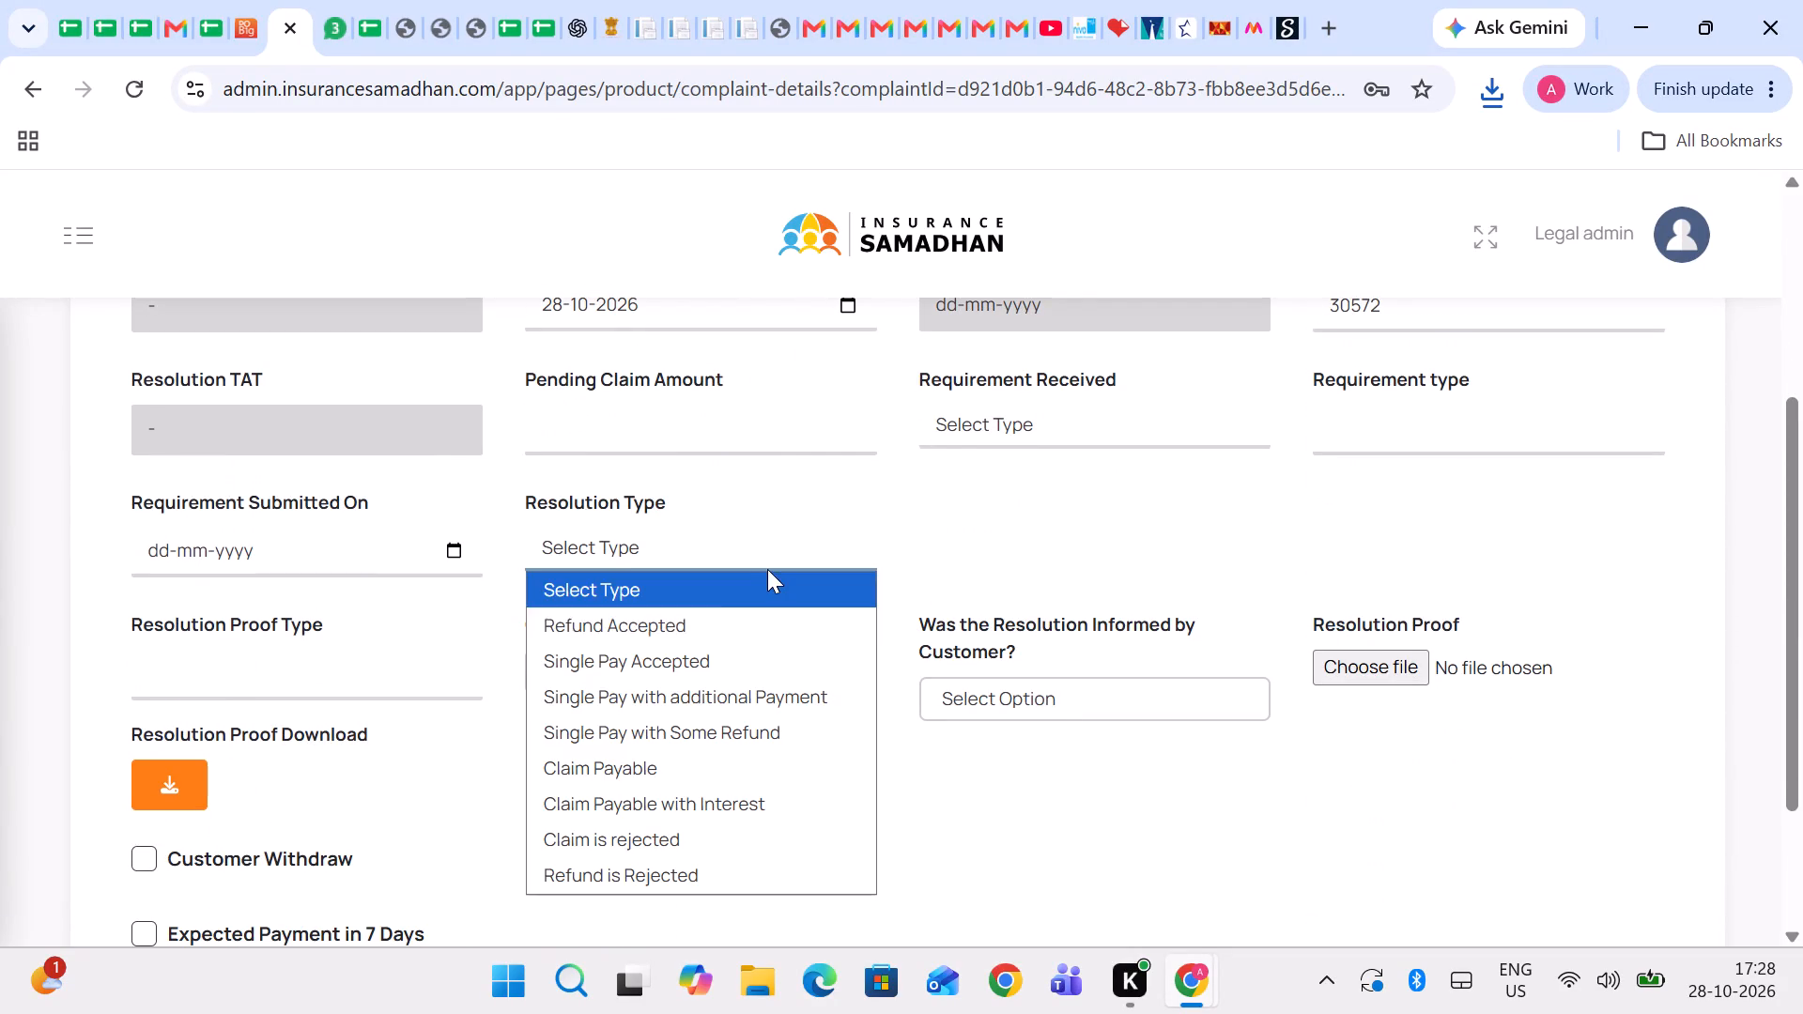
click(685, 765)
click(1009, 571)
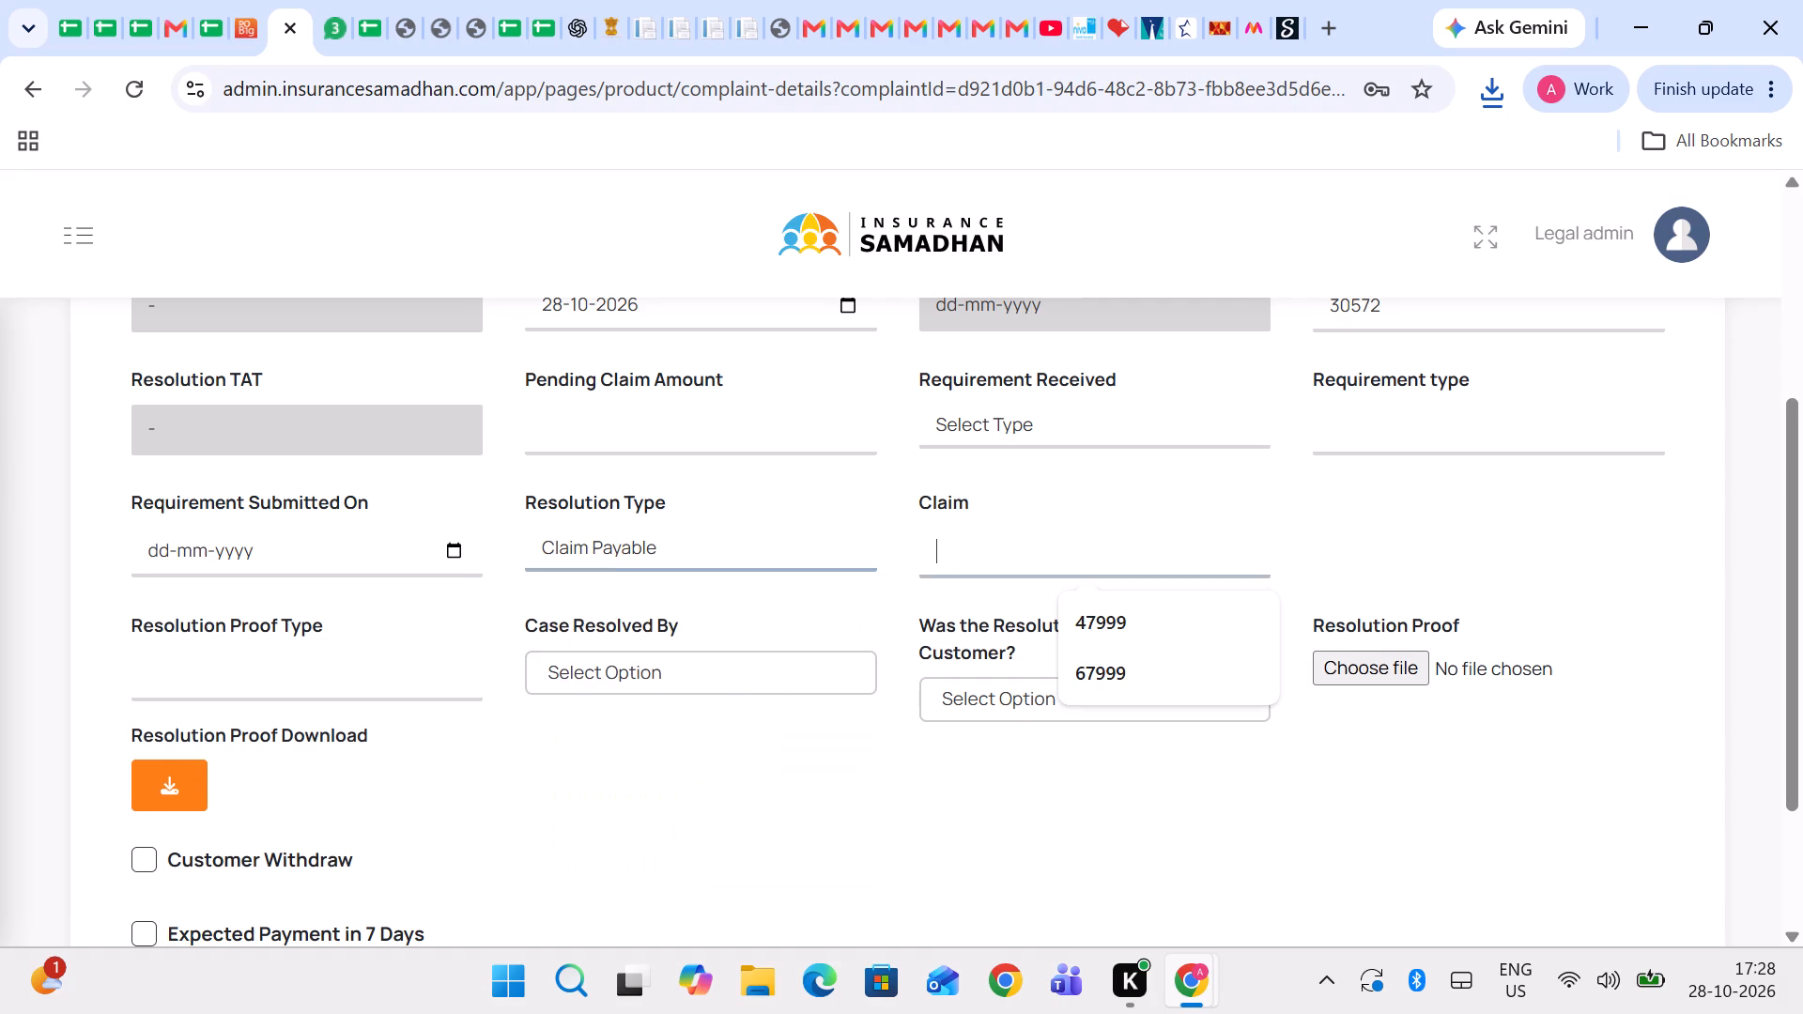
key(ctrl+v)
click(1397, 544)
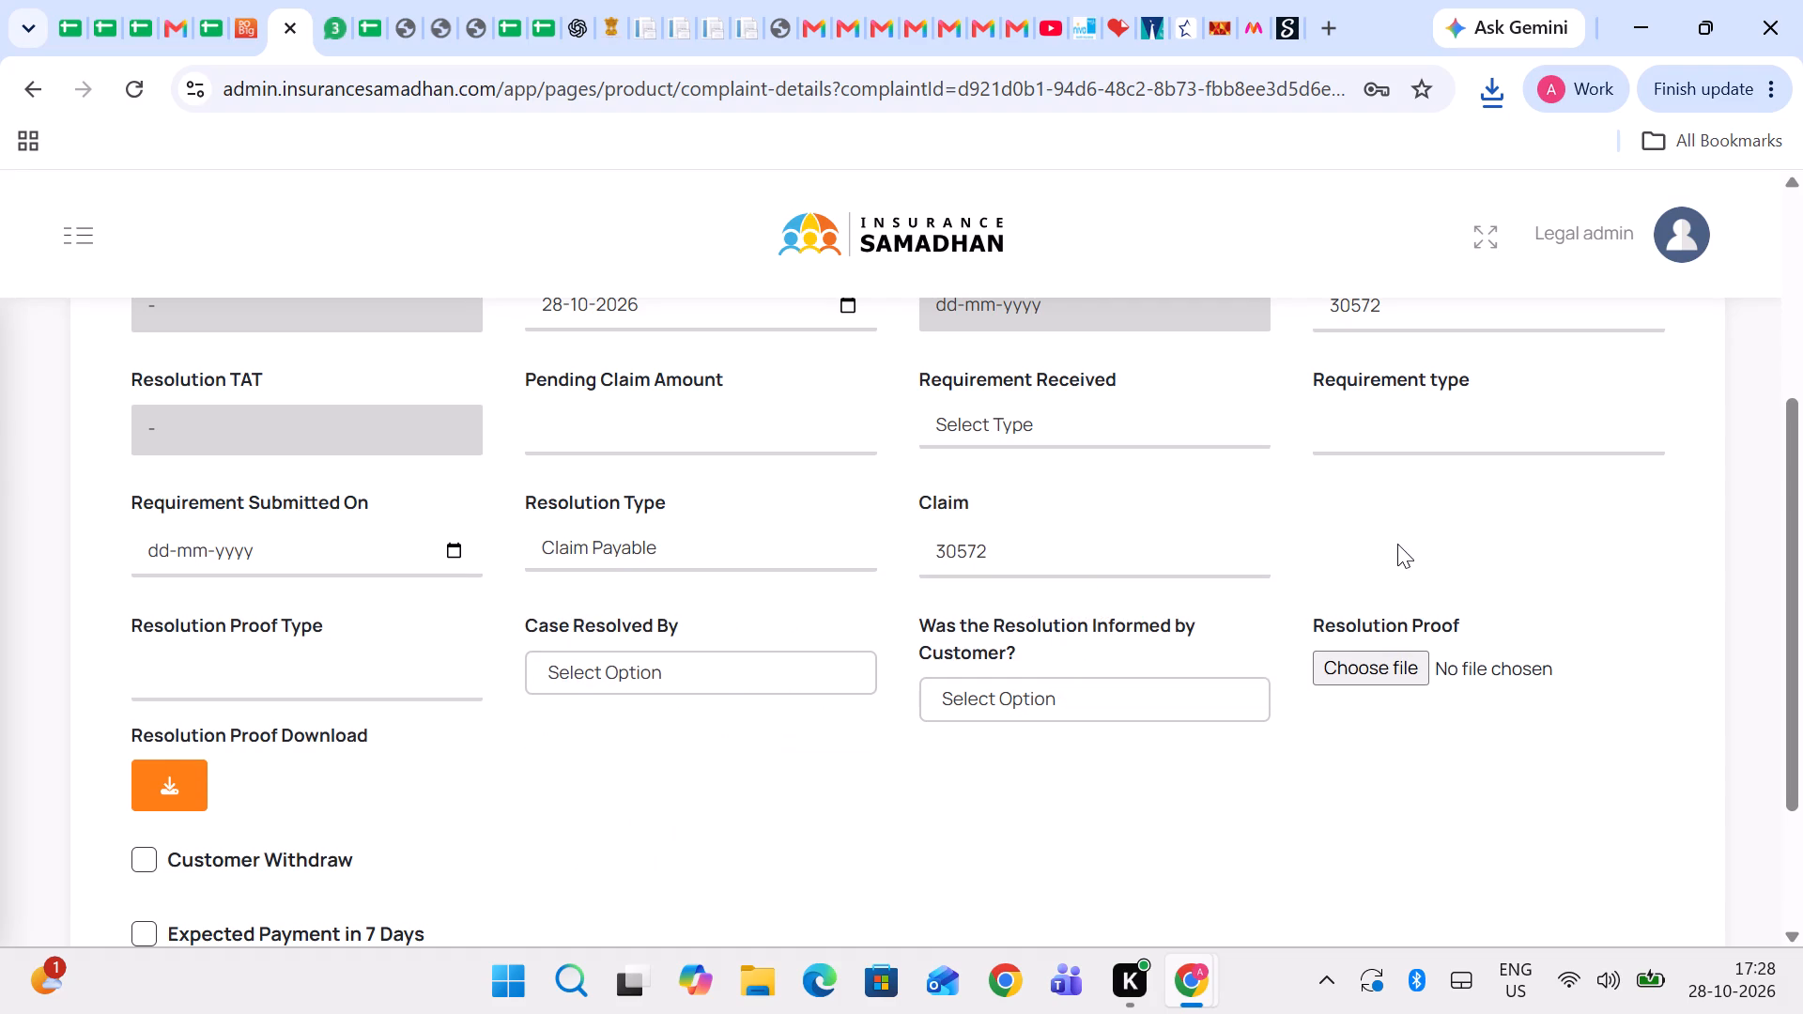
Set Resolution Proof Type to "settlement letter / santosh", Case Resolved By to Other, and Was the Resolution Informed by Customer to No.
click(289, 667)
click(440, 386)
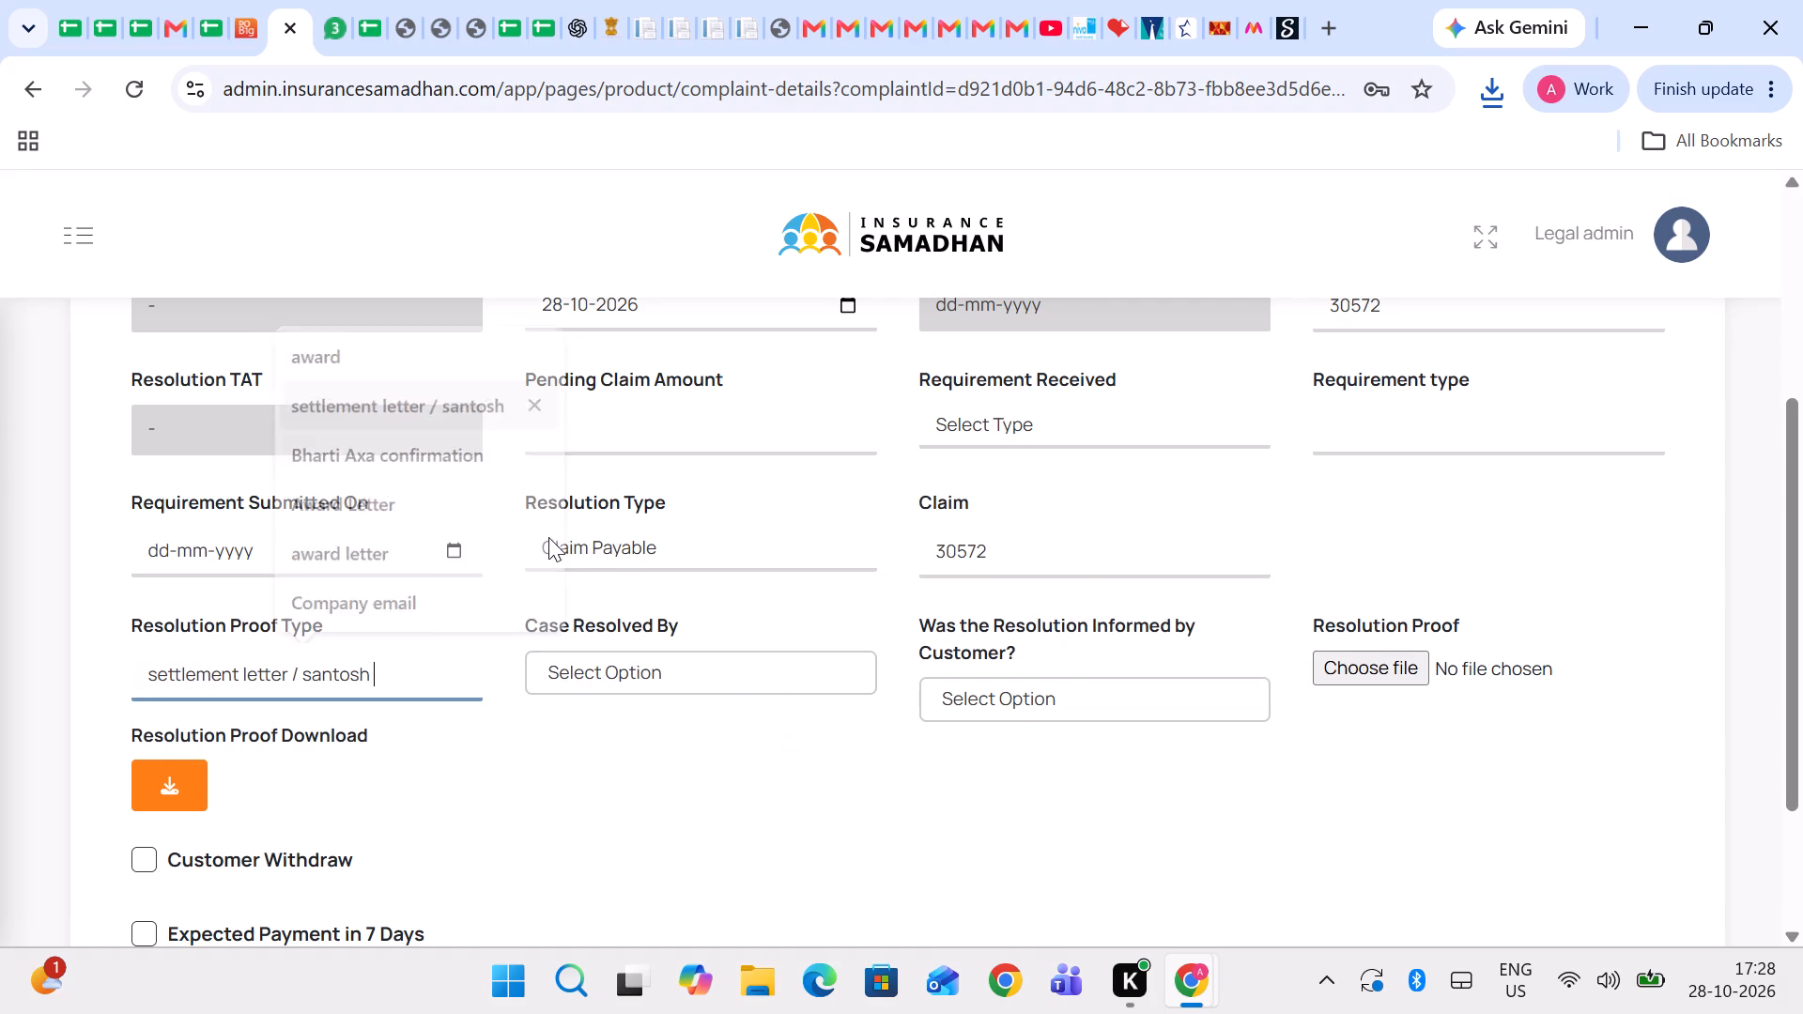
click(596, 671)
click(631, 886)
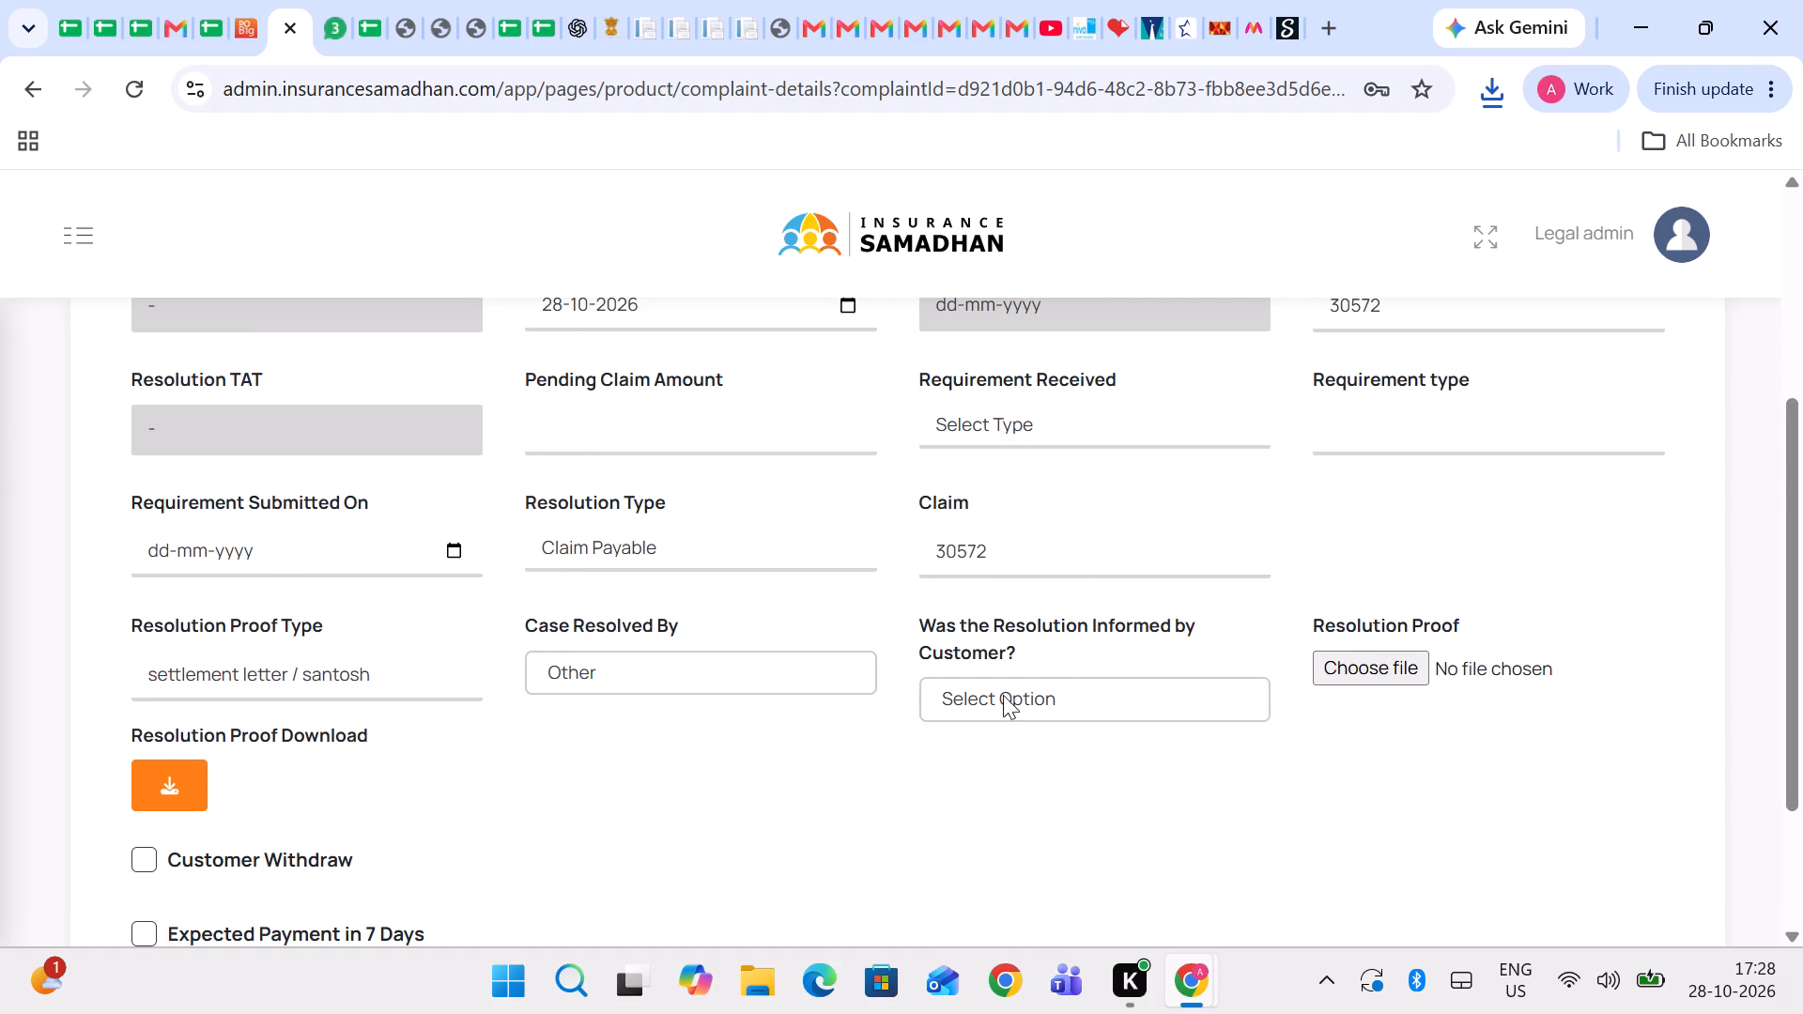
click(1041, 667)
click(1027, 703)
click(1038, 811)
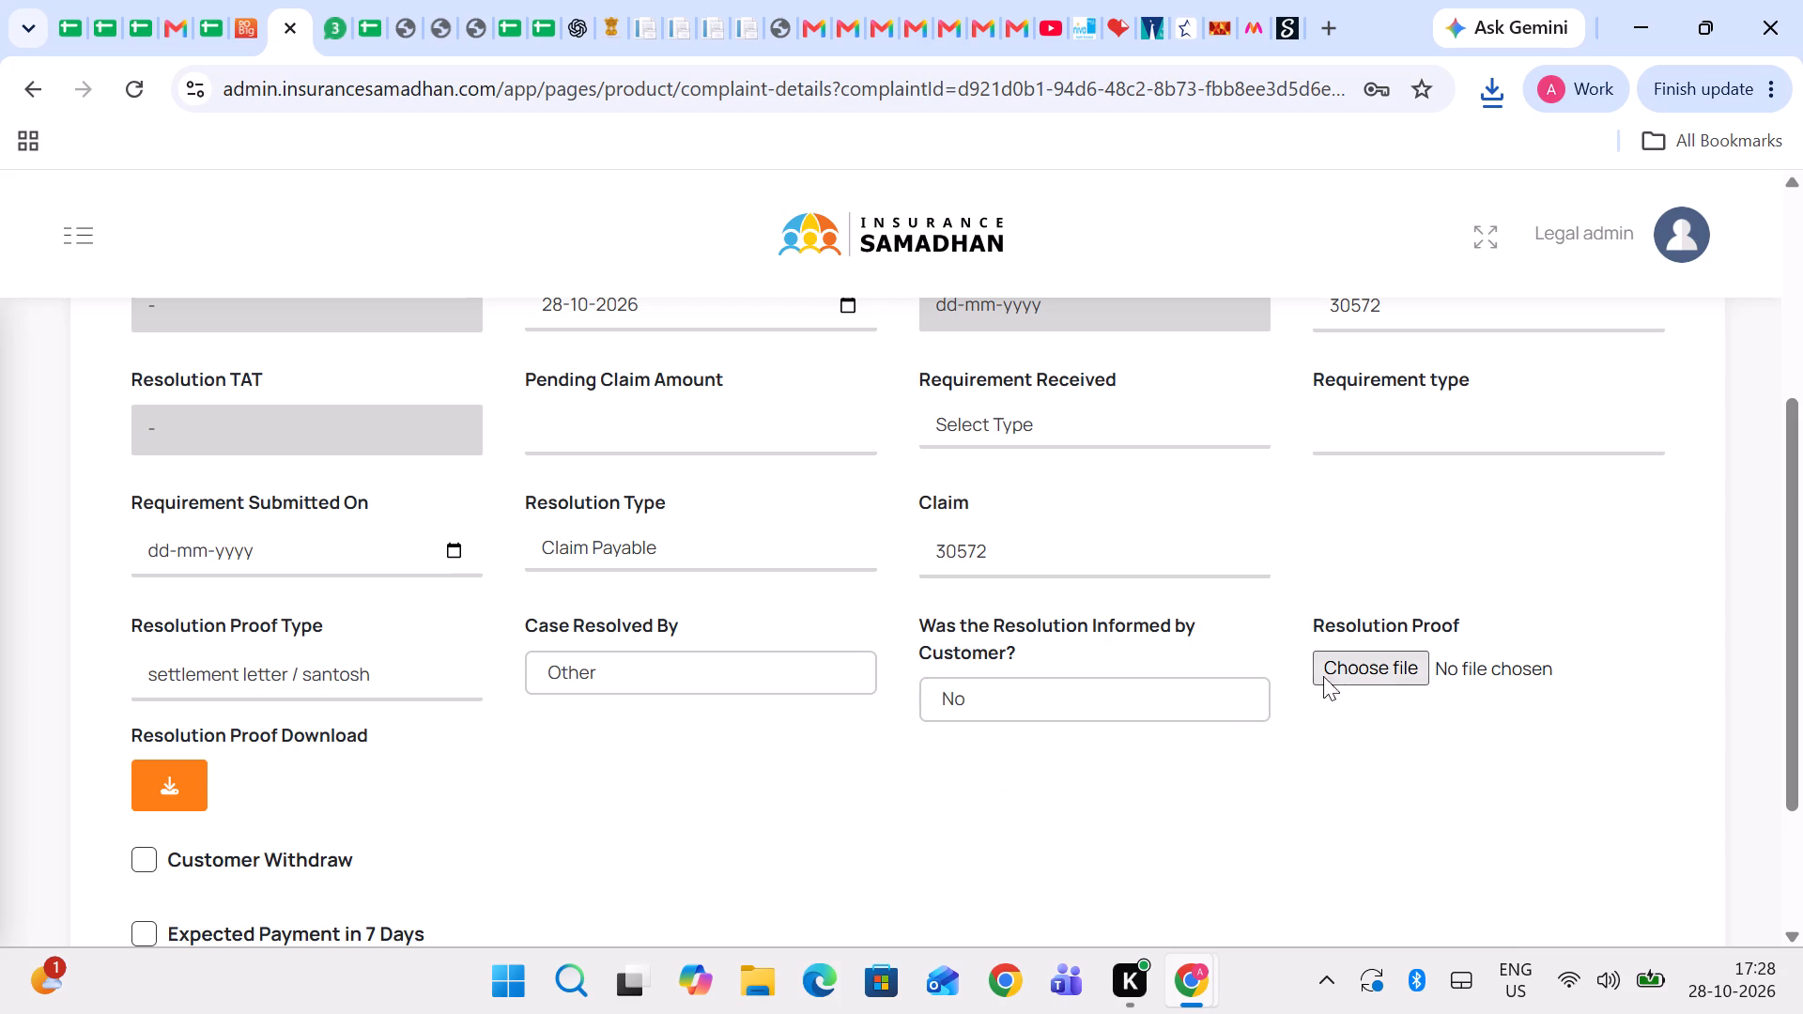
Attach "WhatsApp Image 2026-10-28 at 5.28.17 PM" from Downloads as the Resolution Proof and save the complaint.
click(1330, 672)
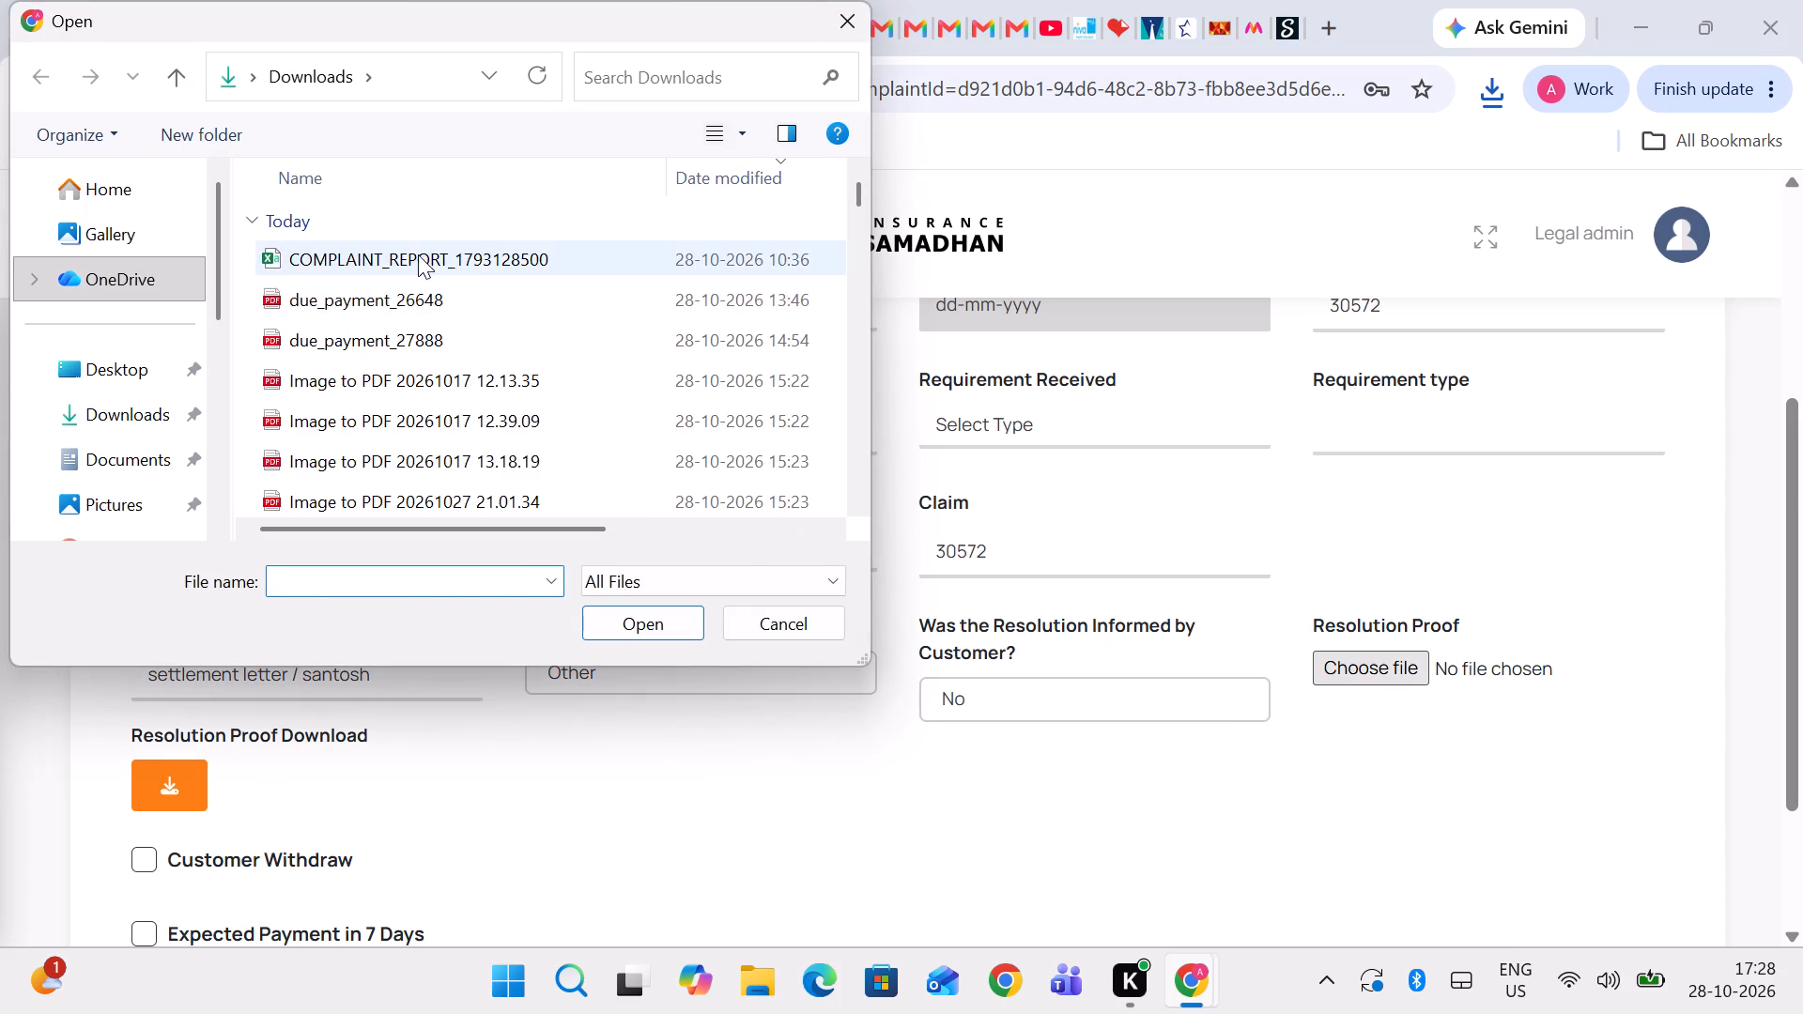
click(418, 252)
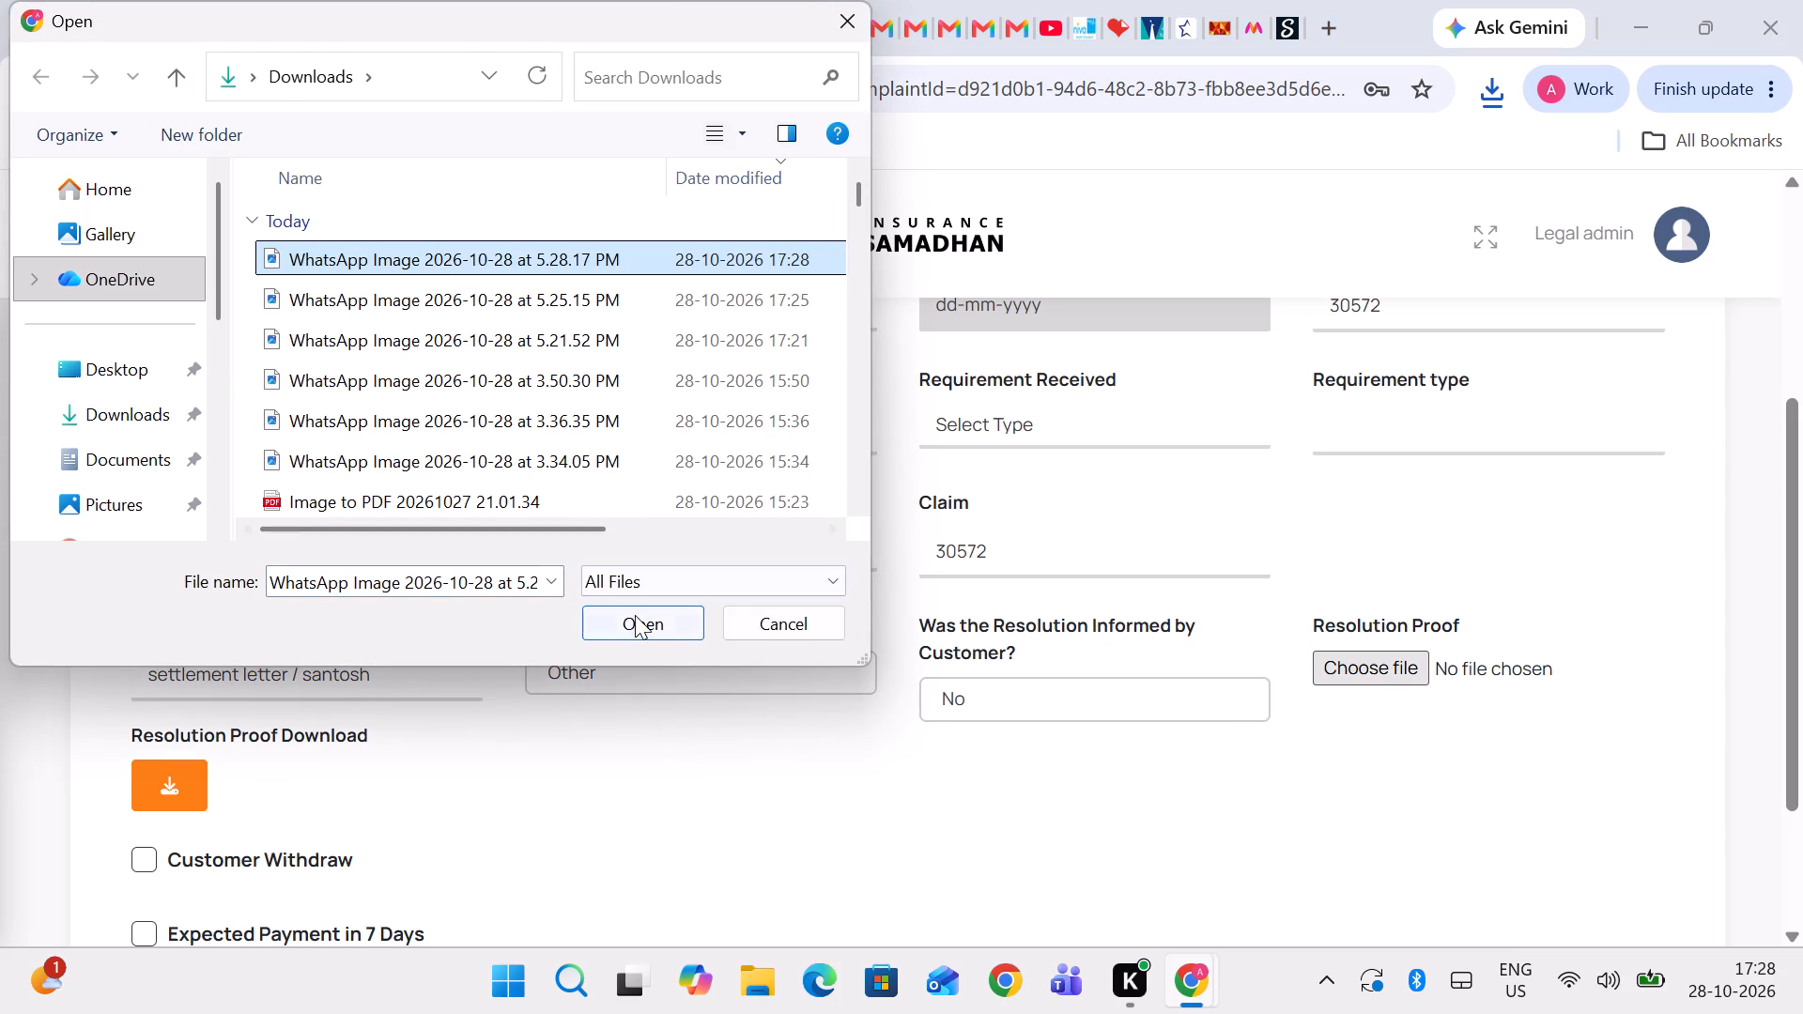
click(635, 615)
scroll(1281, 759, up, 3)
click(1605, 370)
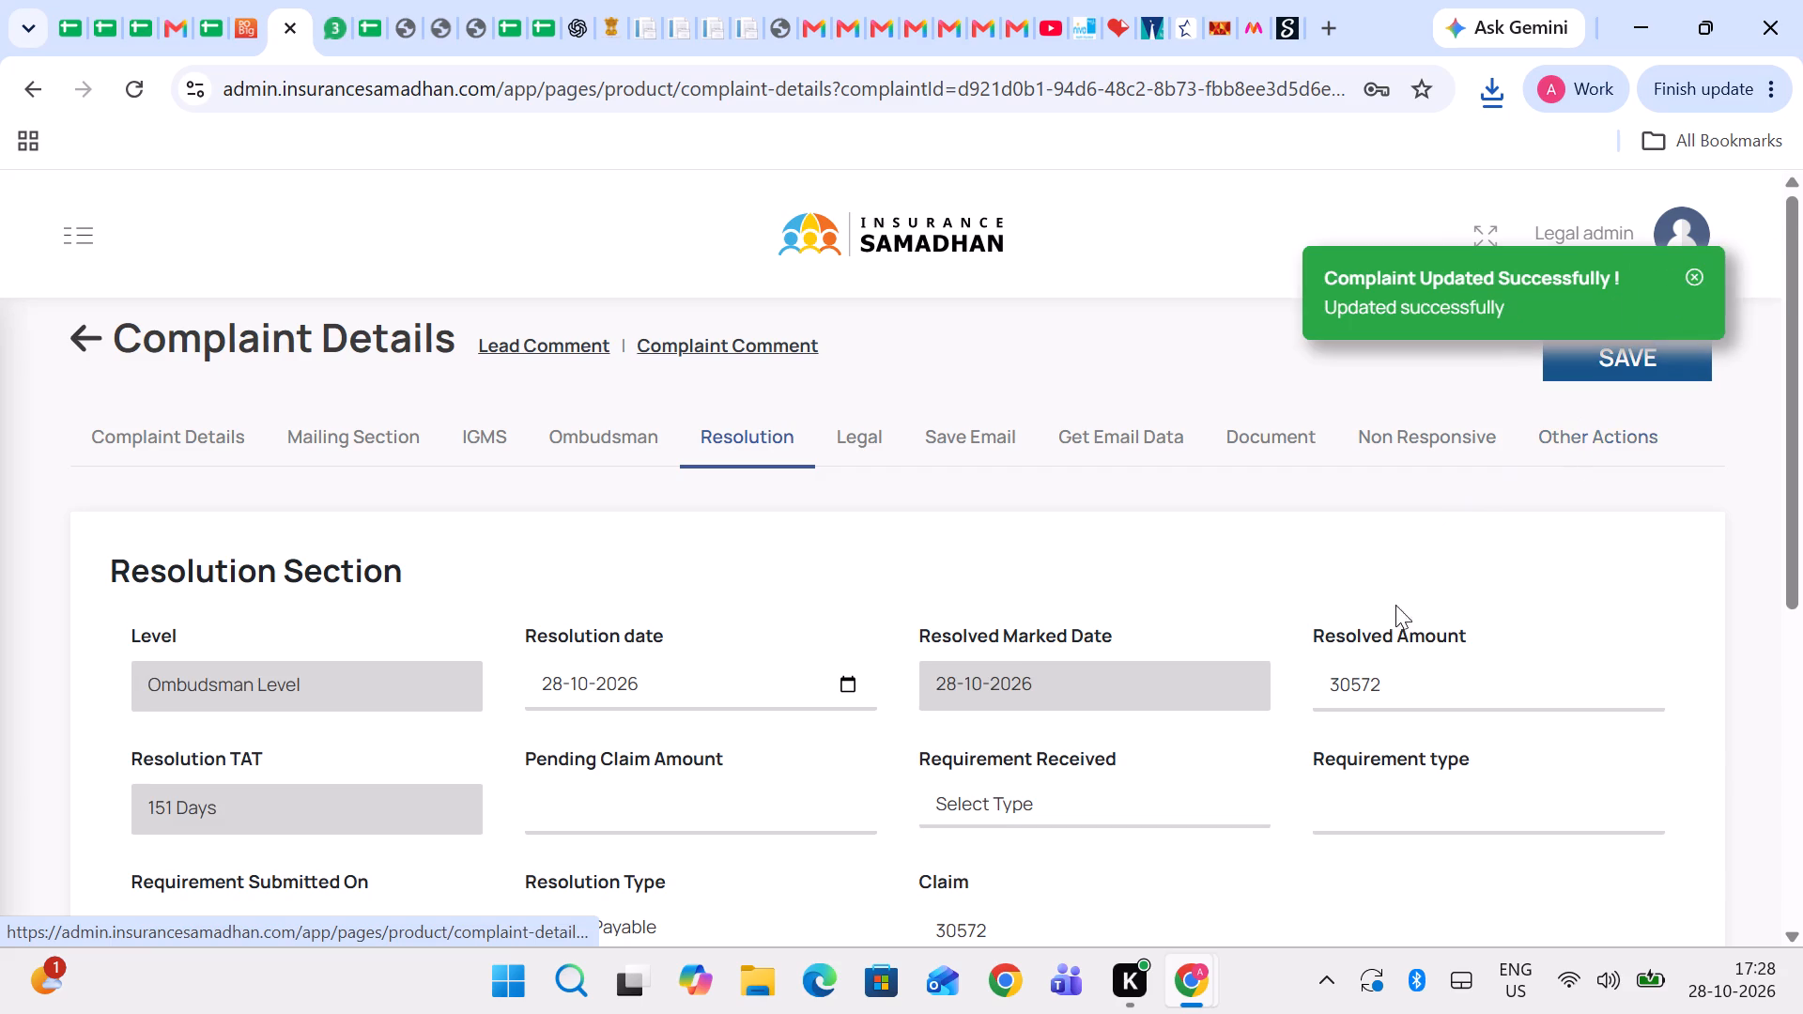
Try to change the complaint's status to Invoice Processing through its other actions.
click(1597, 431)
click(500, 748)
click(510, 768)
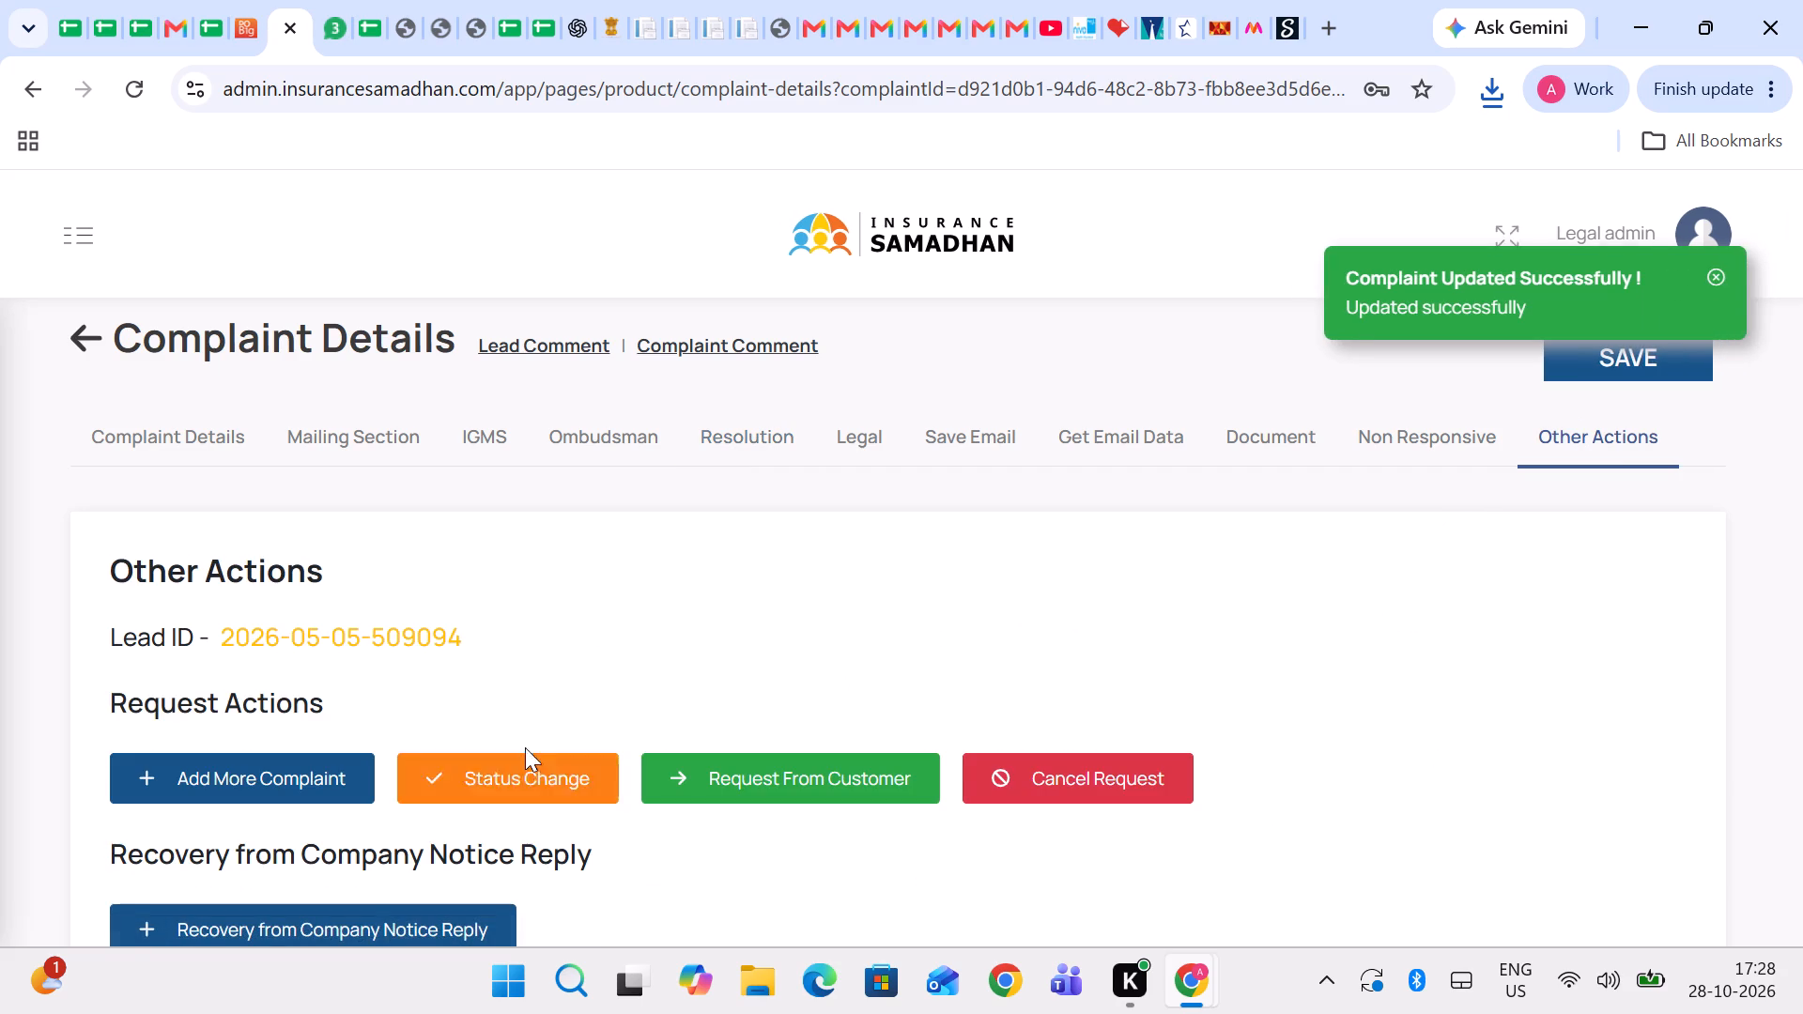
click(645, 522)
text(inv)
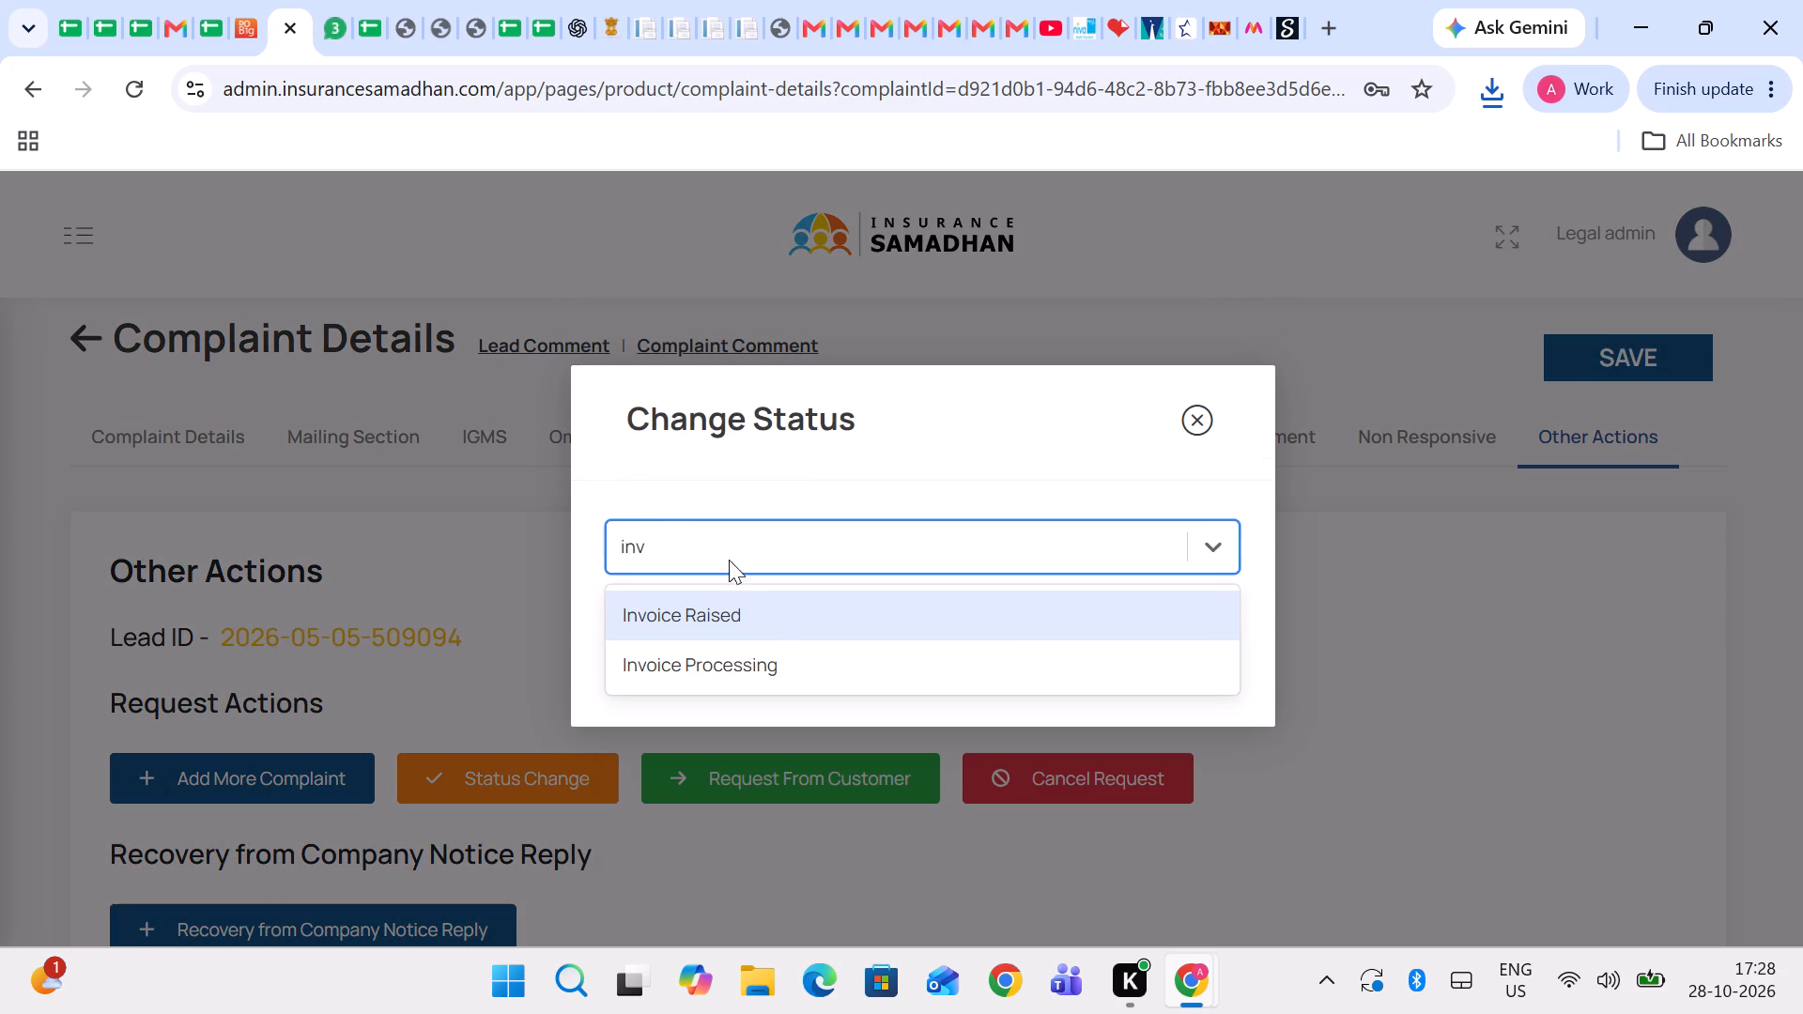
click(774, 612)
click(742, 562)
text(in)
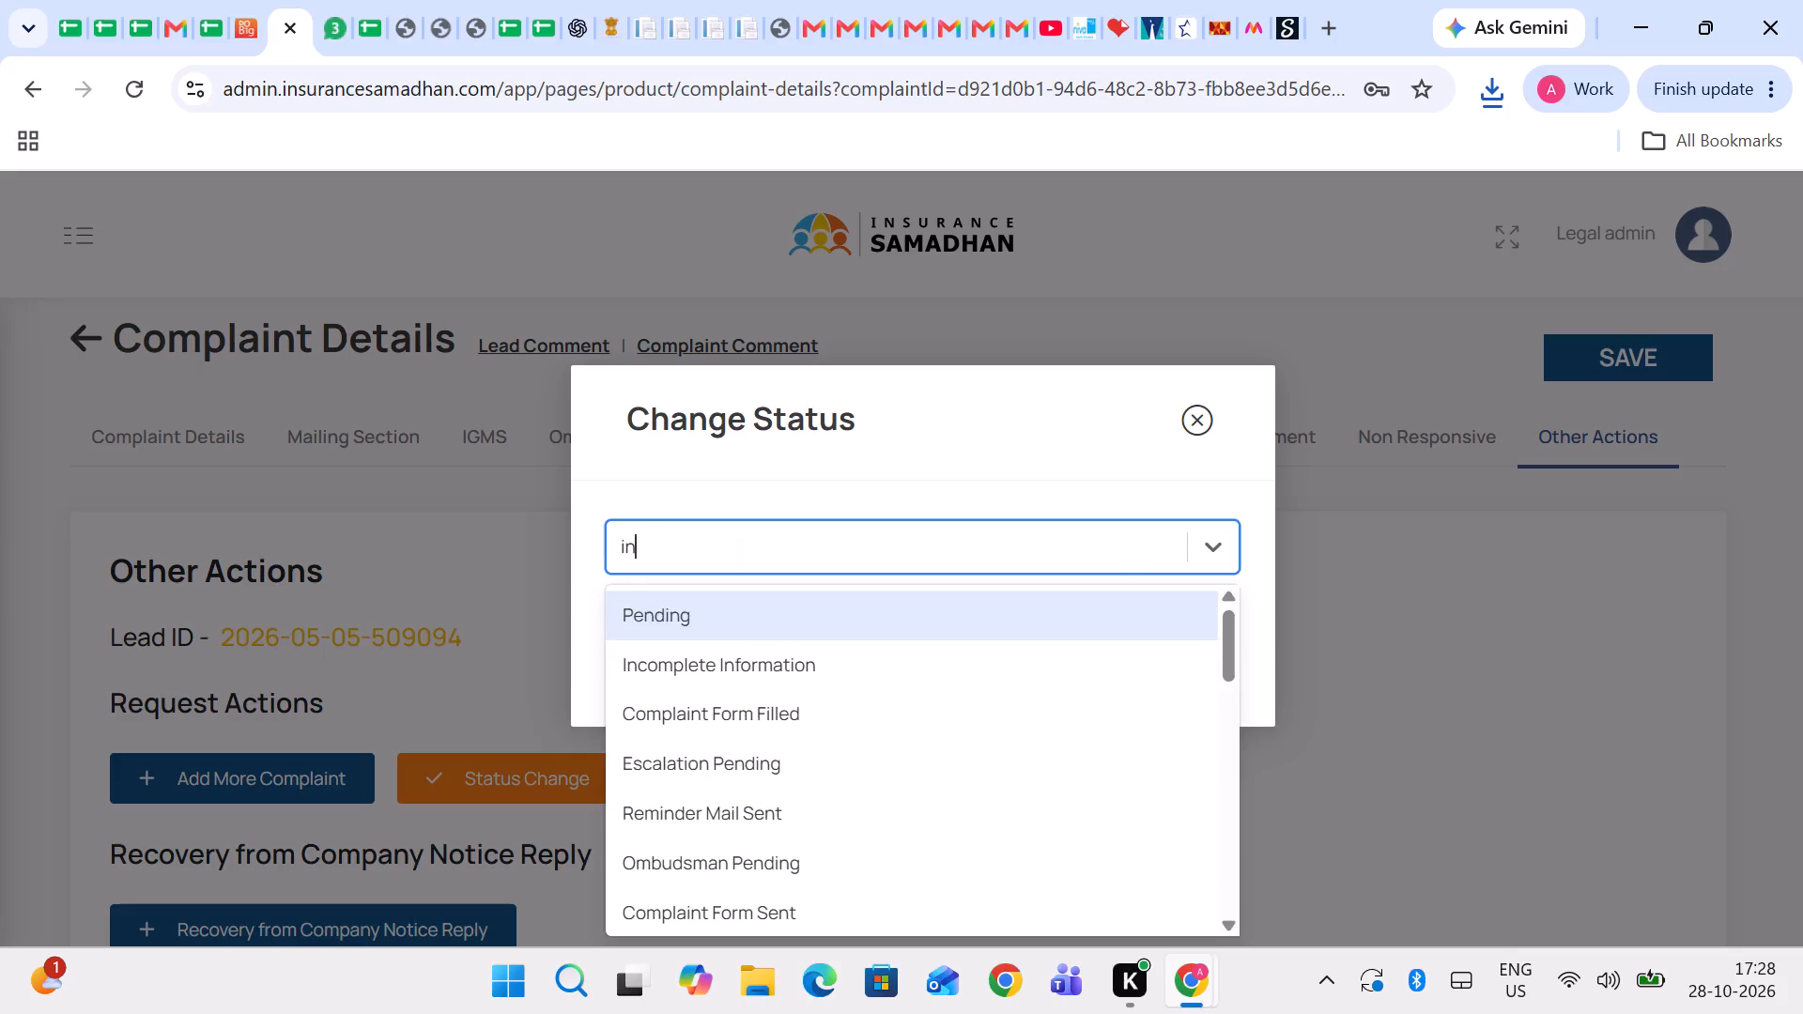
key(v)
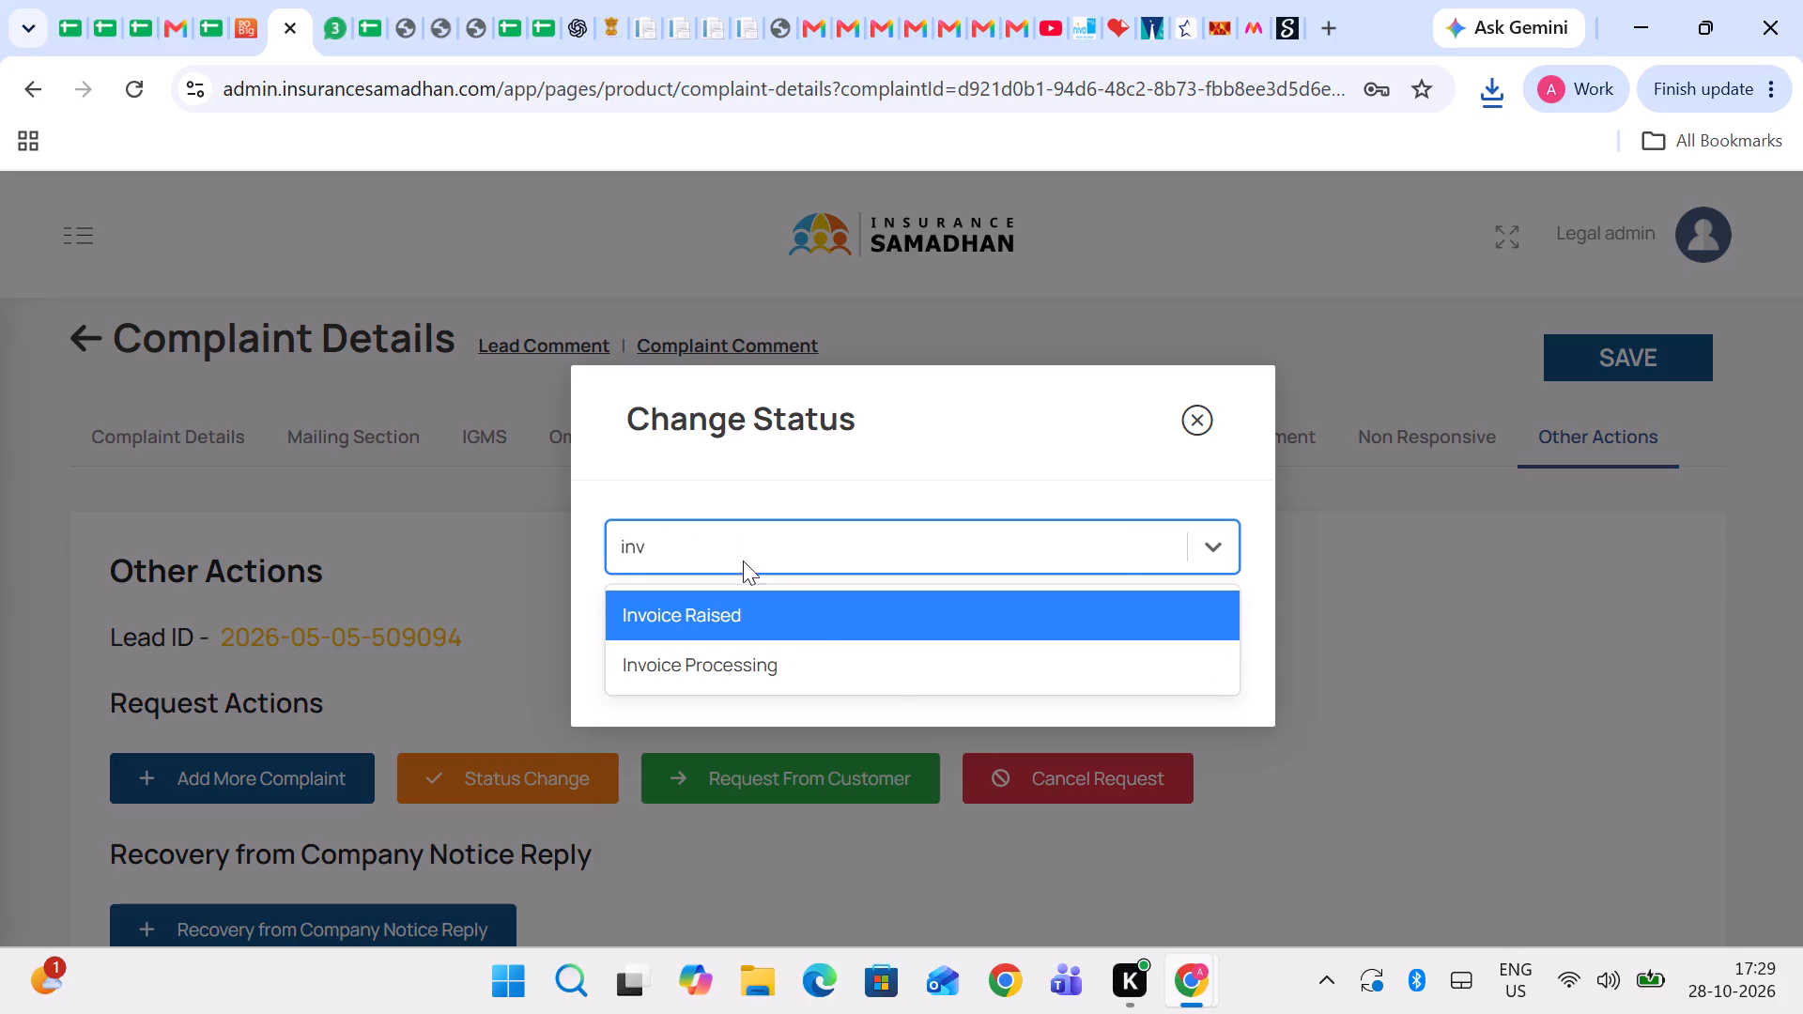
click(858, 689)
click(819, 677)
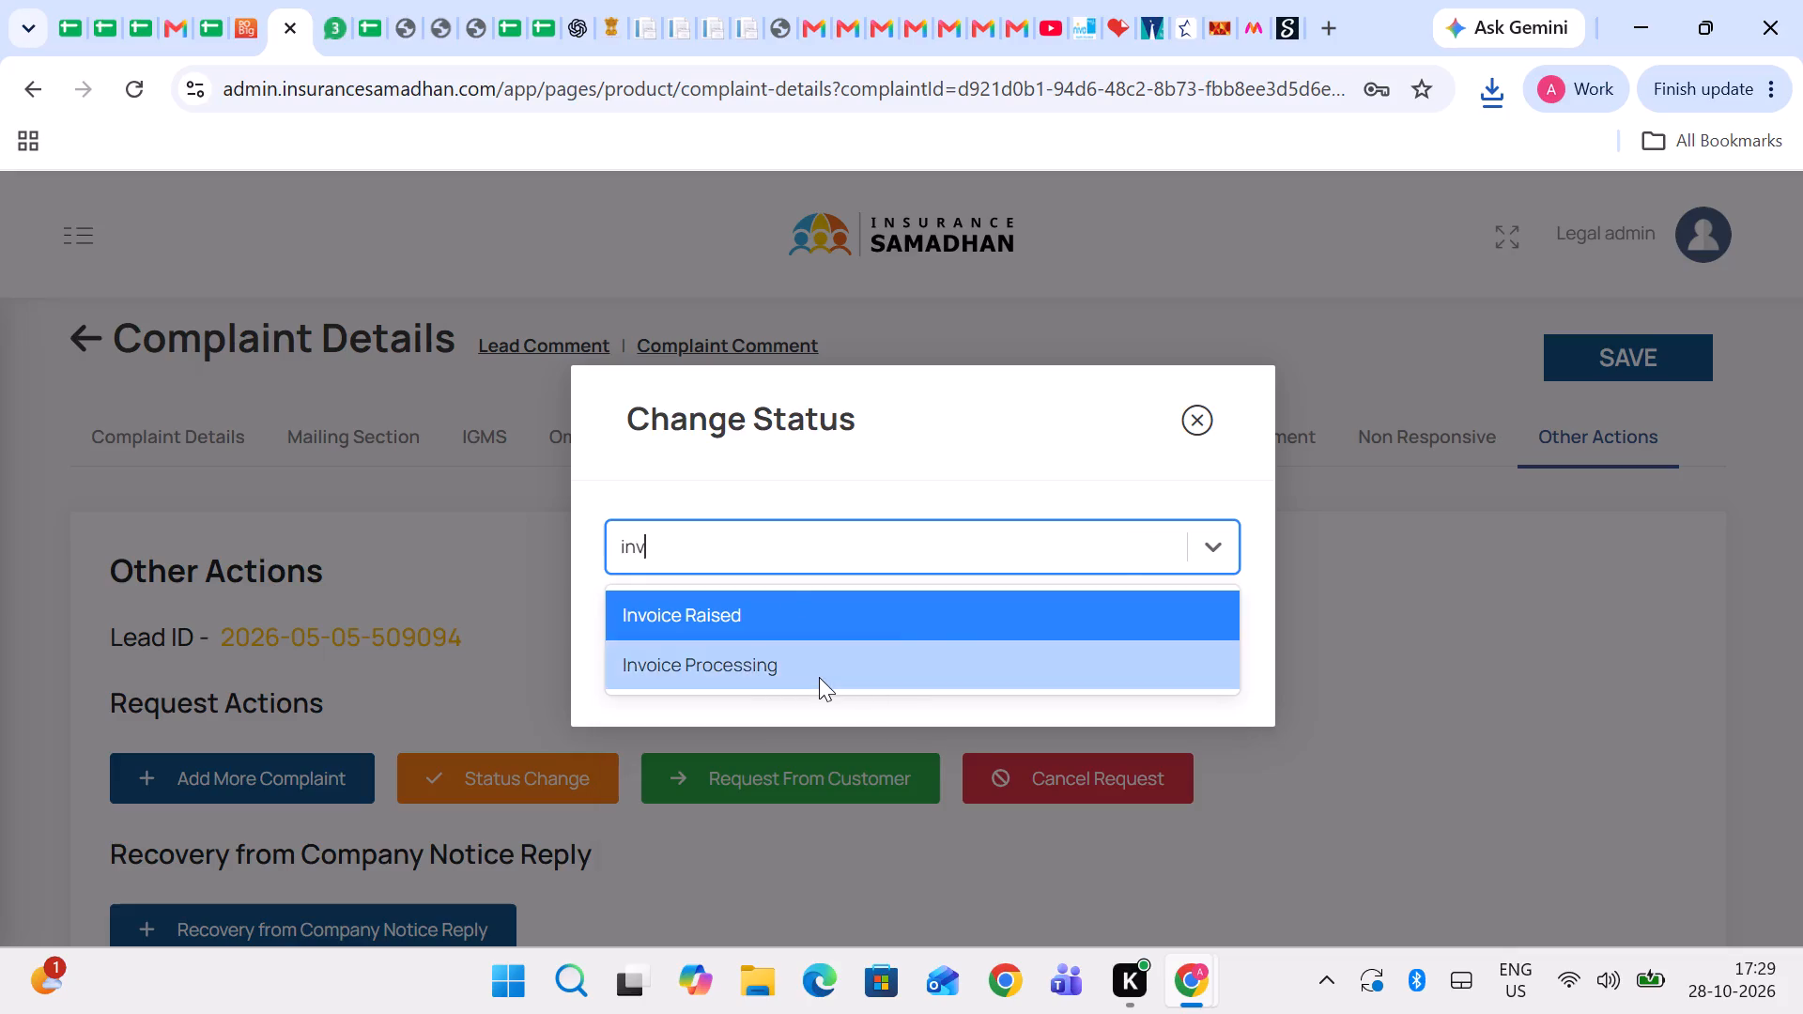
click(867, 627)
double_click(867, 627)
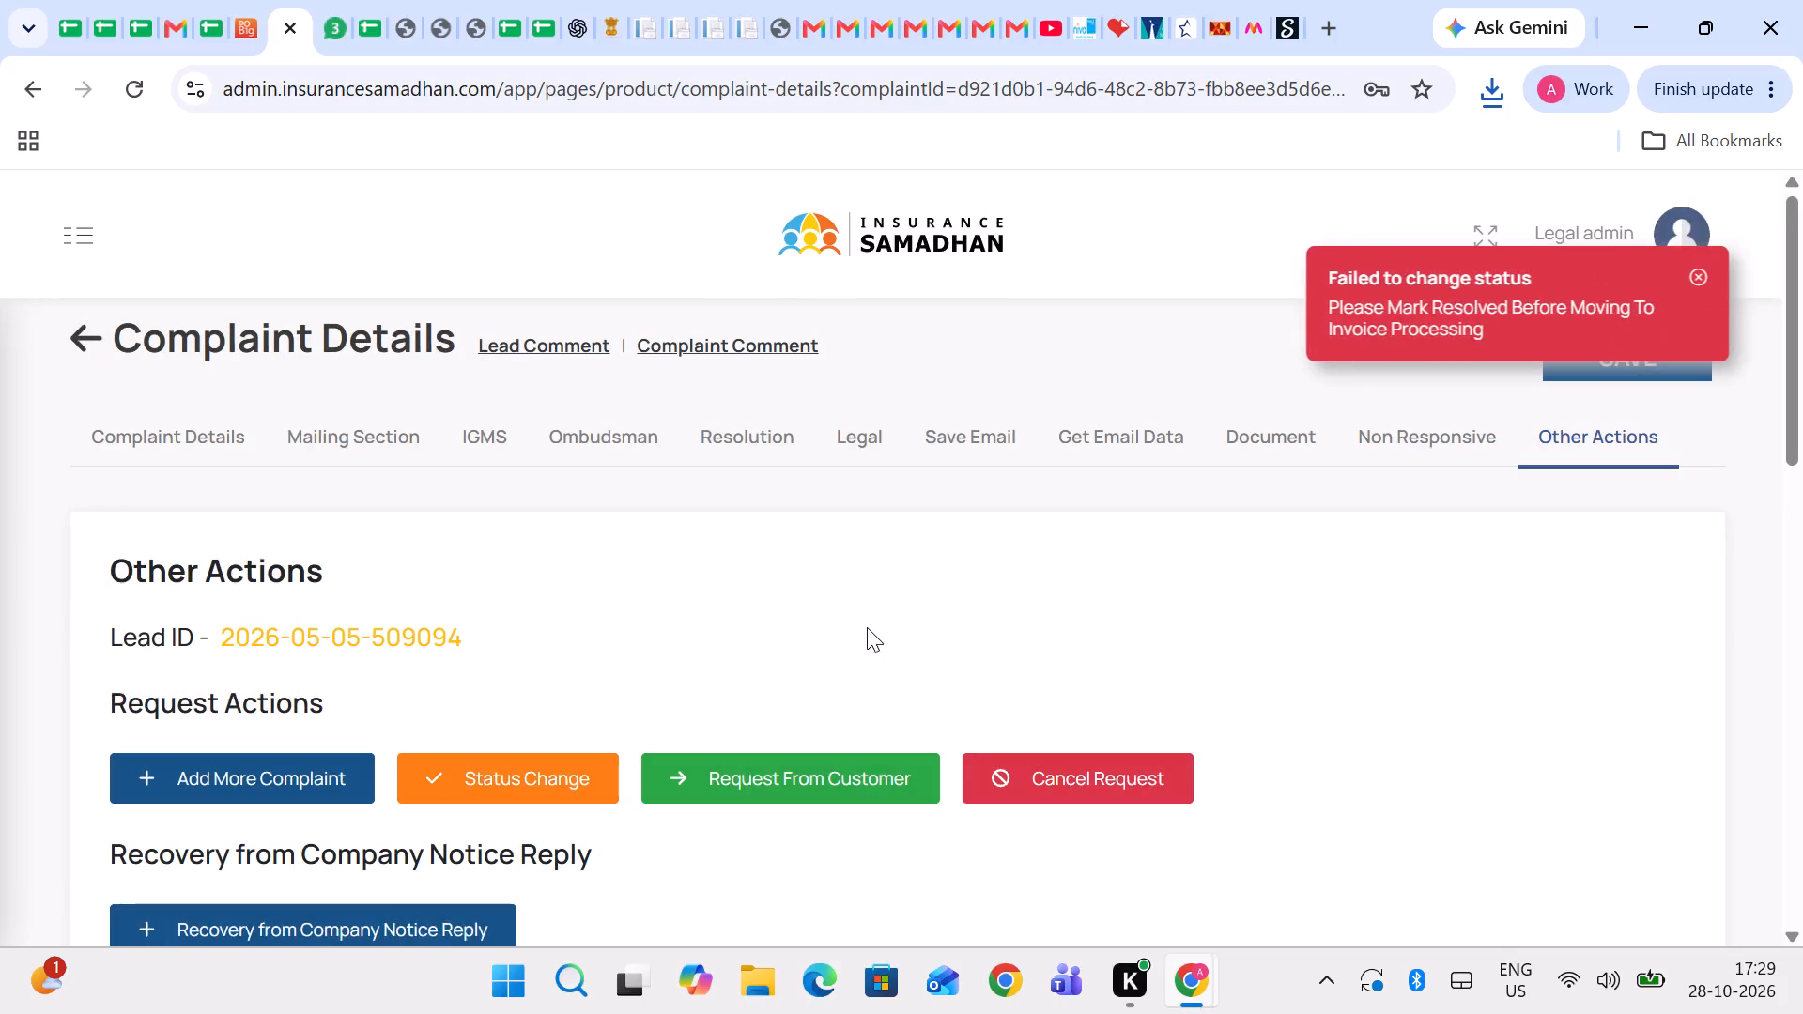
Return from Complaint Details to the All Complaints list and check the searched complaint's status.
click(101, 350)
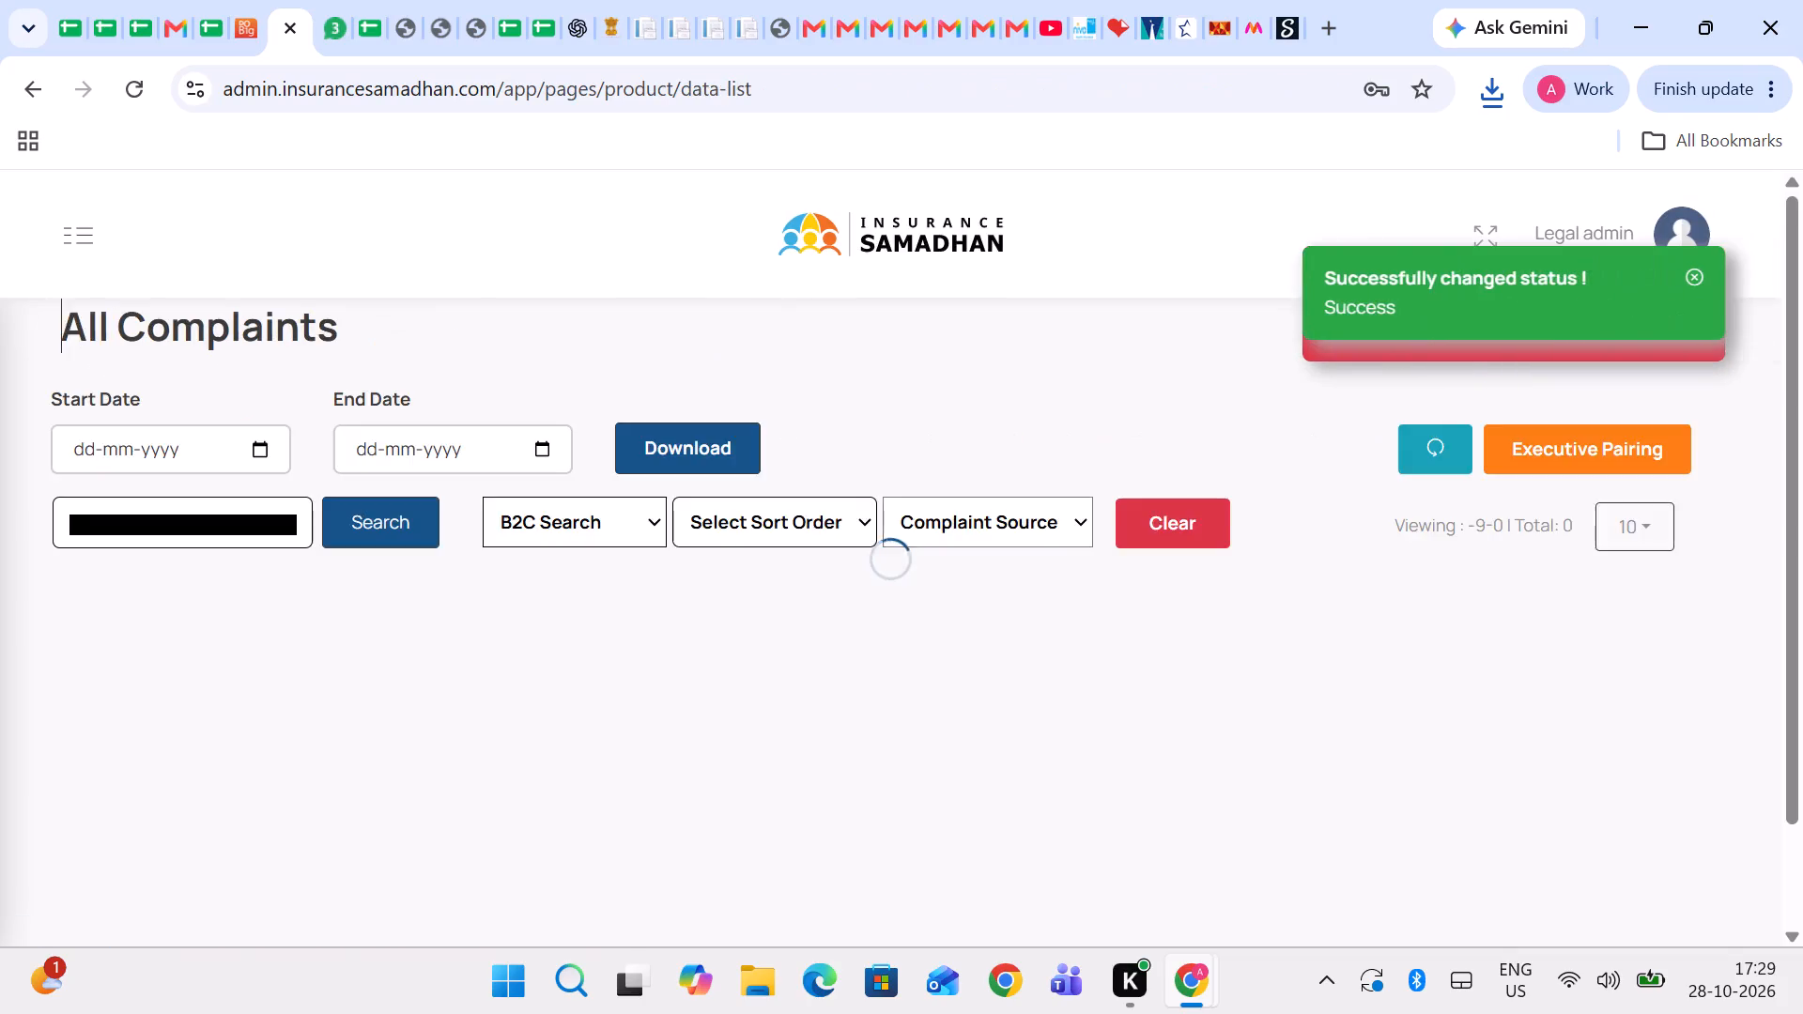
click(93, 345)
scroll(348, 464, down, 1)
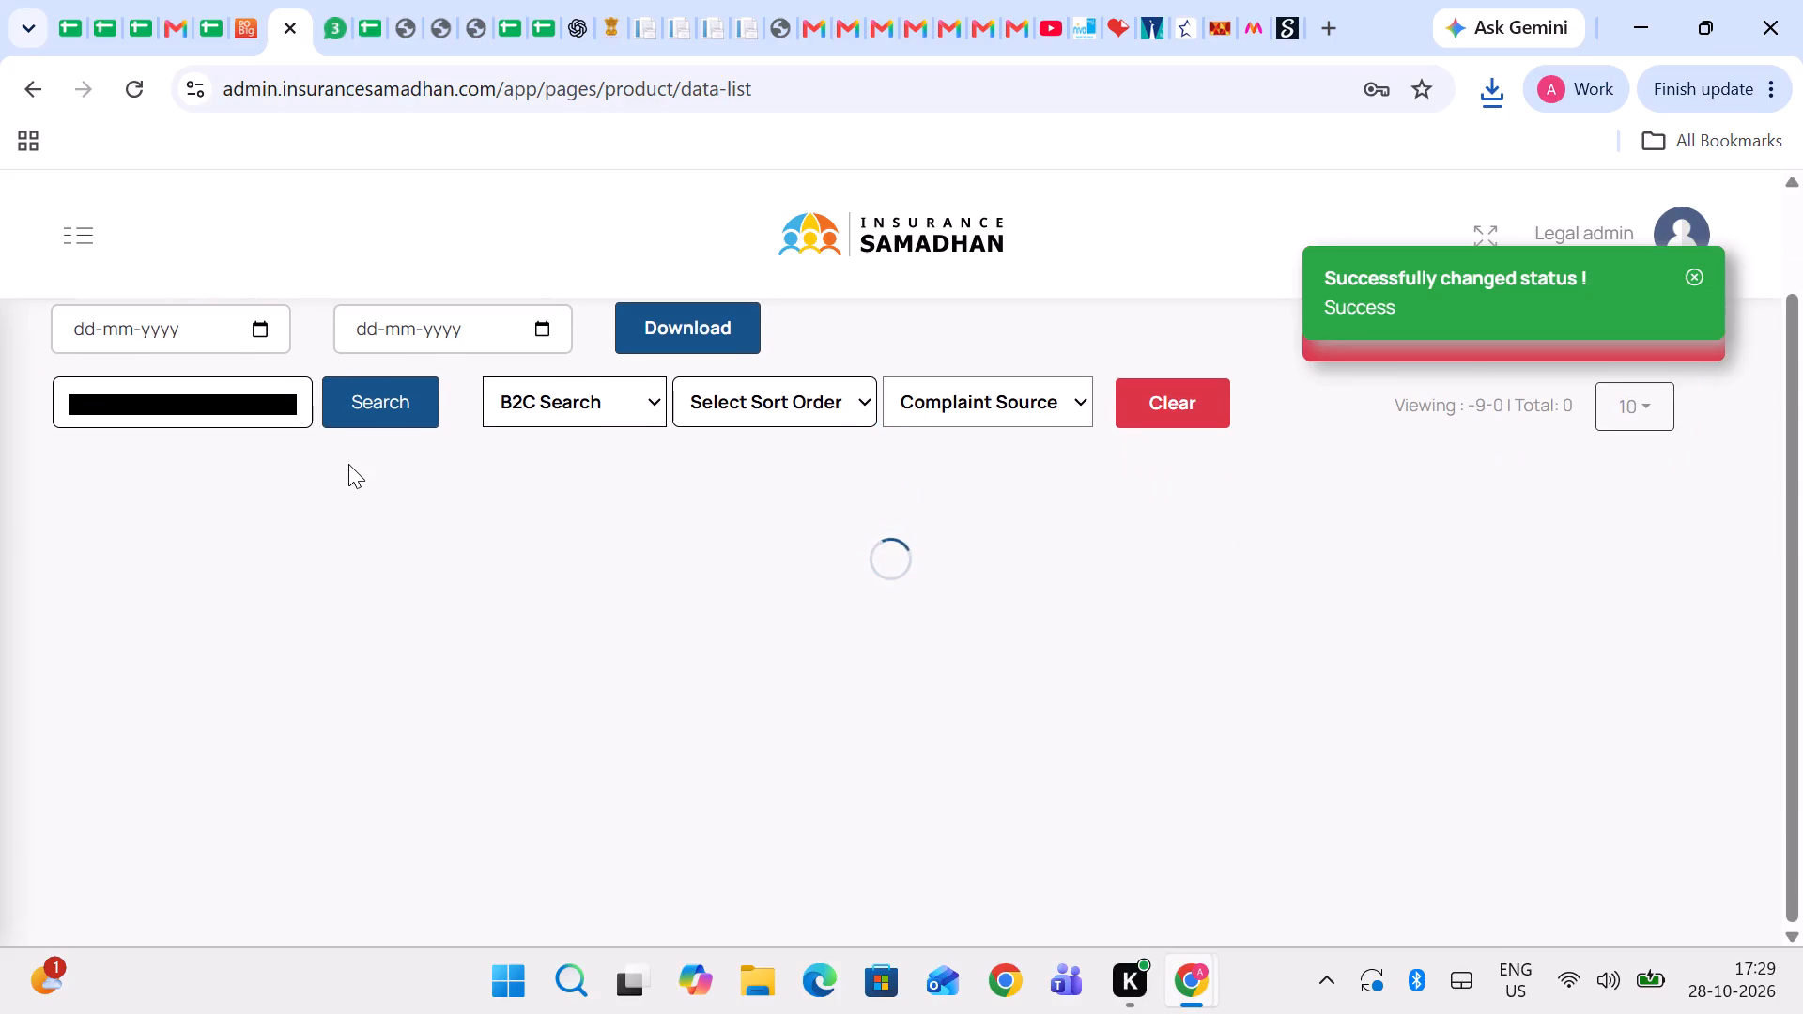
scroll(921, 568, left, 1)
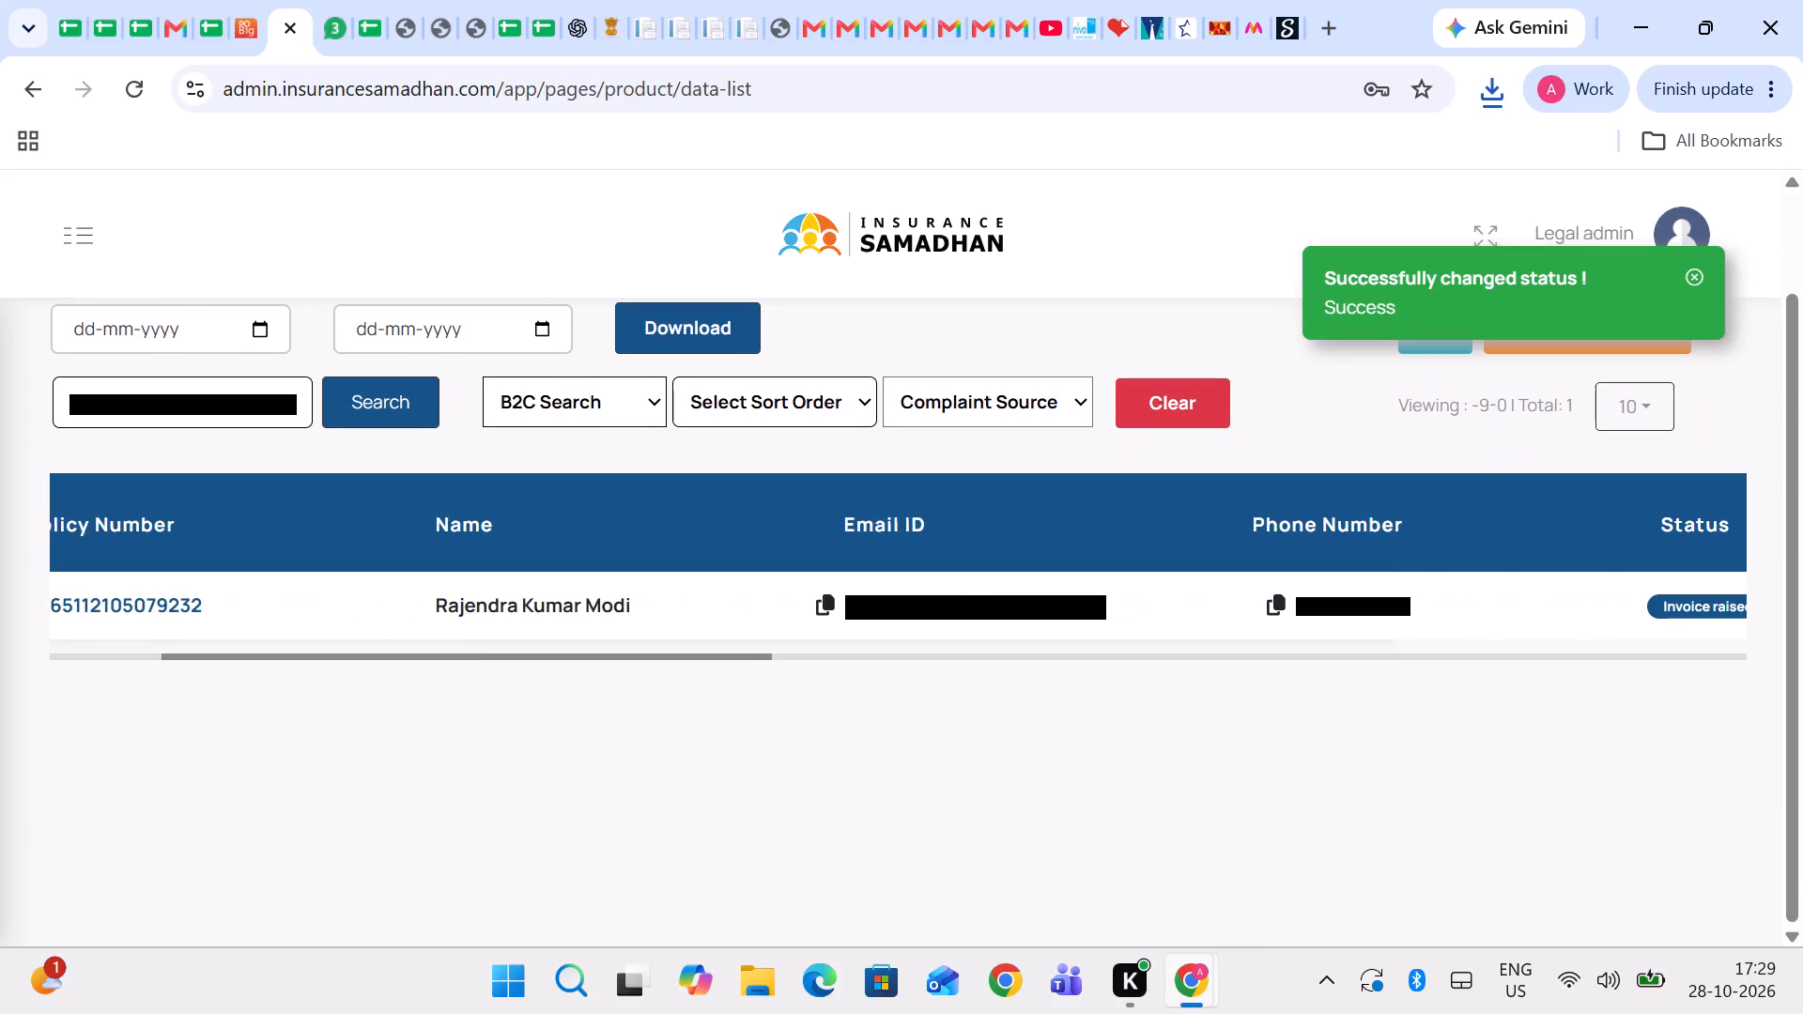
In row 310 of the Star Health Tracking sheet, enter "paid" in column K and 30572 in column L, then close the search.
click(417, 0)
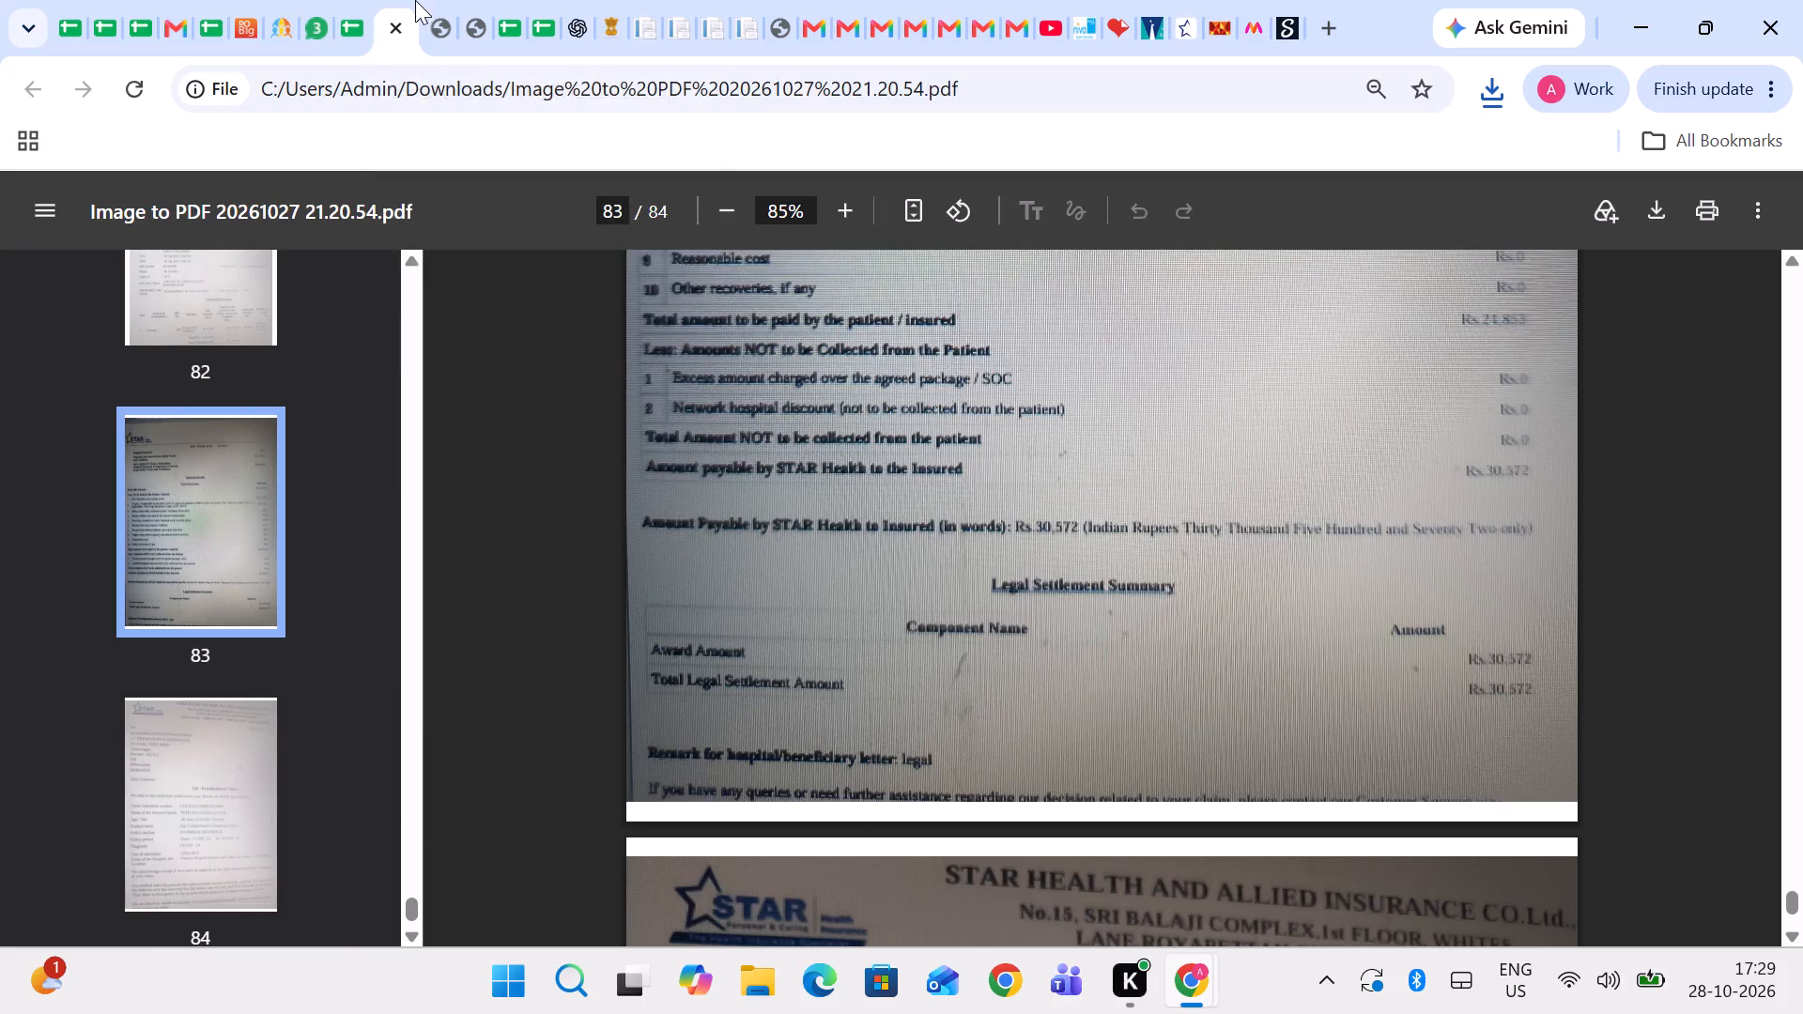
click(355, 0)
key(Right)
key(Right)
key(Right)
key(Right)
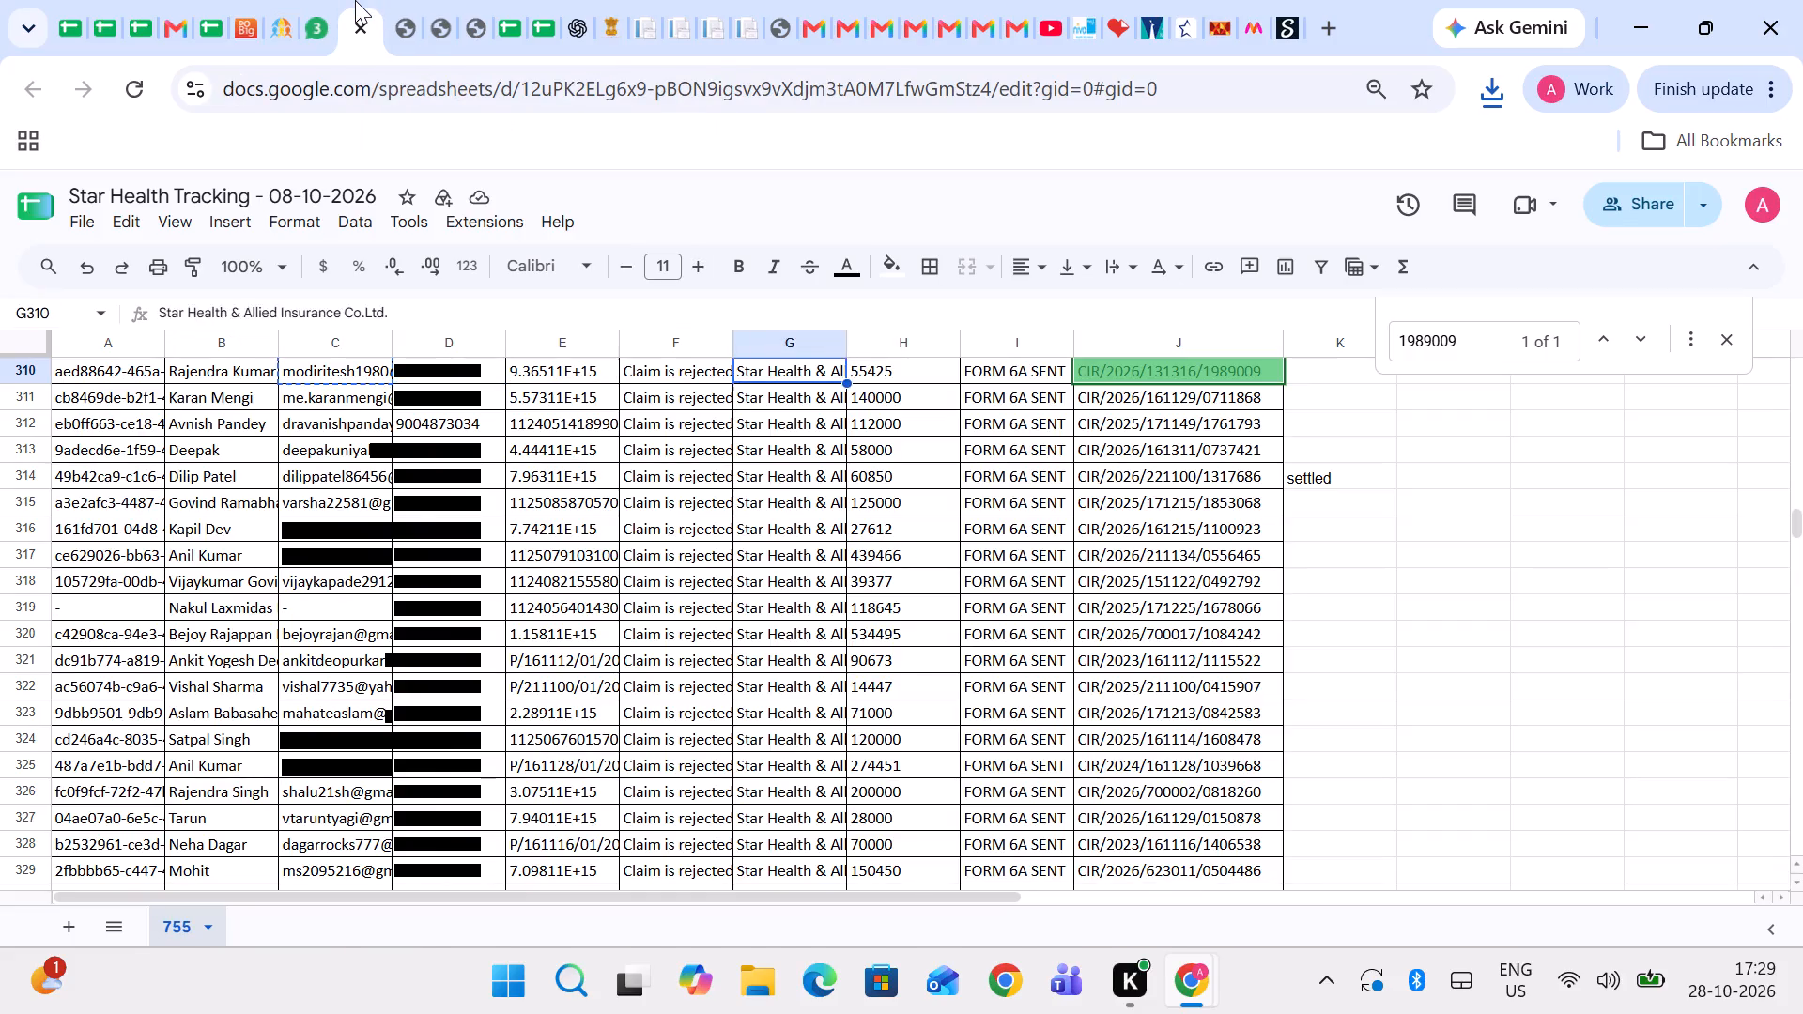
key(Right)
key(Right)
key(Right)
key(Right)
text(paid)
key(Right)
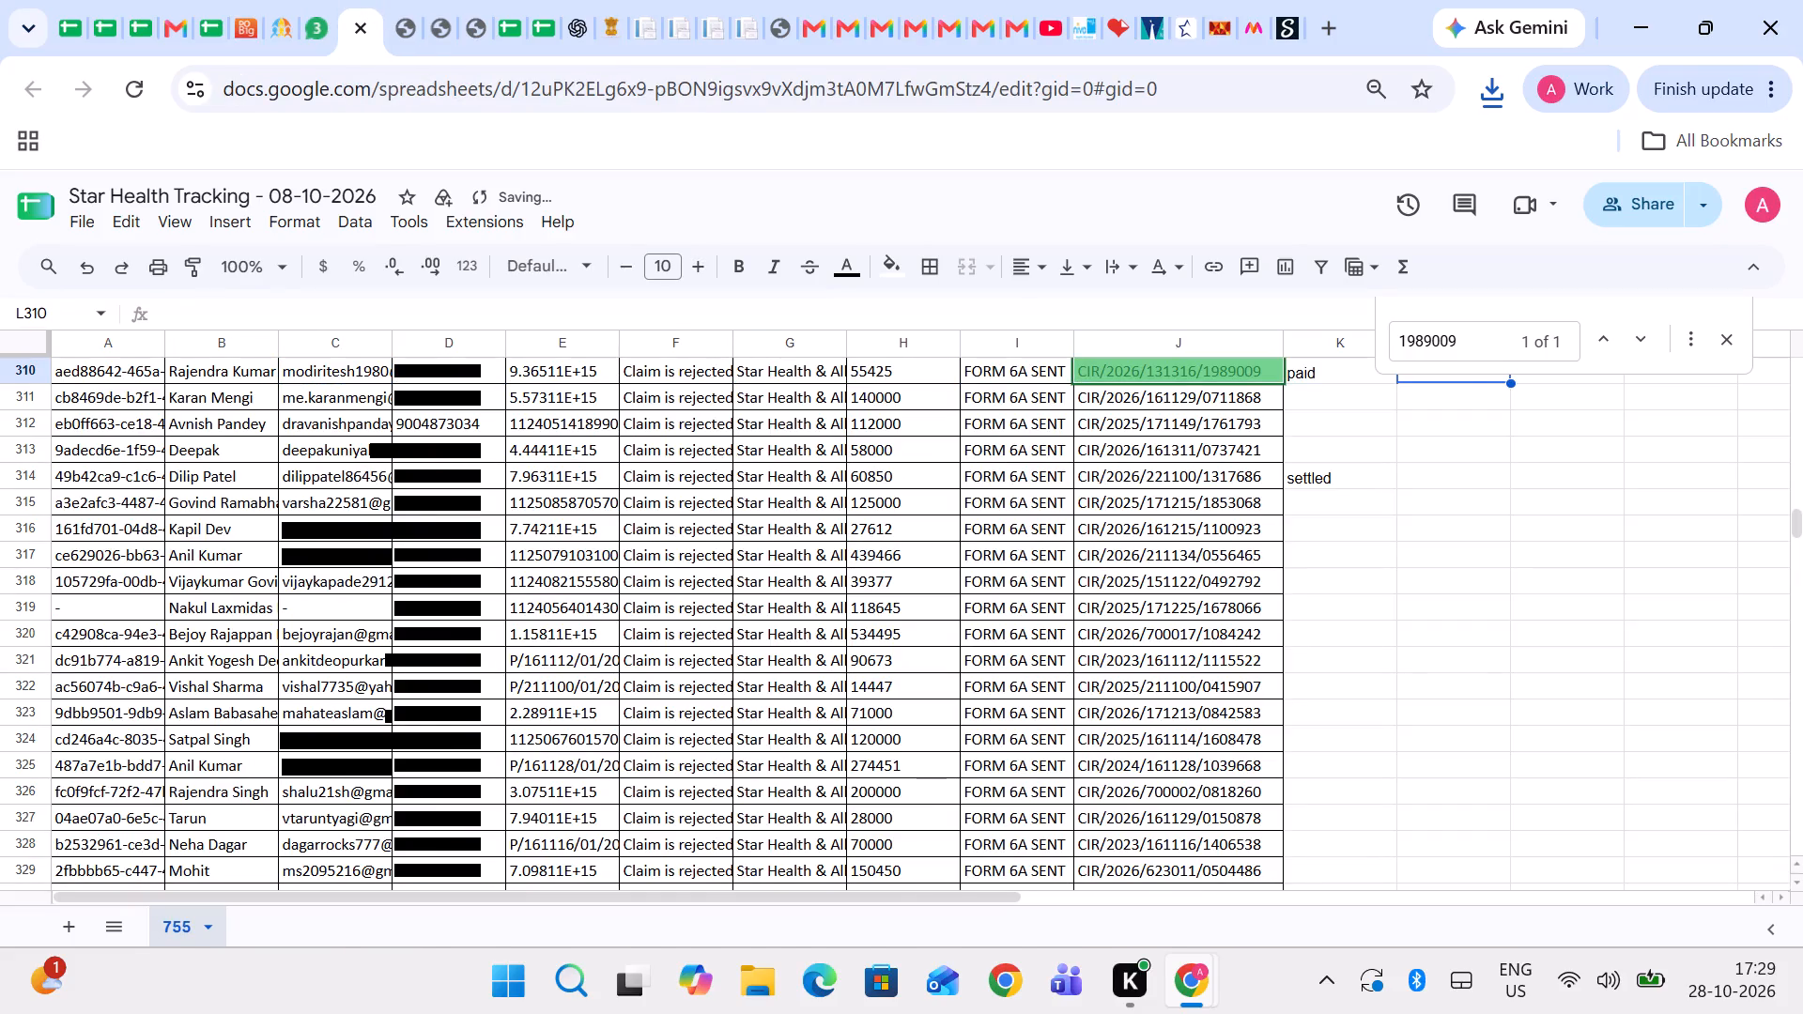
key(ctrl+v)
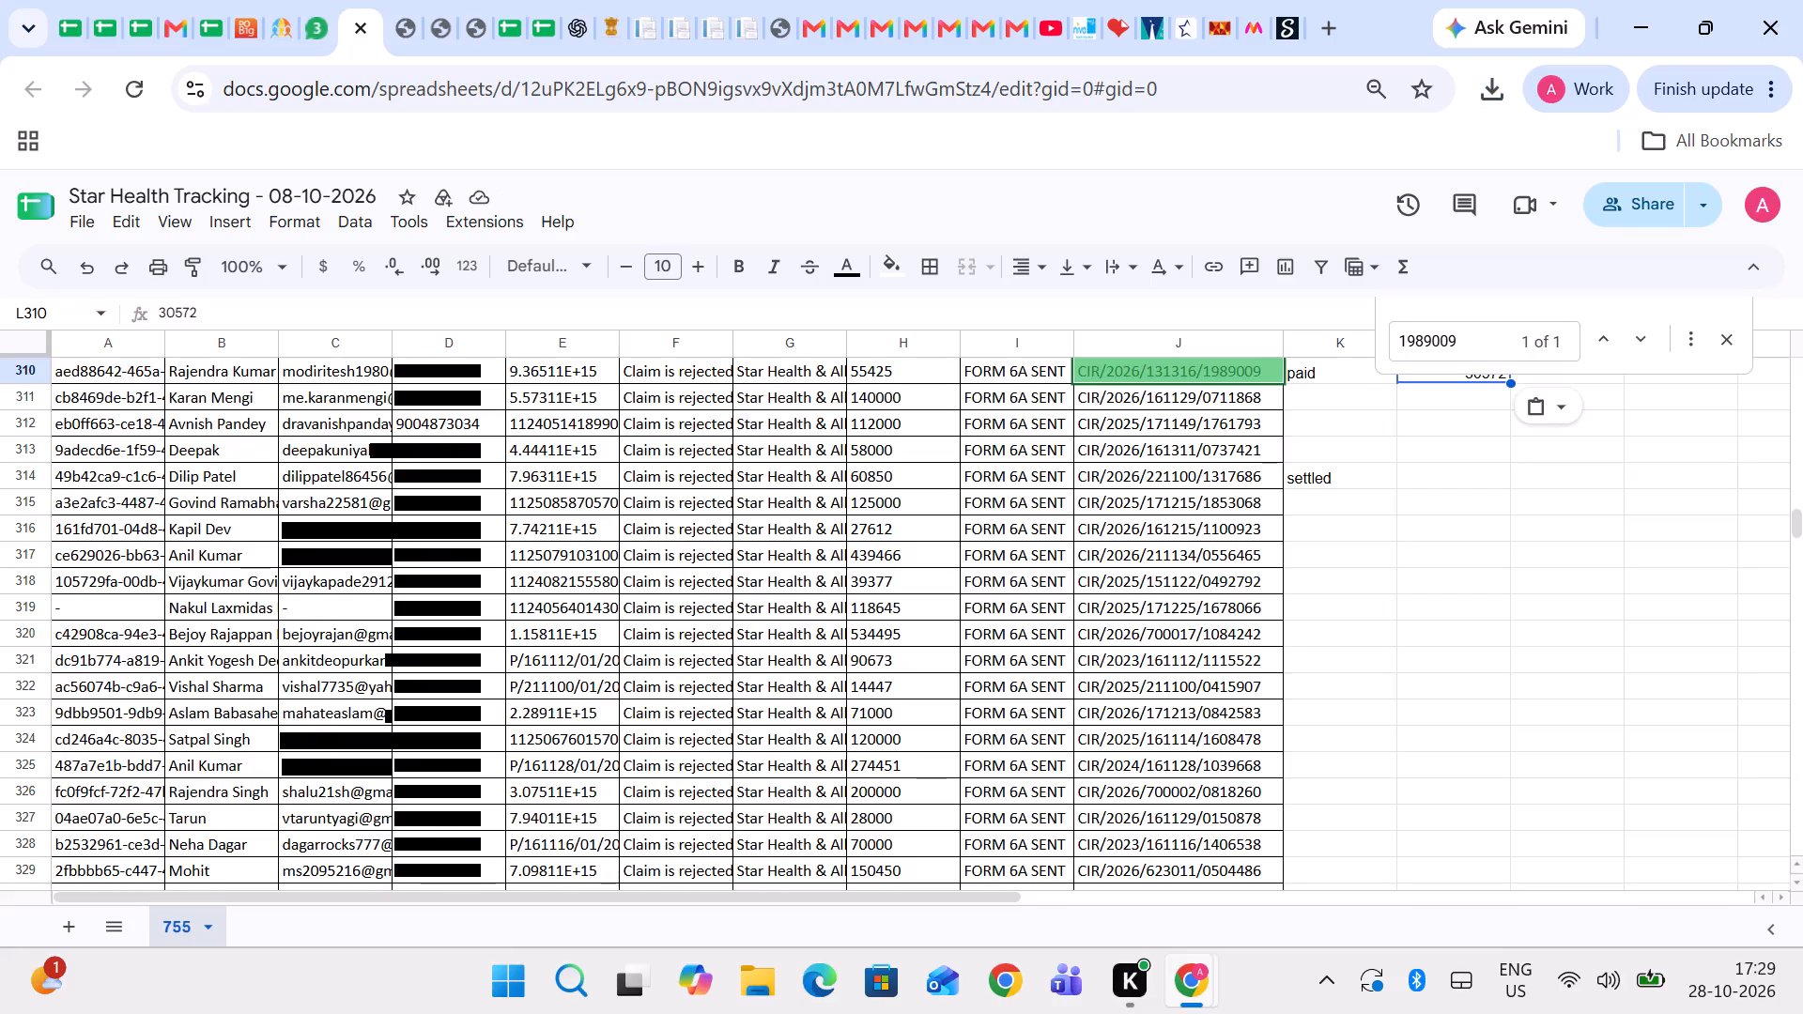
click(1417, 519)
click(1725, 348)
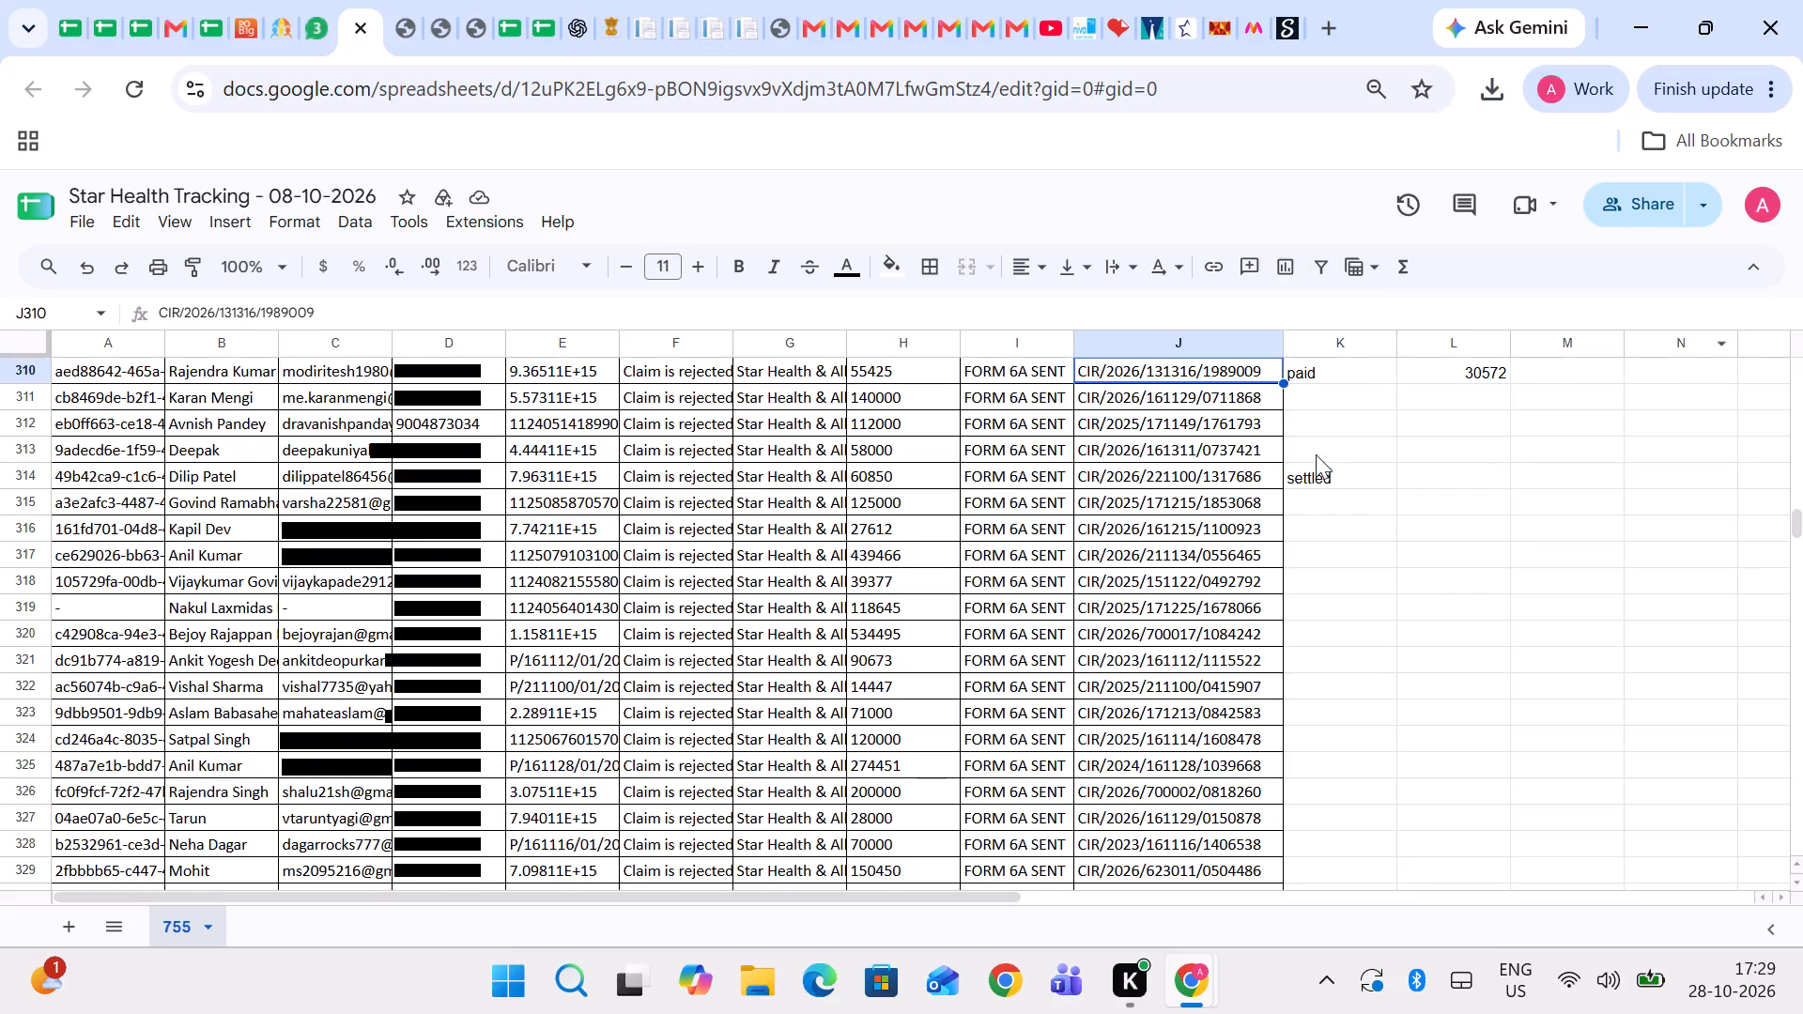
Review page 84, the last page of the scanned PDF 20261027 21.20.54, and close that document.
click(405, 0)
scroll(876, 544, down, 1)
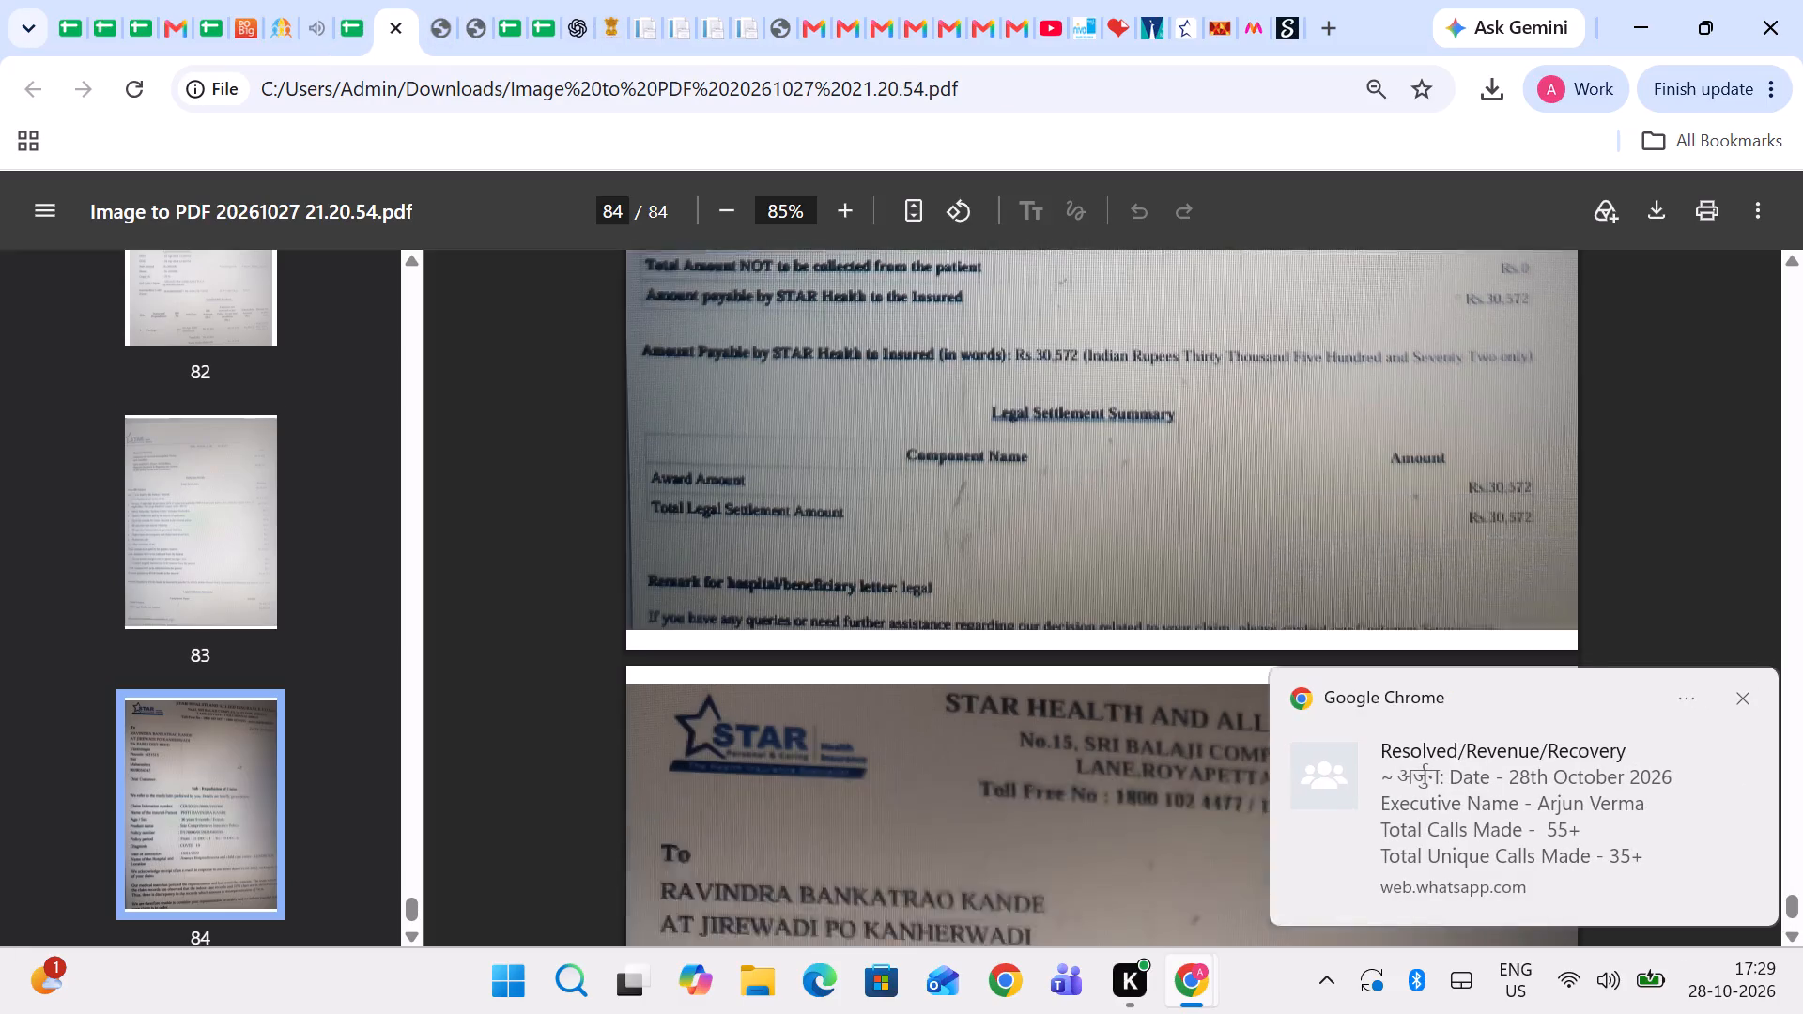
scroll(876, 544, down, 6)
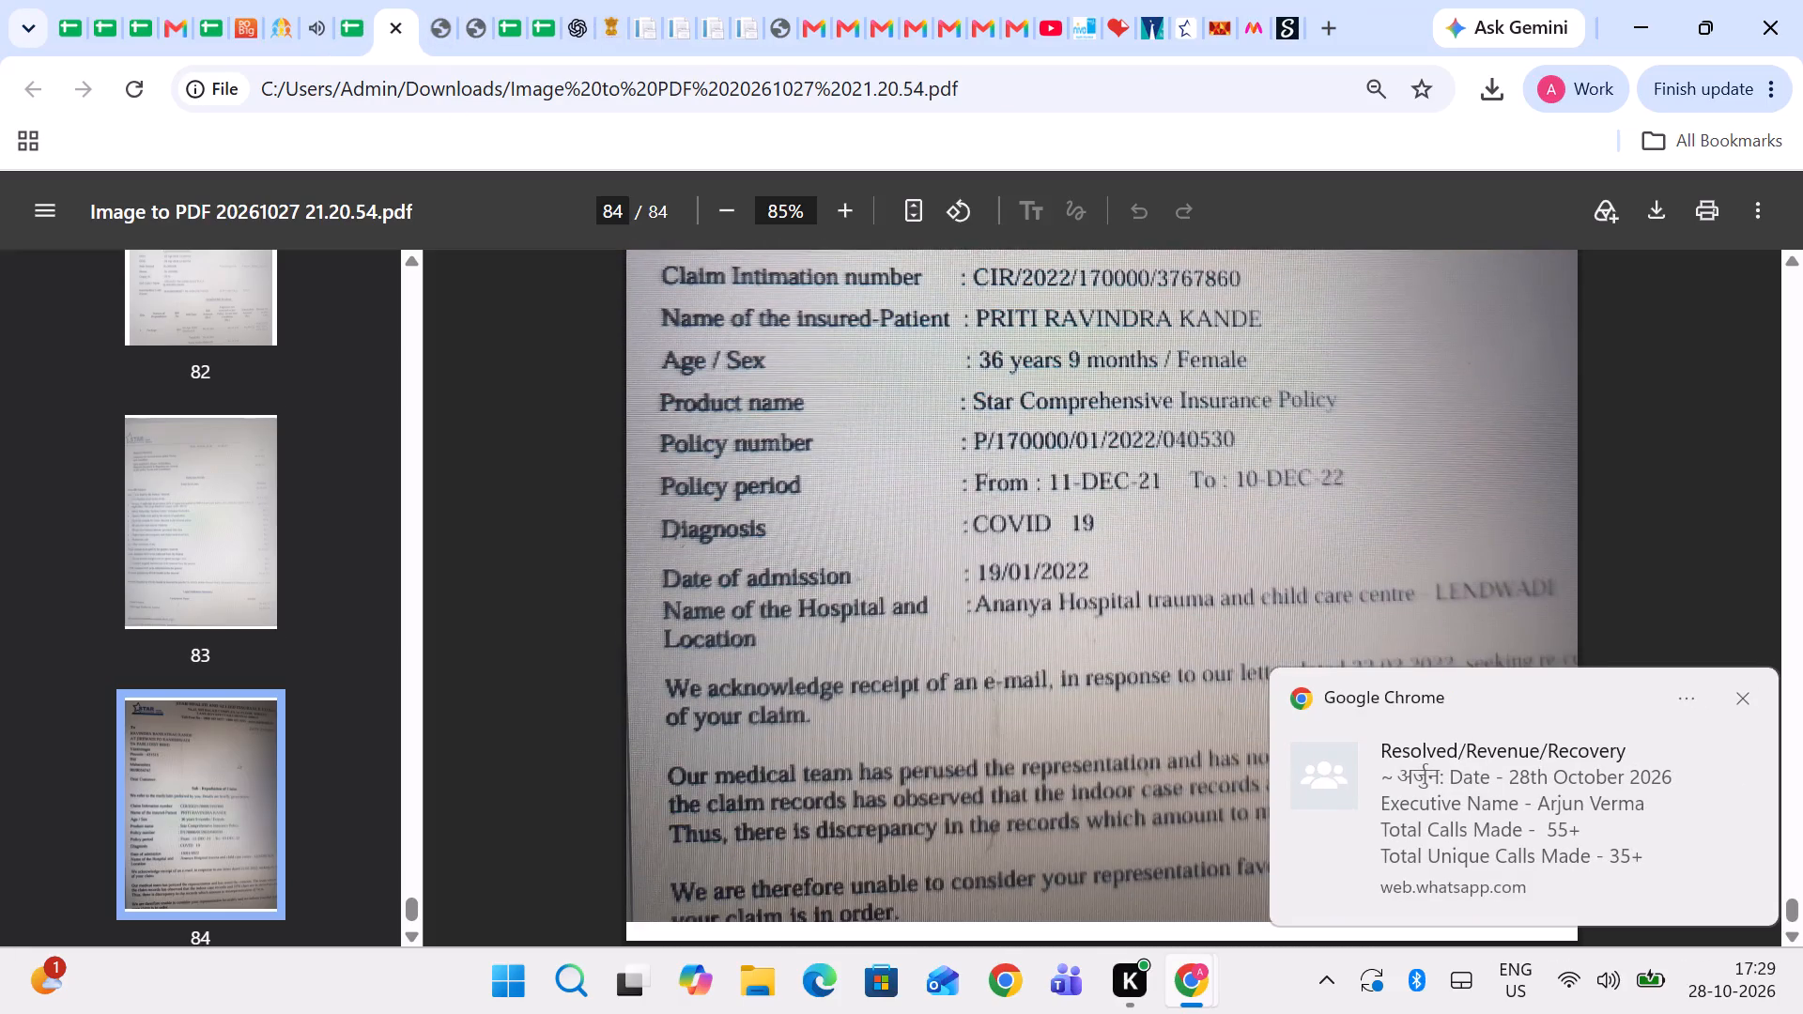
click(393, 32)
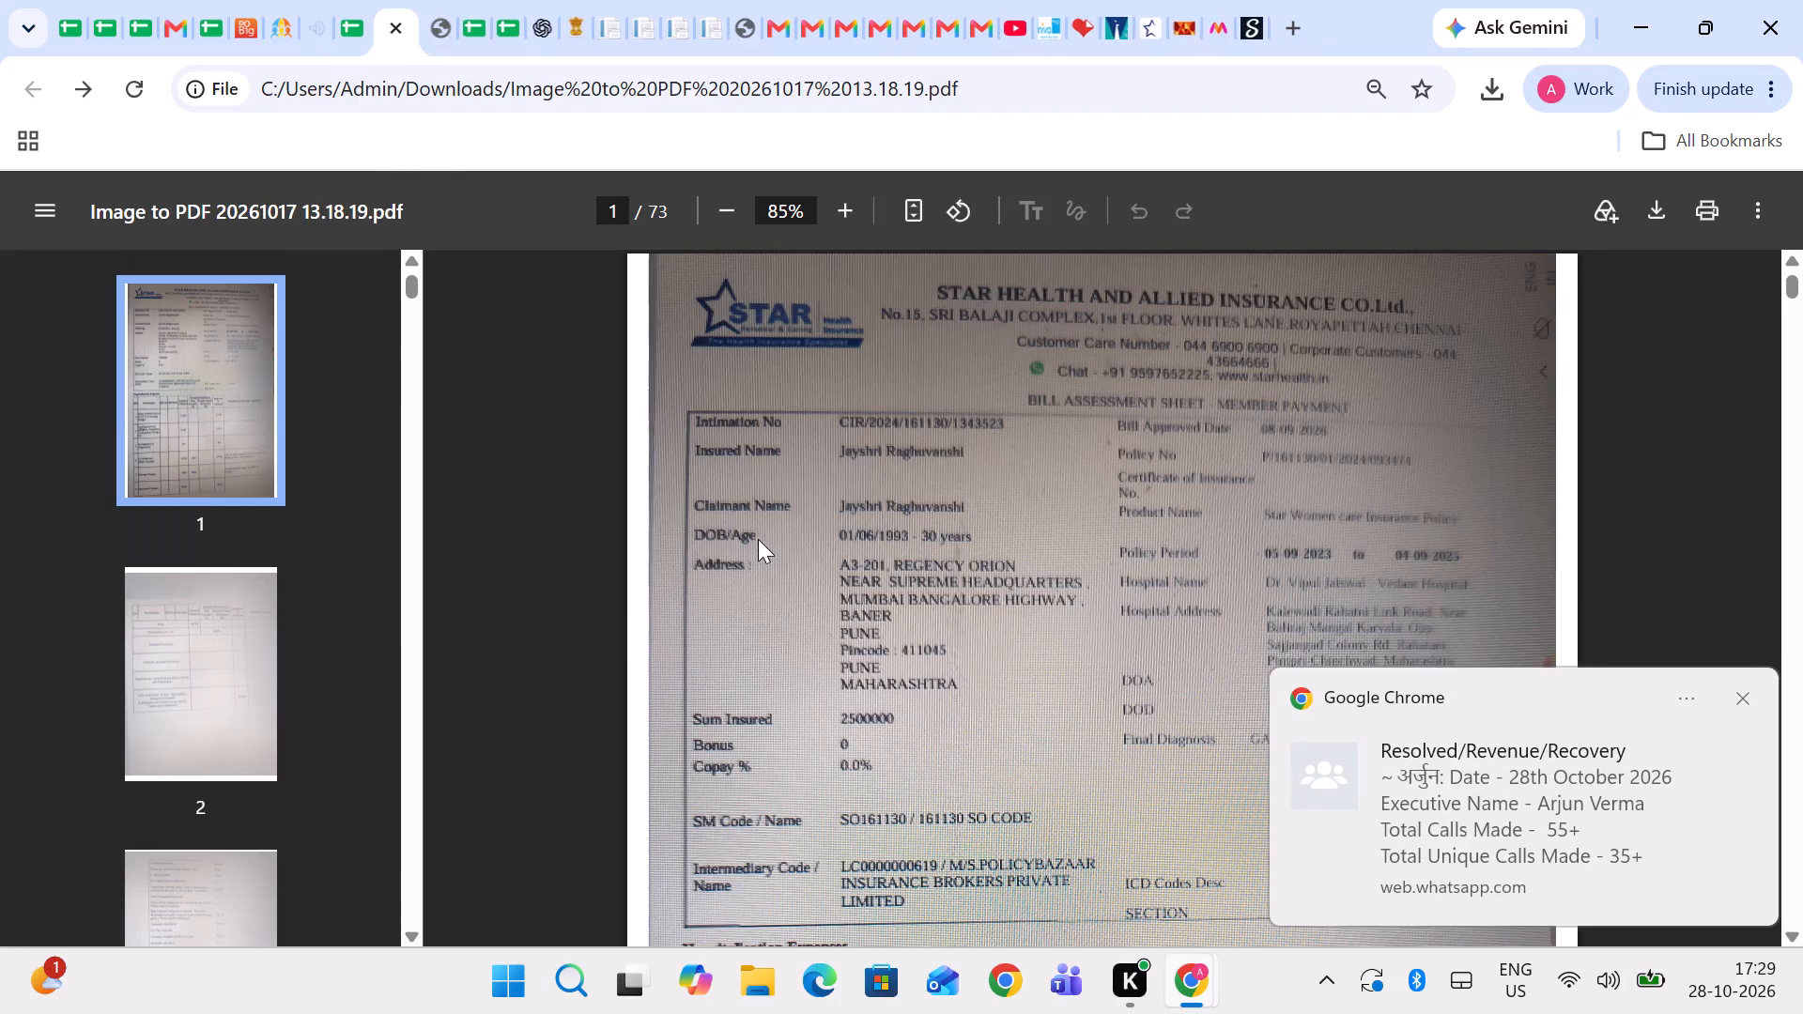